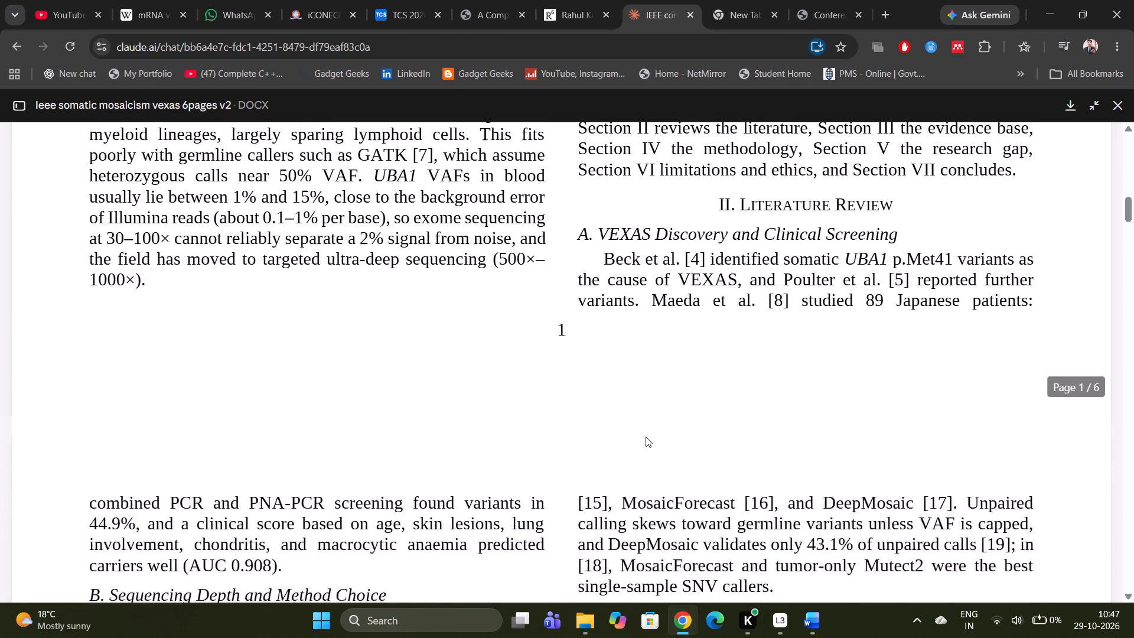
pyautogui.scroll(-3, 646, 437)
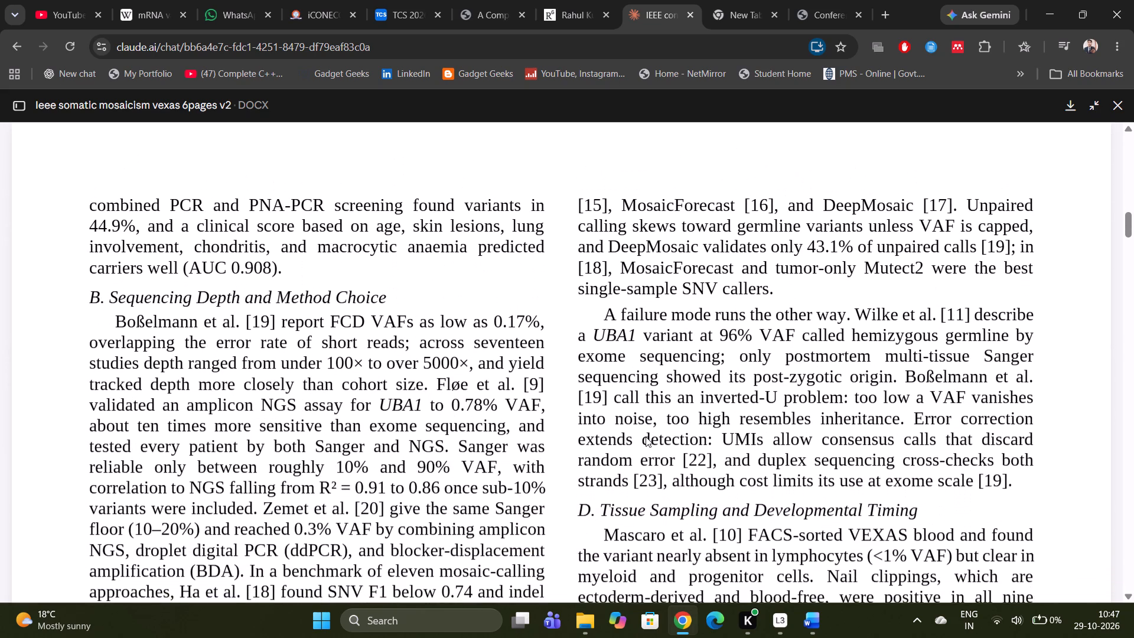
pyautogui.scroll(-3, 646, 437)
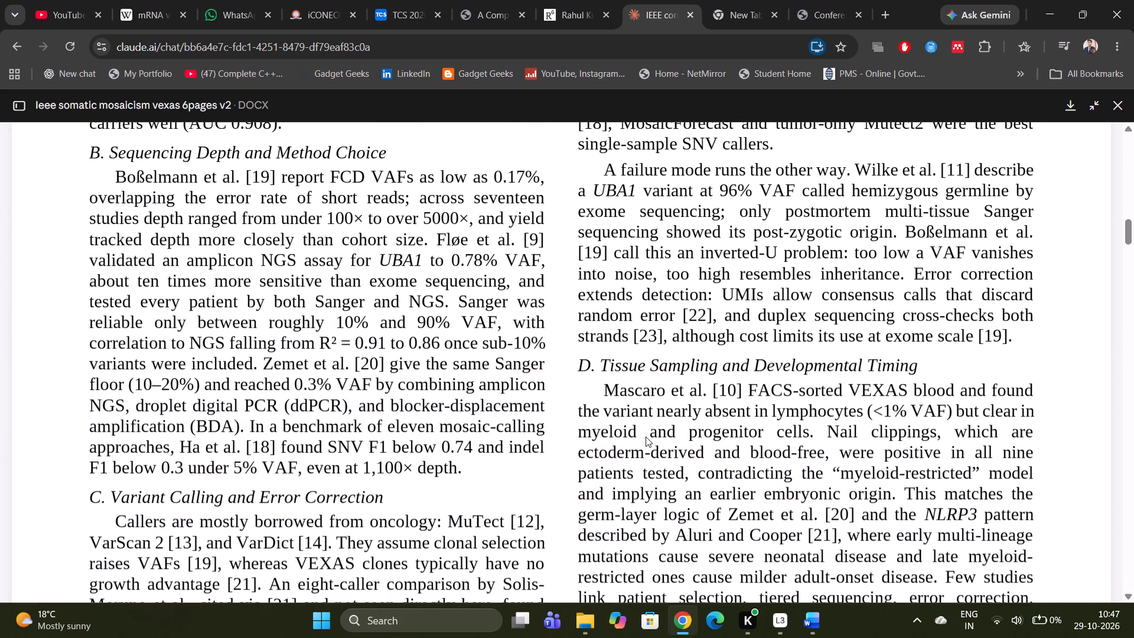
pyautogui.scroll(-4, 646, 437)
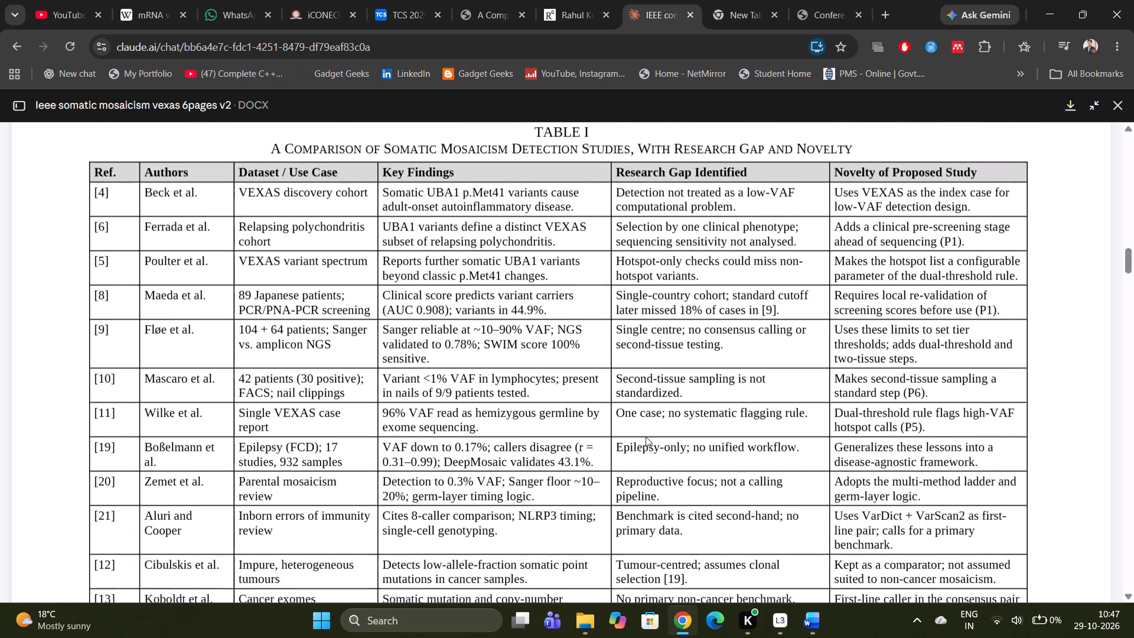
pyautogui.scroll(-4, 646, 437)
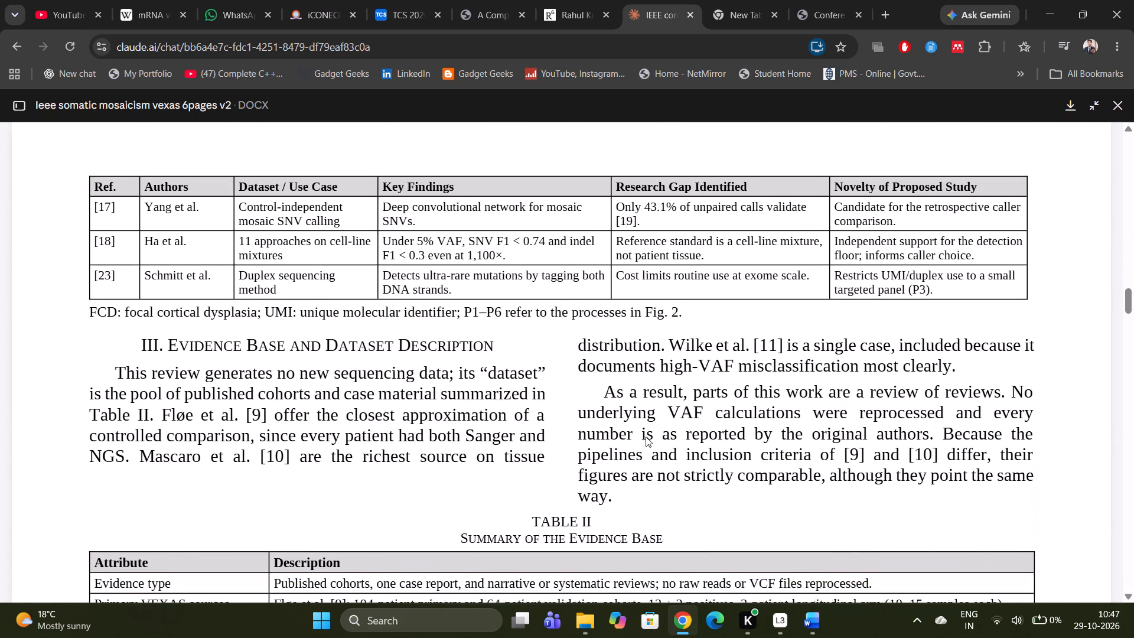
# Review the rest of the revised paper, from Table II and the Fig. 2 diagram through Table IV, acknowledgement and references.
pyautogui.scroll(-1, 646, 437)
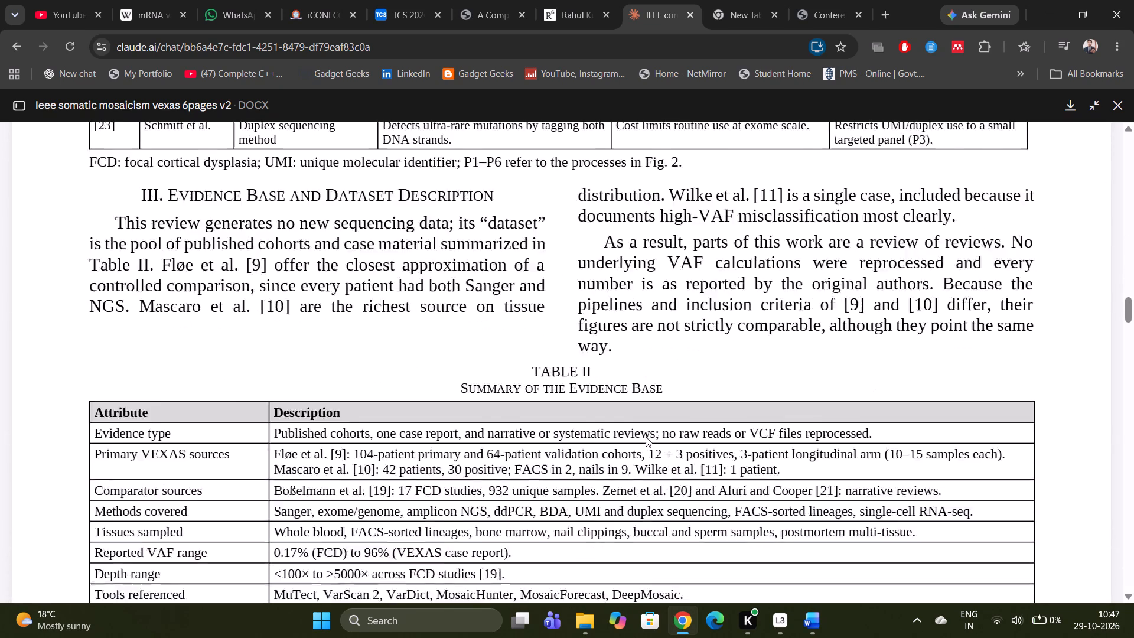
pyautogui.scroll(-9, 646, 437)
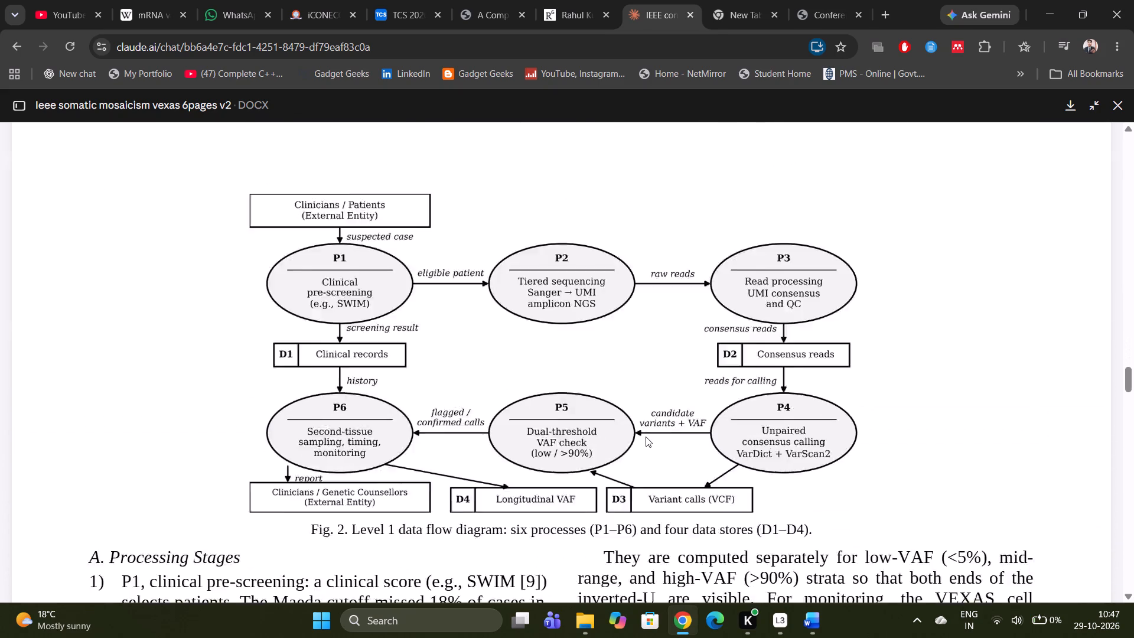
pyautogui.scroll(-9, 646, 437)
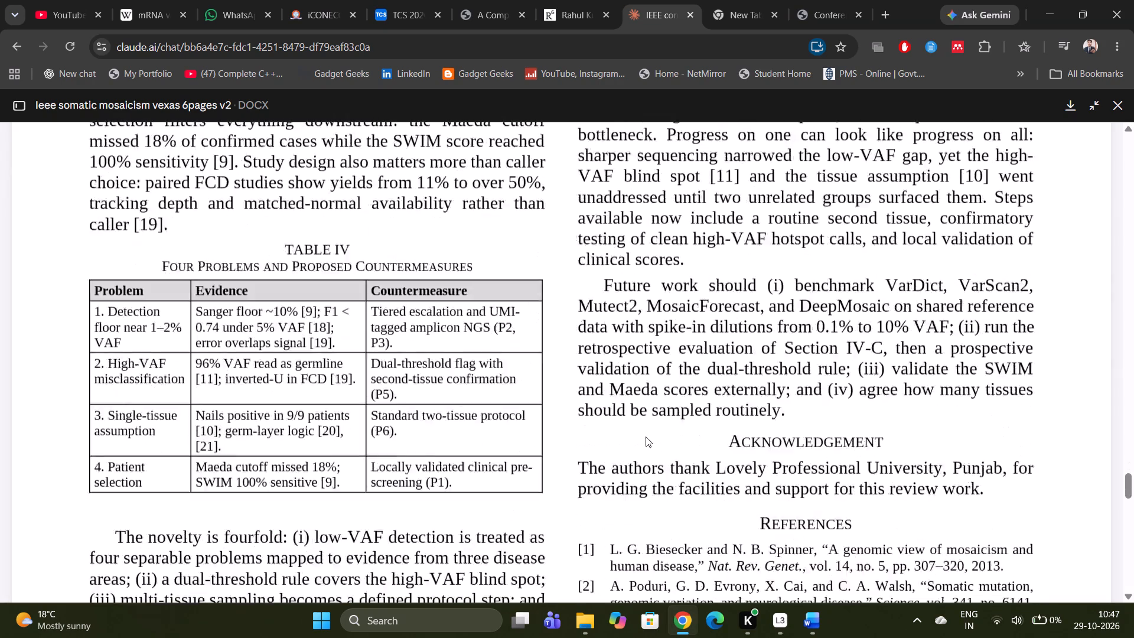
pyautogui.scroll(-6, 646, 437)
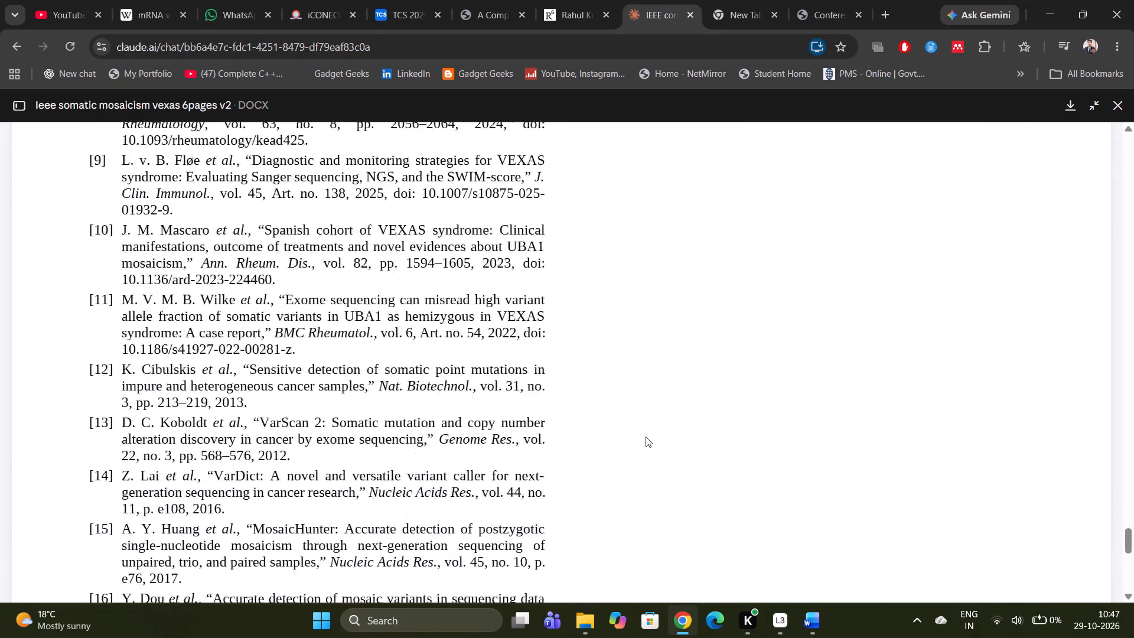
pyautogui.scroll(-5, 646, 437)
pyautogui.scroll(7, 646, 437)
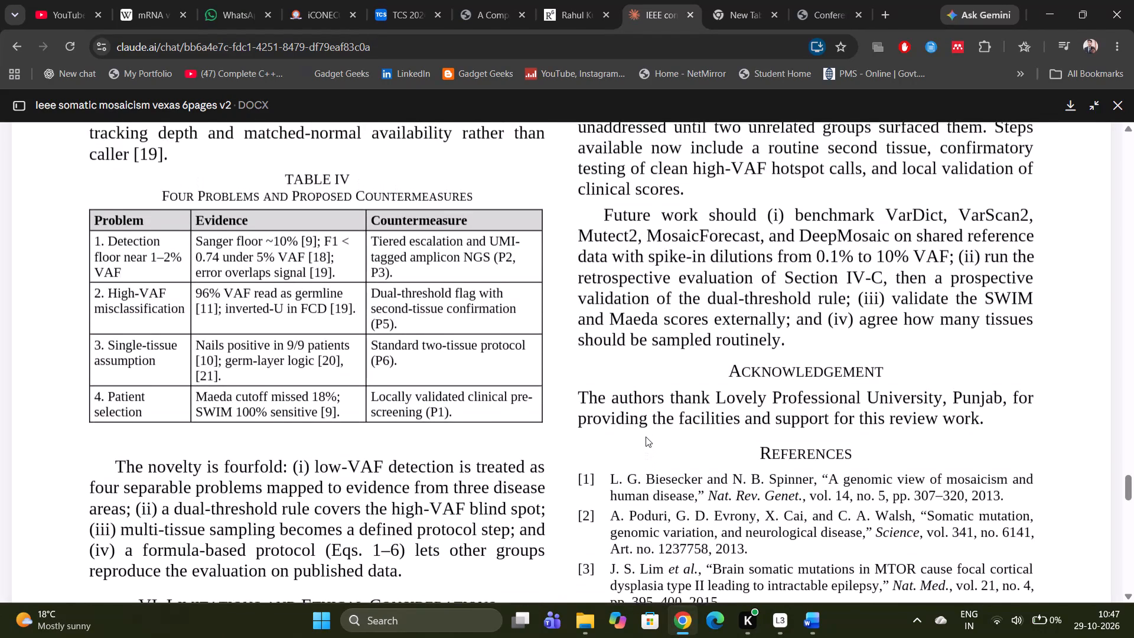
# Return the paper preview to split view beside the chat and read Claude's summary of the changes.
pyautogui.click(1095, 105)
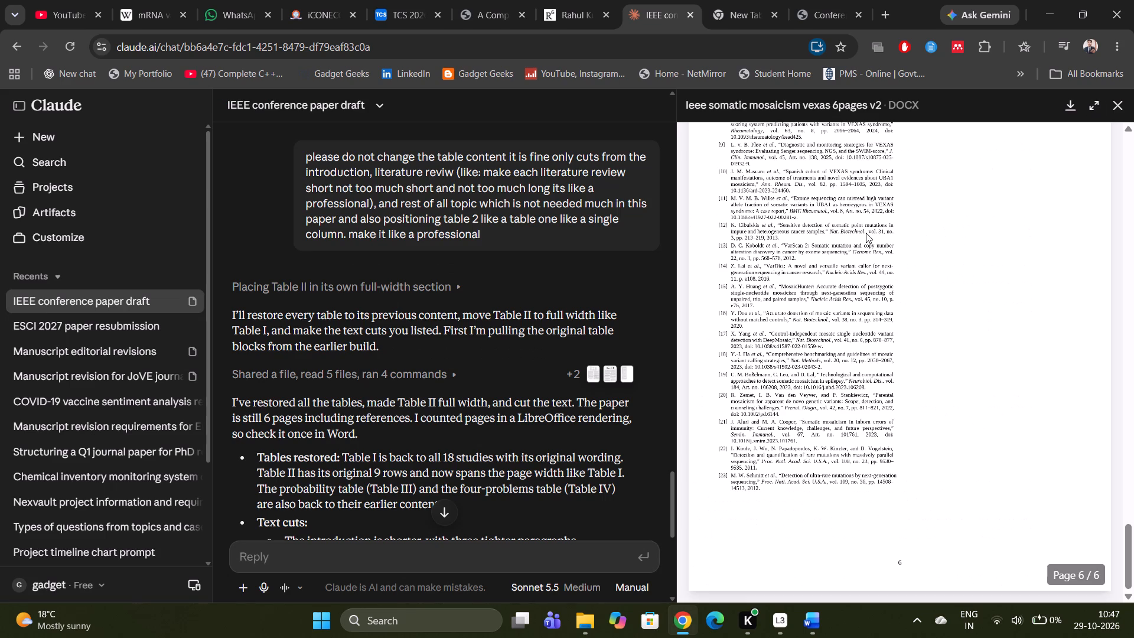
pyautogui.scroll(-8, 401, 539)
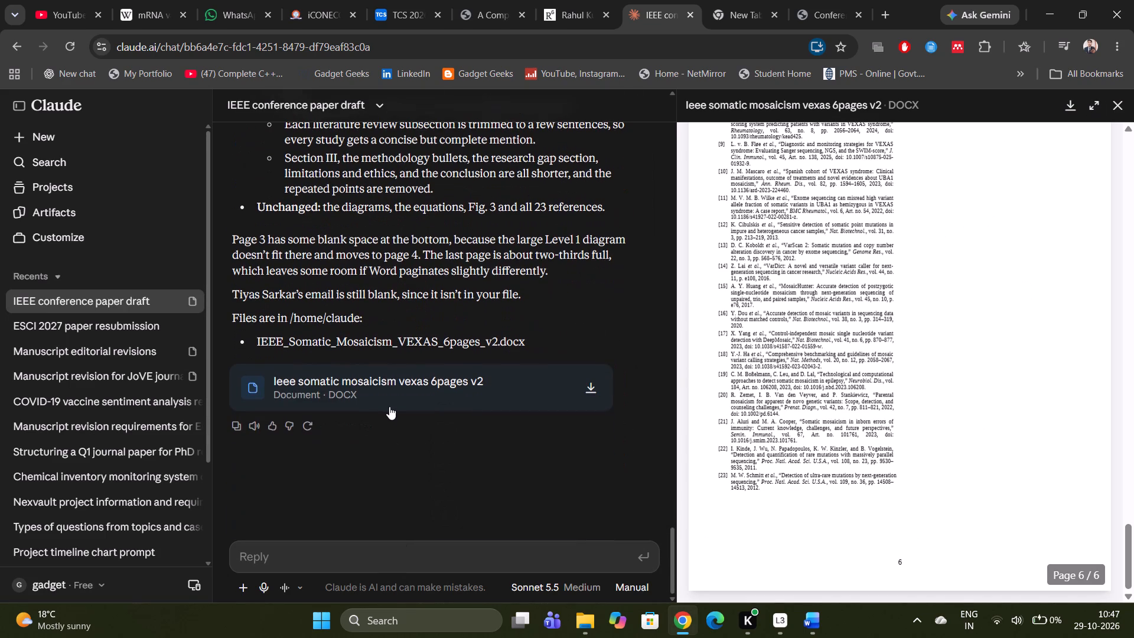
# Download the revised six-page paper as a DOCX from Claude and open it in Word.
pyautogui.click(389, 402)
pyautogui.click(1068, 110)
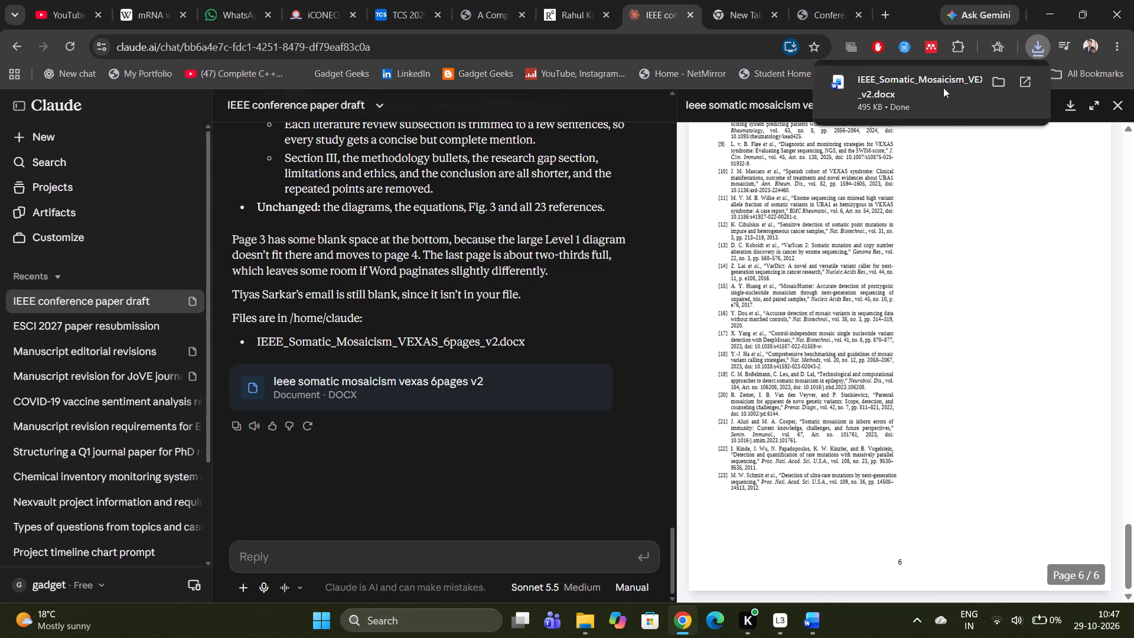
pyautogui.click(943, 87)
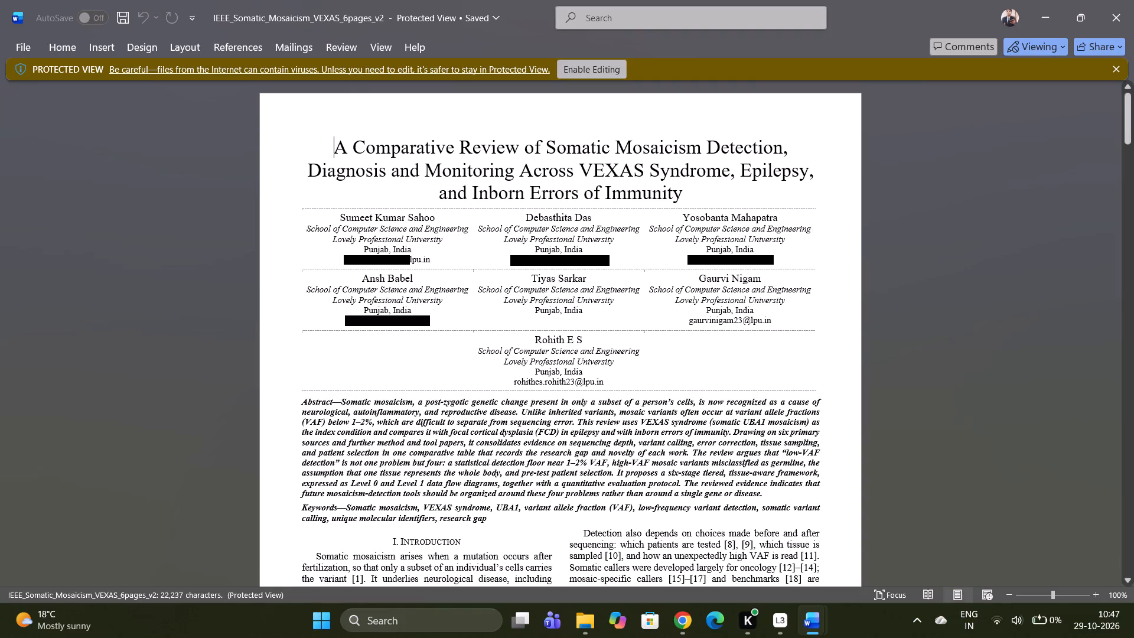
# Enable editing of the downloaded six-page paper.
pyautogui.click(598, 73)
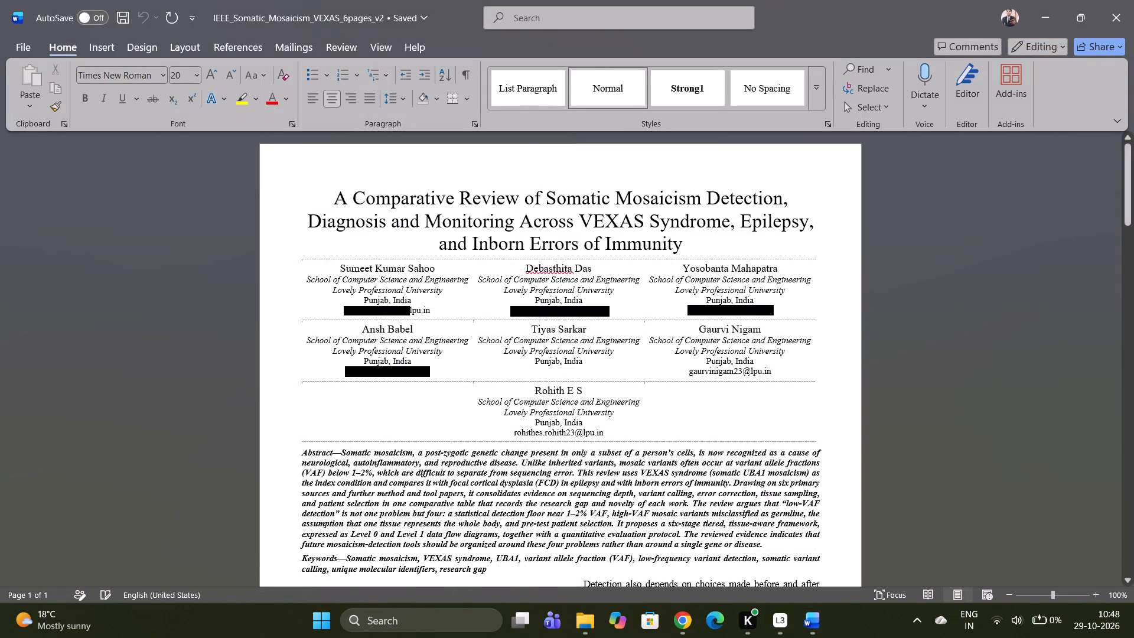
# Examine the paper's layout through to the last references, and back from Table IV and Fig. 3 to the Fig. 1 diagram.
pyautogui.scroll(-10, 472, 308)
pyautogui.scroll(-17, 472, 308)
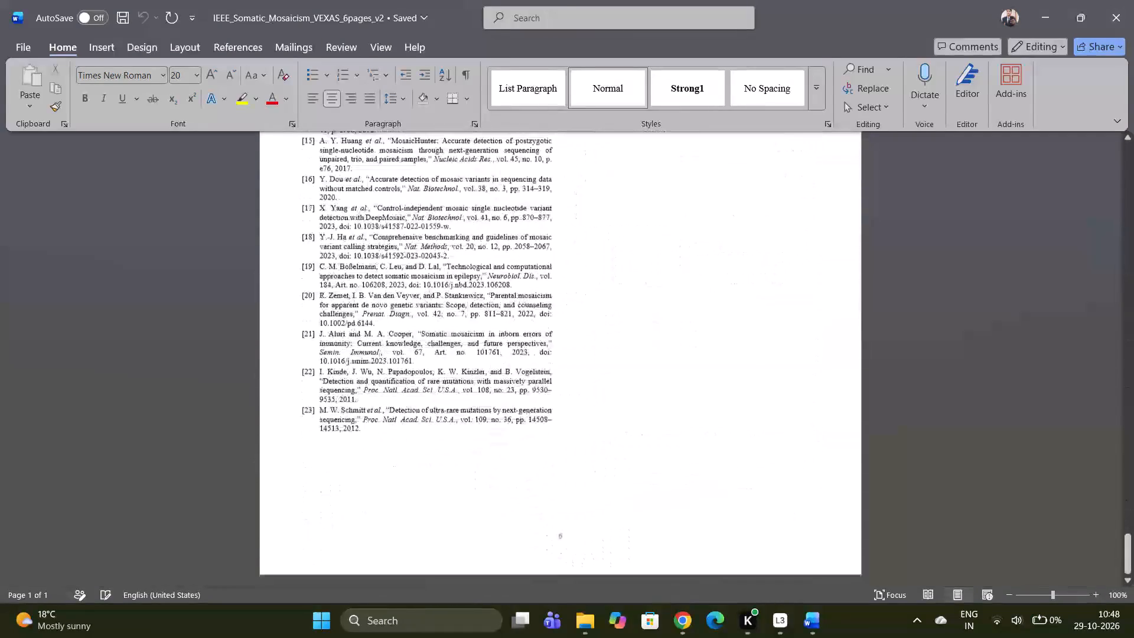
pyautogui.scroll(6, 472, 308)
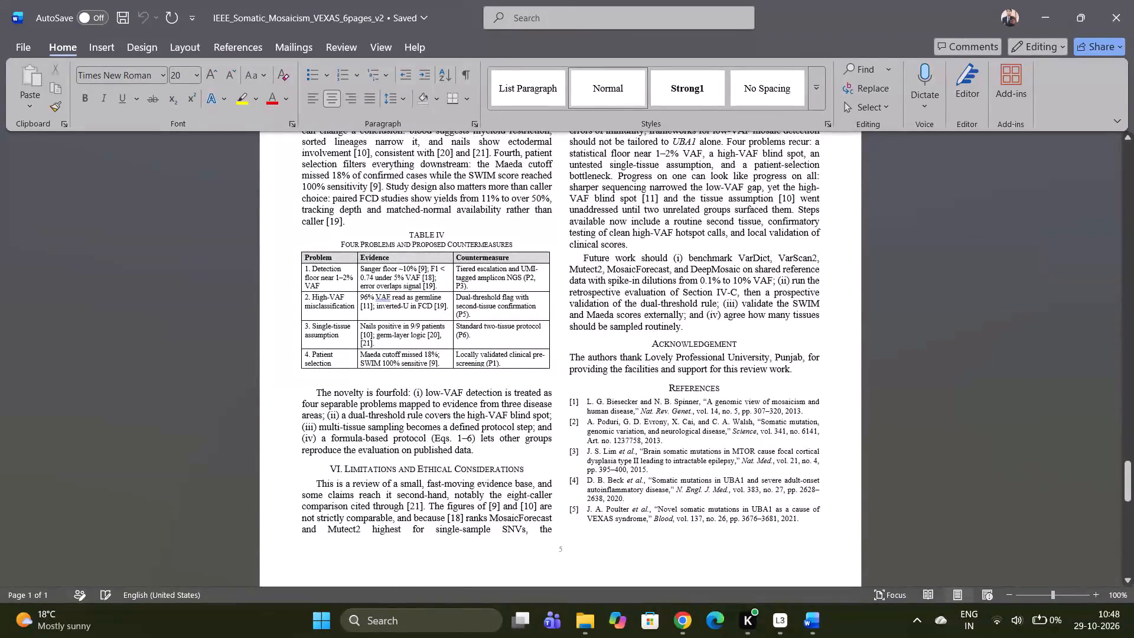
pyautogui.scroll(3, 472, 308)
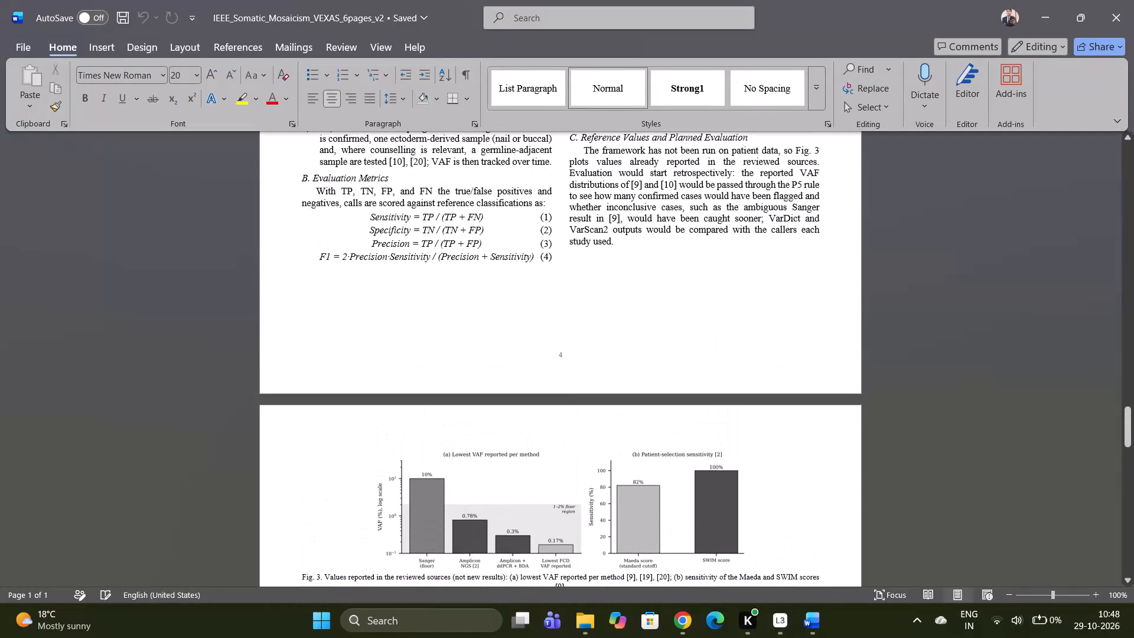
pyautogui.scroll(4, 472, 308)
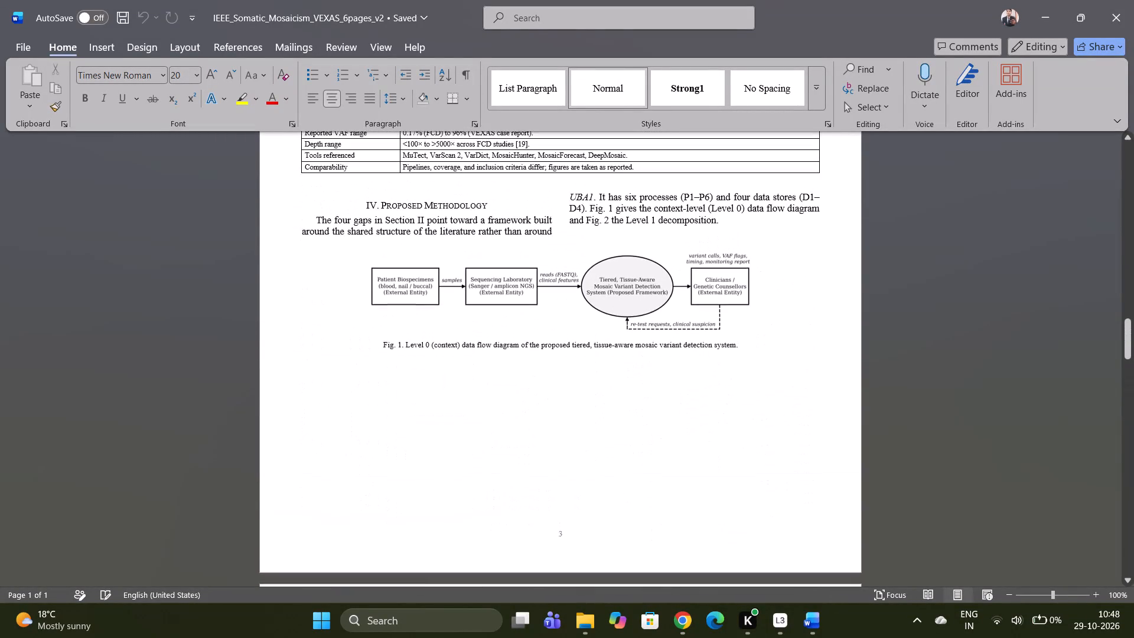
# Stretch the Fig. 1 Level 0 data flow diagram vertically into the blank space below it on page 3.
pyautogui.click(507, 299)
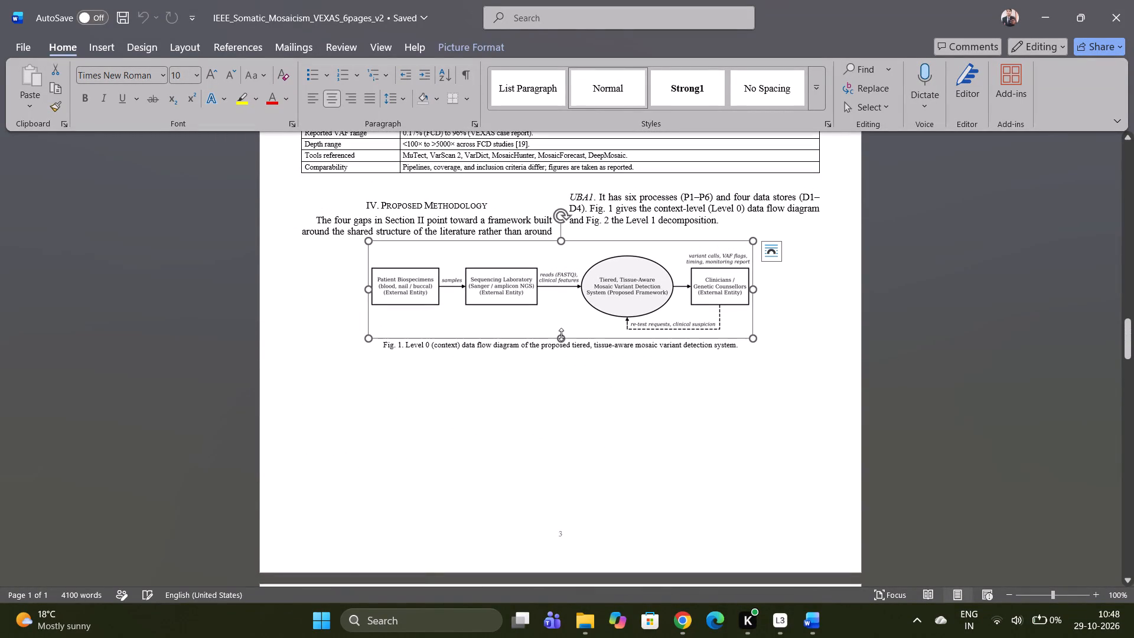
pyautogui.moveTo(561, 336); pyautogui.dragTo(561, 387)
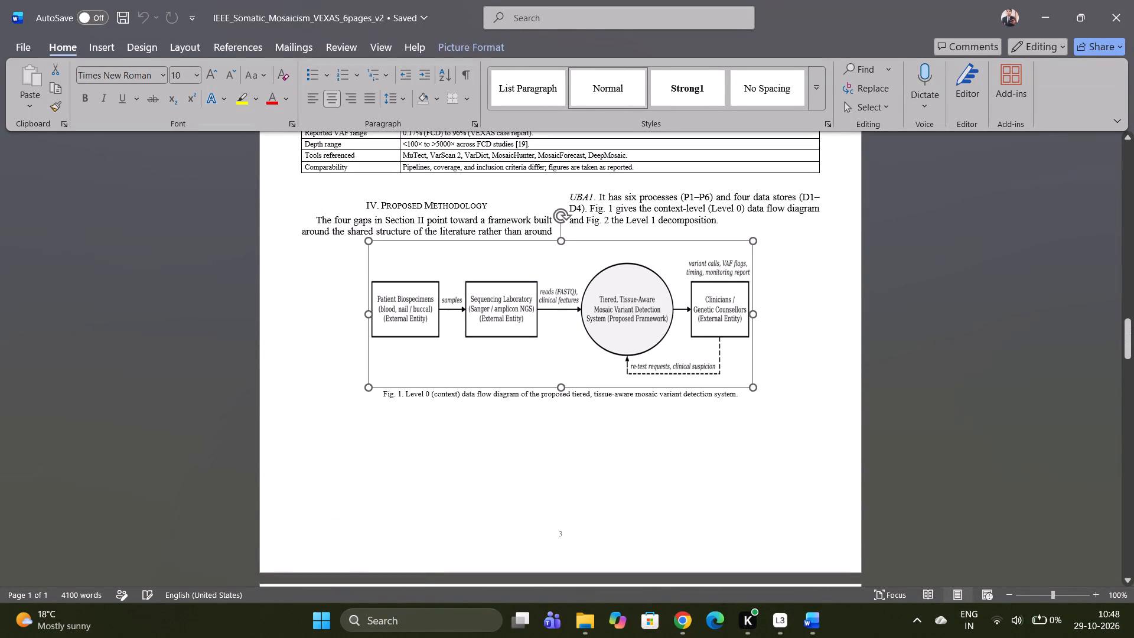
pyautogui.moveTo(561, 387); pyautogui.dragTo(567, 419)
pyautogui.scroll(1, 610, 345)
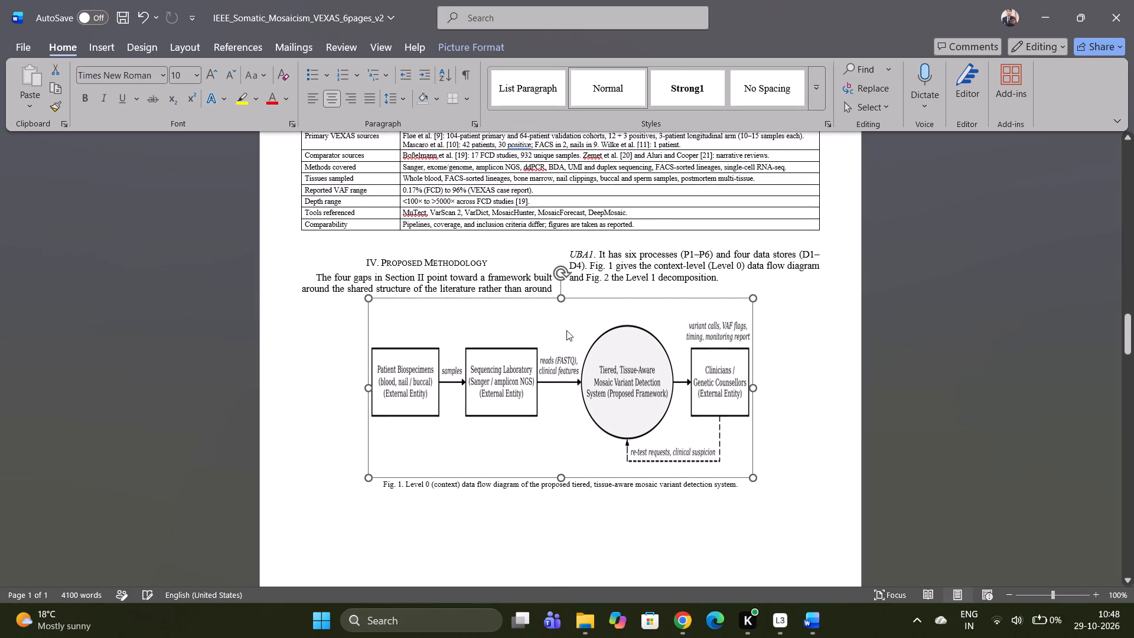
pyautogui.click(561, 298)
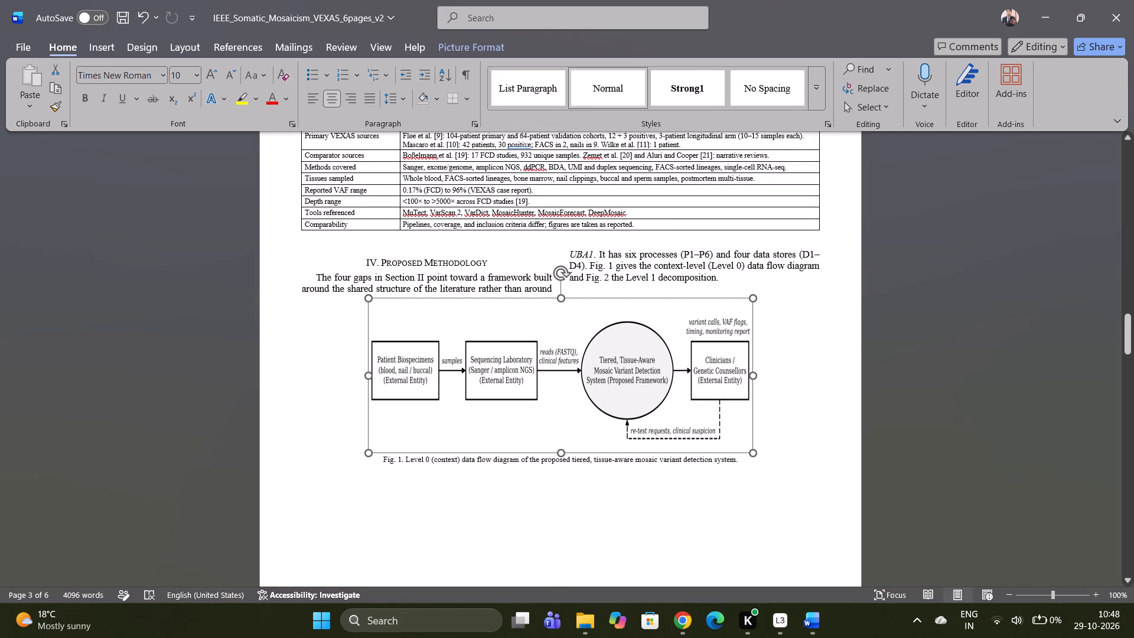
pyautogui.click(623, 325)
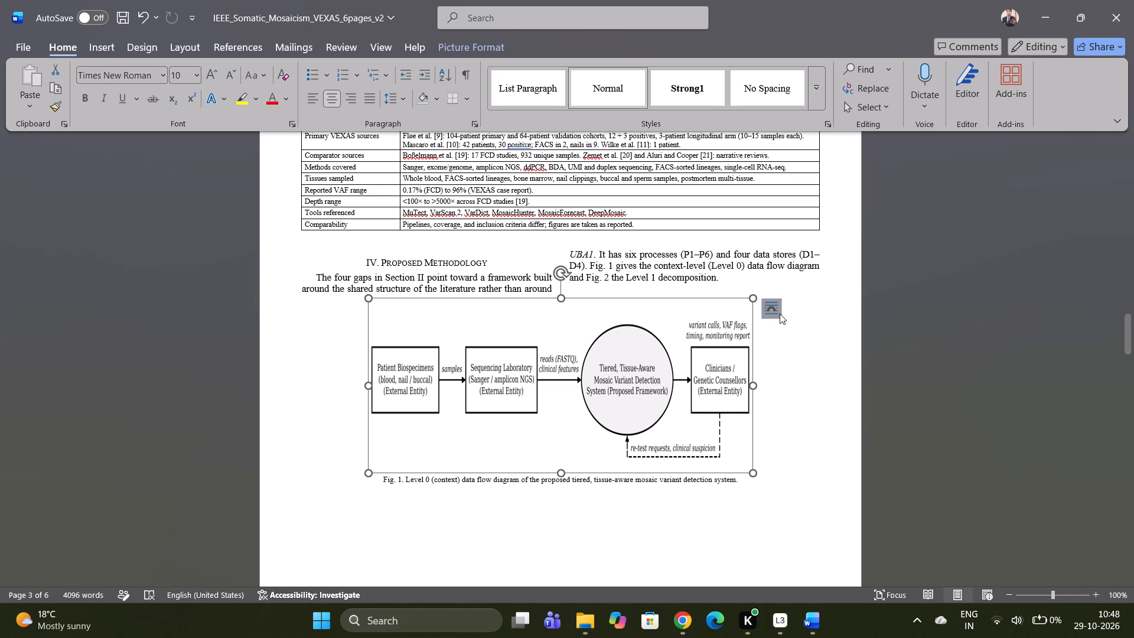
# Set the Fig. 1 diagram's text wrapping to Tight.
pyautogui.click(774, 313)
pyautogui.click(842, 405)
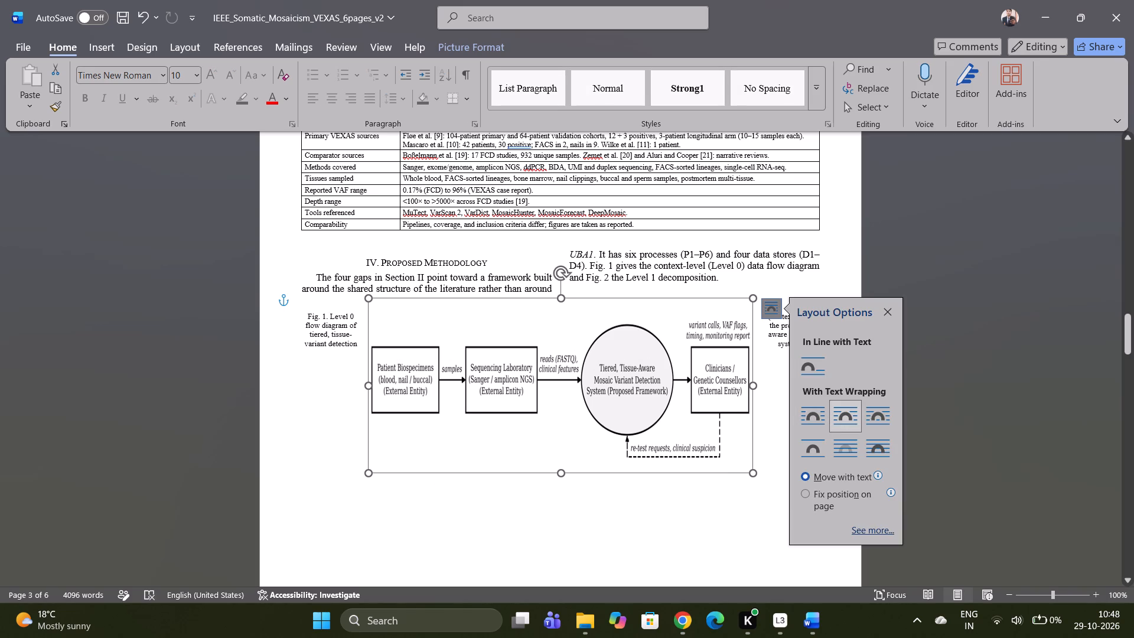
# Readjust the height of the Fig. 1 diagram so that its caption still fits beneath it on page 3.
pyautogui.moveTo(562, 471); pyautogui.dragTo(561, 425)
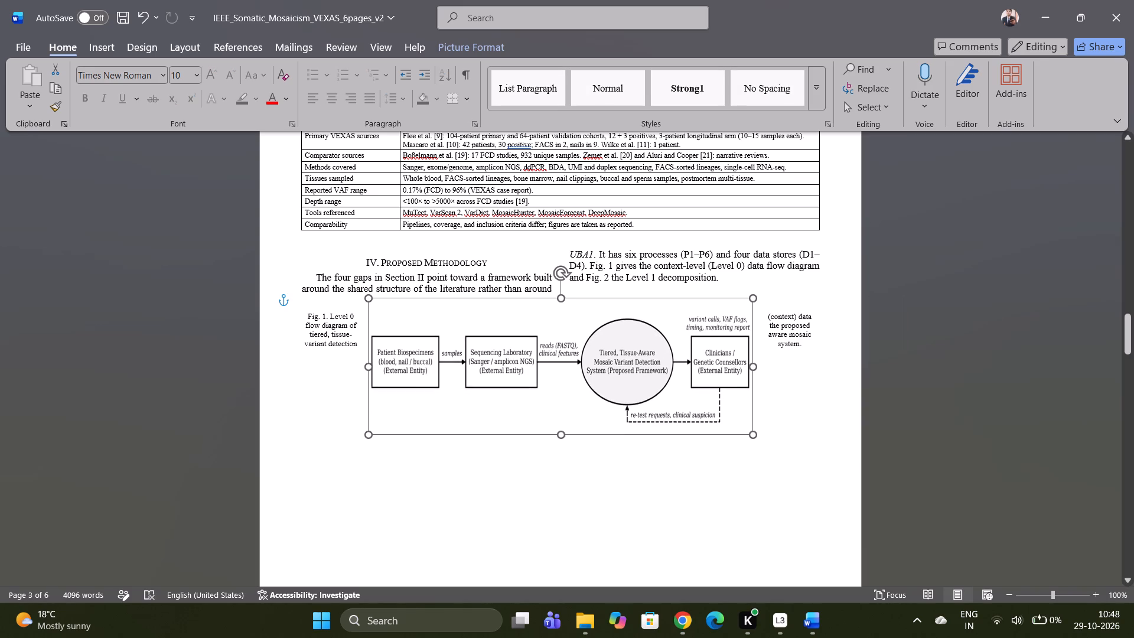
pyautogui.moveTo(561, 425); pyautogui.dragTo(576, 525)
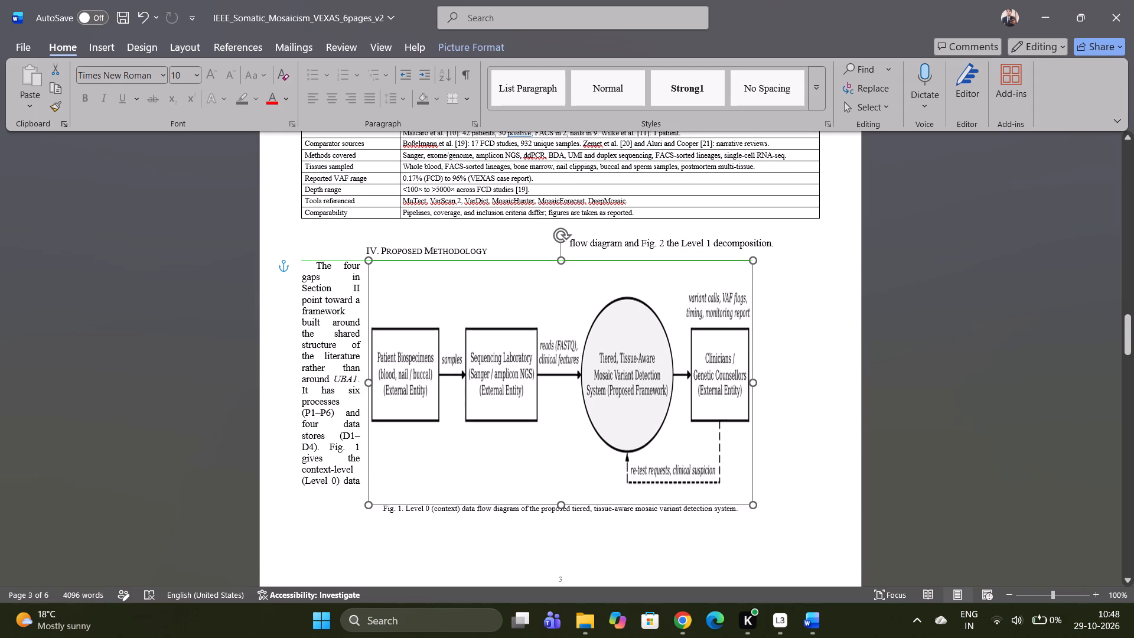
pyautogui.moveTo(576, 525); pyautogui.dragTo(562, 411)
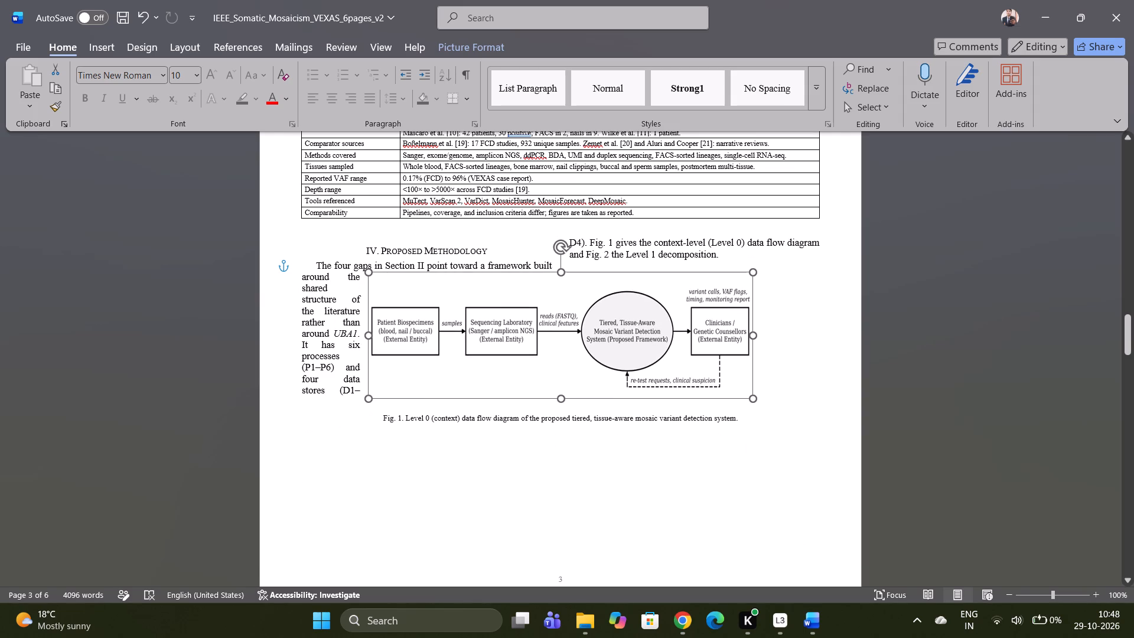
pyautogui.moveTo(562, 411); pyautogui.dragTo(562, 351)
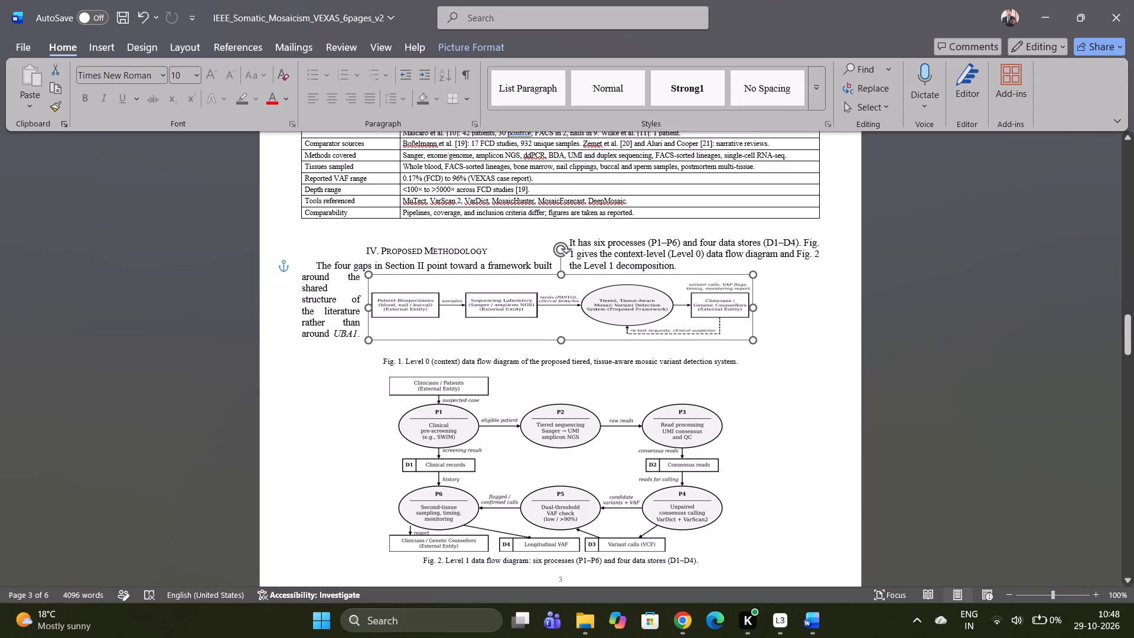
pyautogui.moveTo(562, 351); pyautogui.dragTo(570, 414)
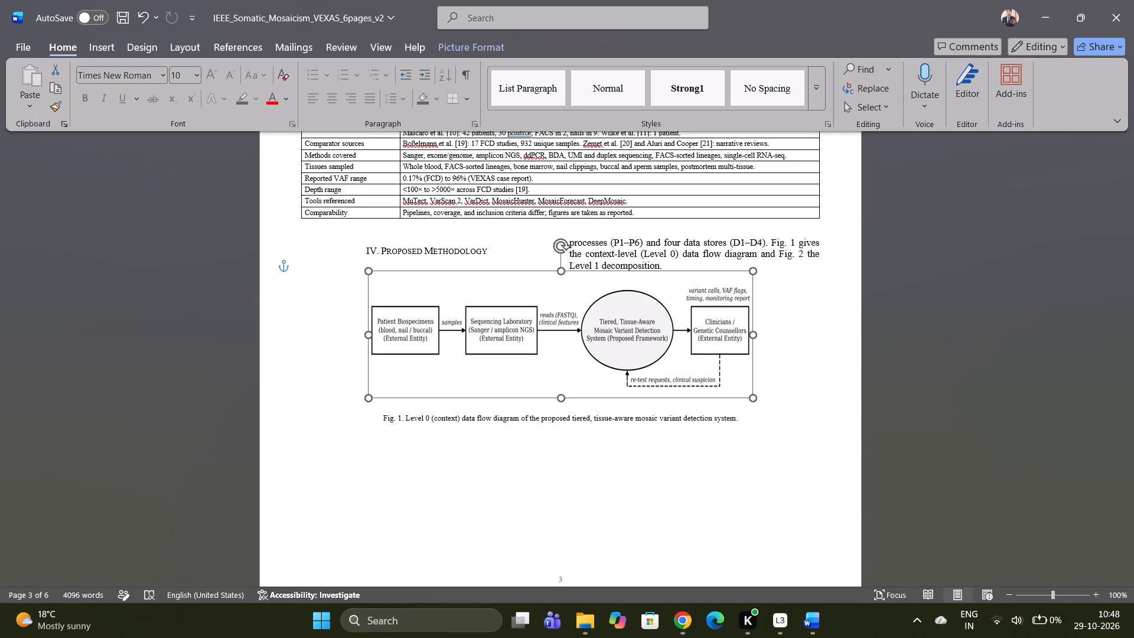
pyautogui.moveTo(570, 414); pyautogui.dragTo(579, 464)
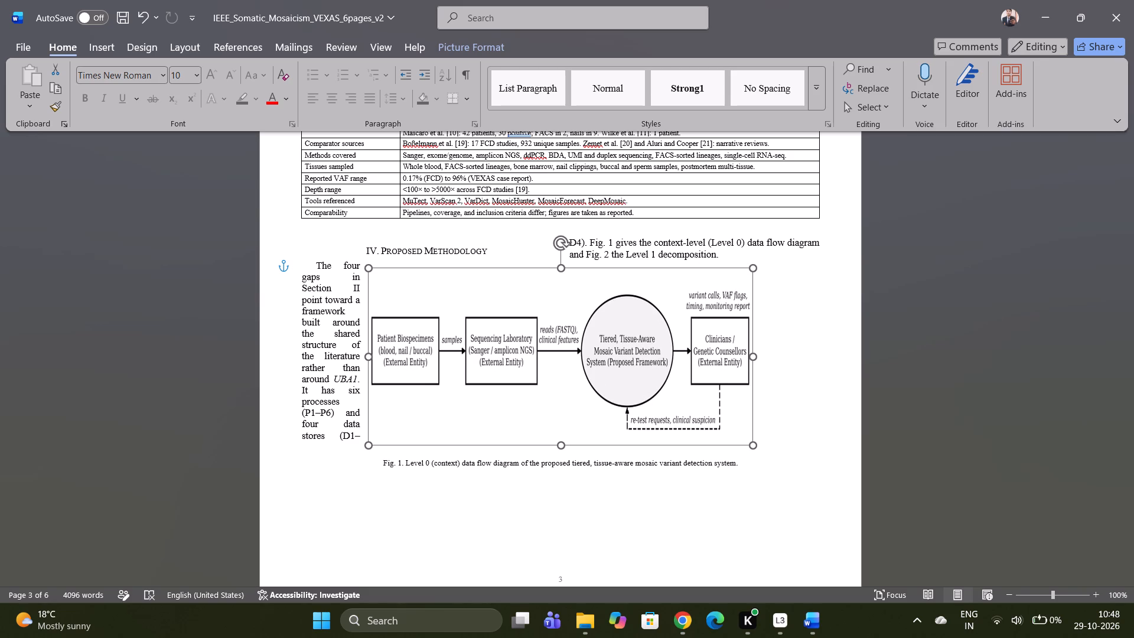
pyautogui.moveTo(579, 464); pyautogui.dragTo(579, 464)
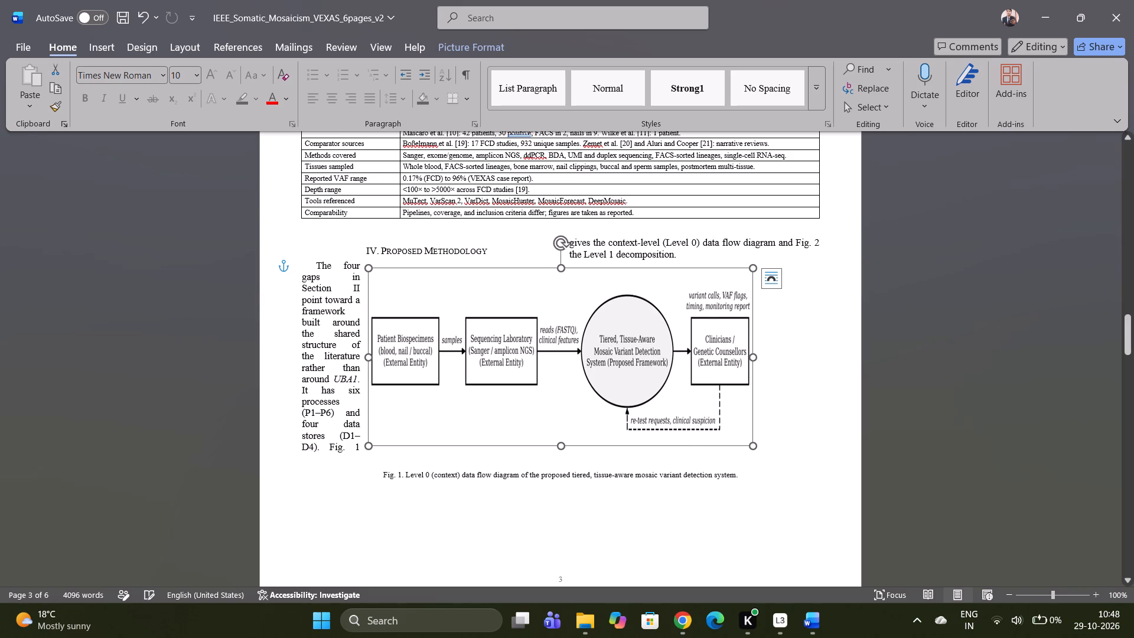
# Widen the Fig. 1 diagram on both sides so that it spans most of the two-column text width.
pyautogui.moveTo(368, 357); pyautogui.dragTo(349, 357)
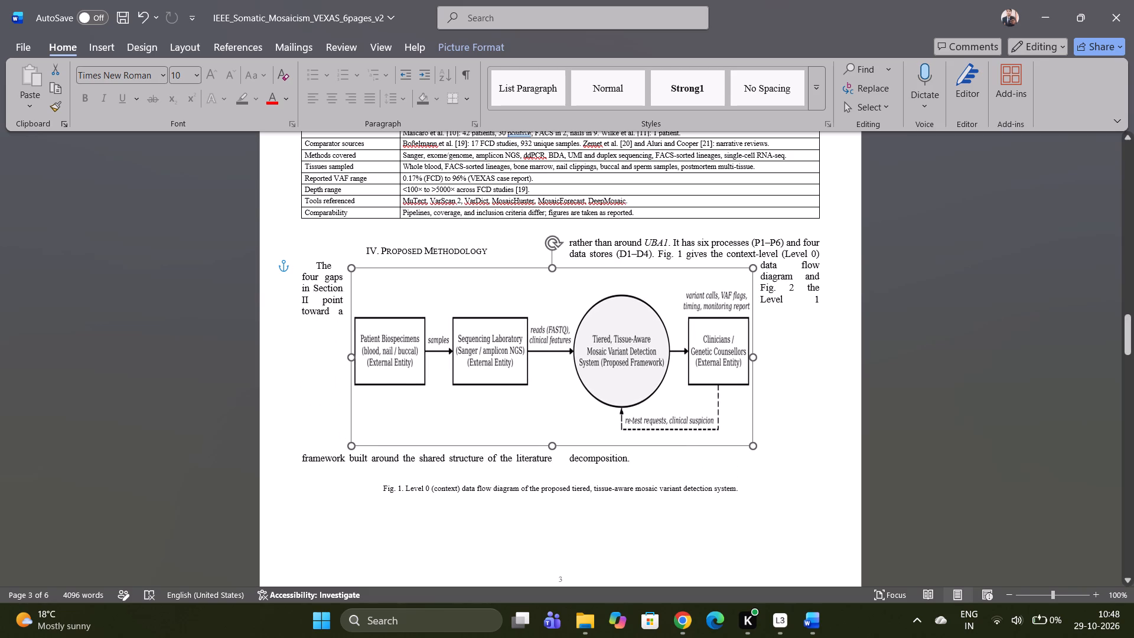
pyautogui.moveTo(349, 357); pyautogui.dragTo(339, 357)
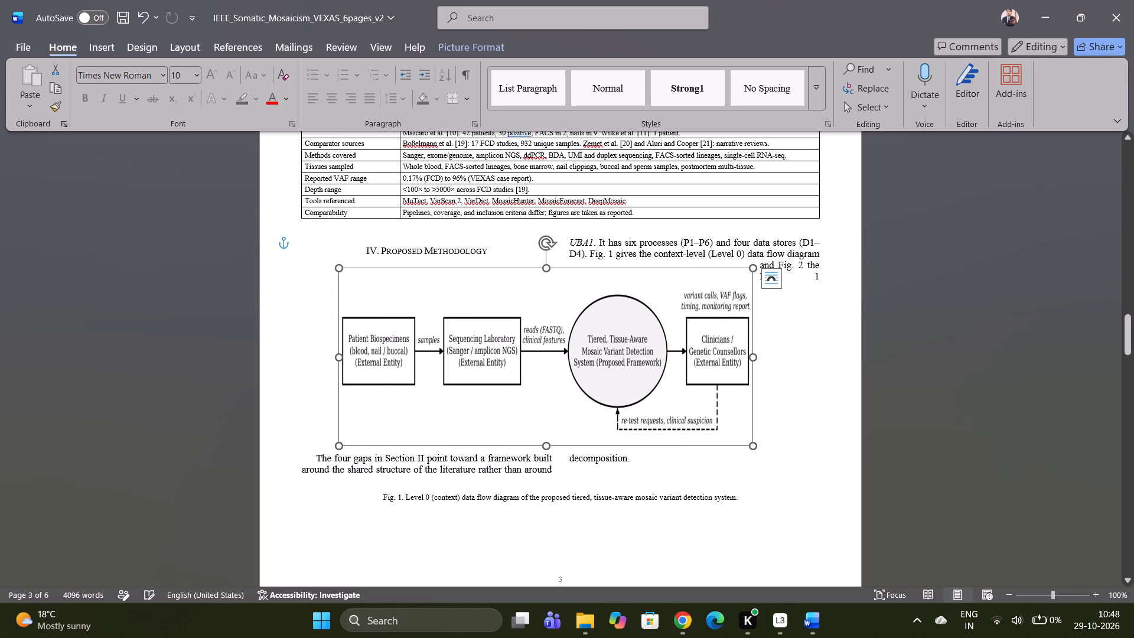
pyautogui.moveTo(750, 358); pyautogui.dragTo(760, 361)
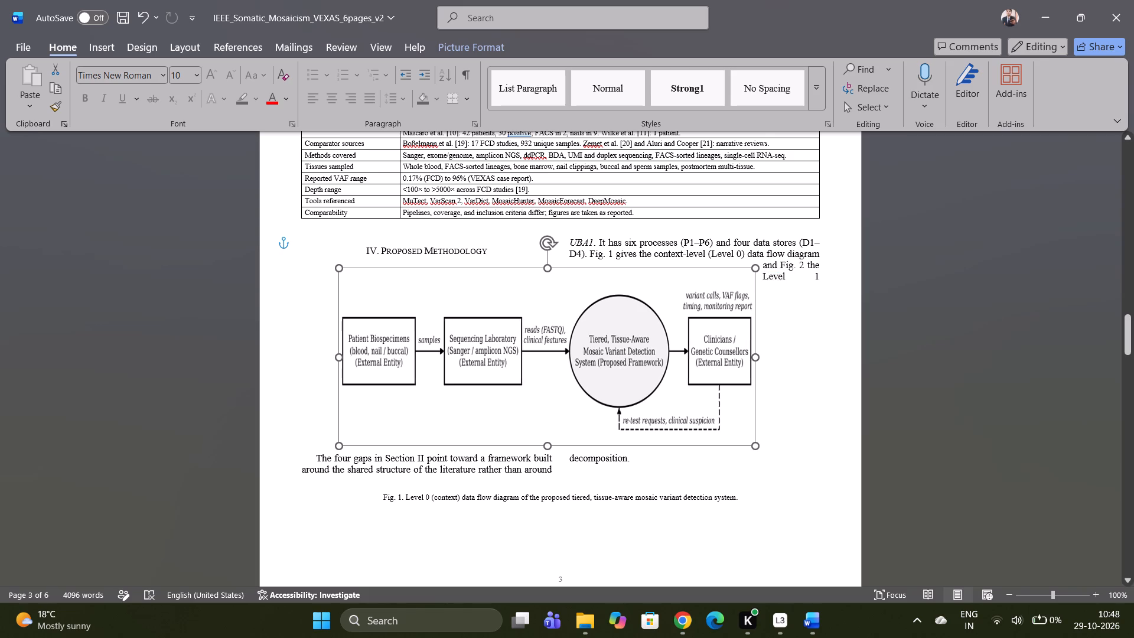
pyautogui.moveTo(760, 361); pyautogui.dragTo(815, 366)
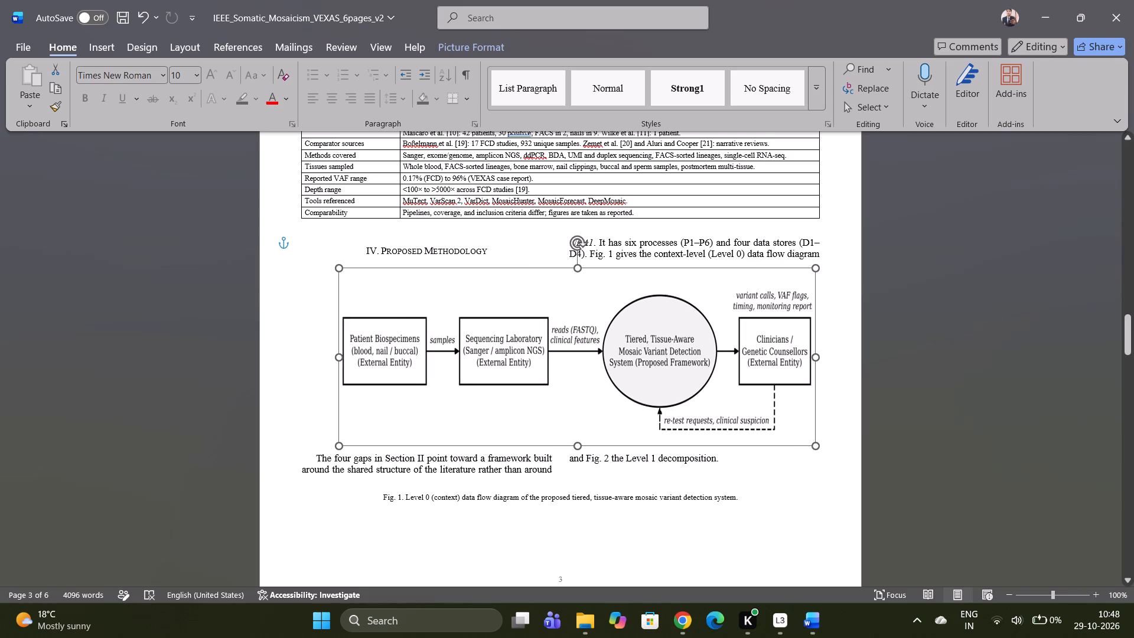
pyautogui.moveTo(815, 366); pyautogui.dragTo(816, 366)
# Position the Fig. 1 diagram between the Section IV Proposed Methodology text and the figure's caption, roughly centred on the page.
pyautogui.moveTo(579, 296); pyautogui.dragTo(572, 341)
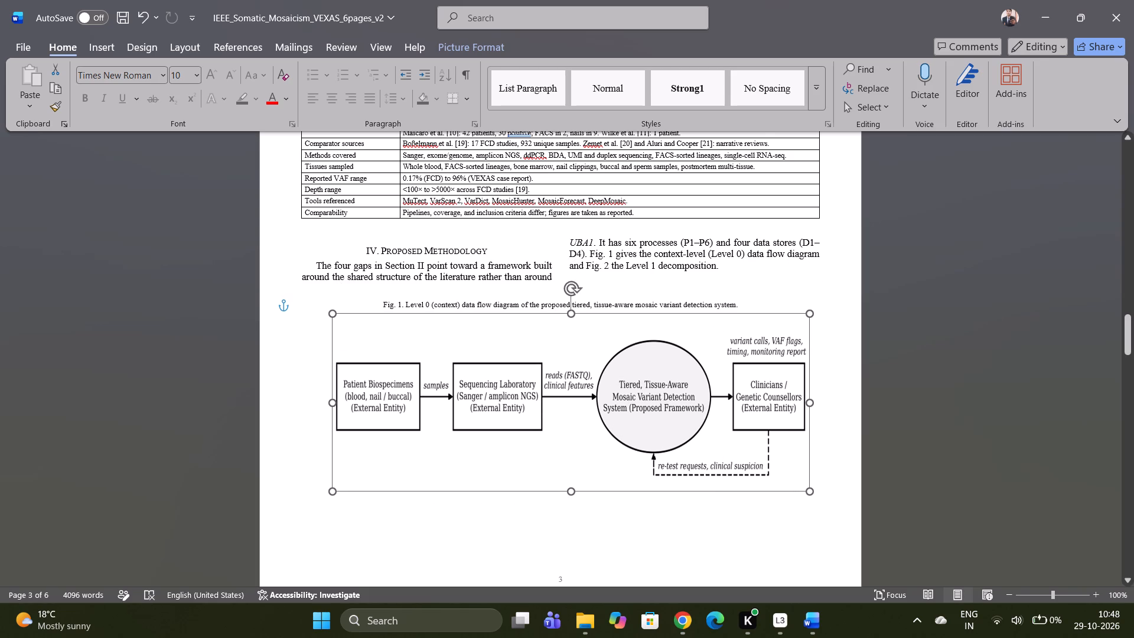
pyautogui.moveTo(572, 341); pyautogui.dragTo(559, 325)
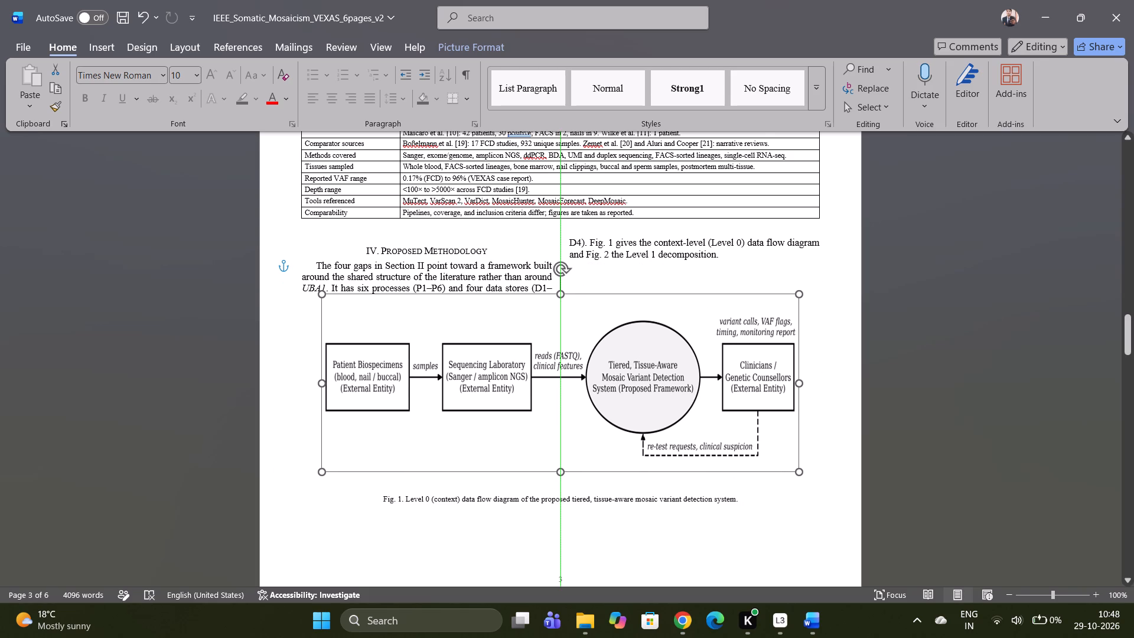
pyautogui.moveTo(559, 325); pyautogui.dragTo(562, 334)
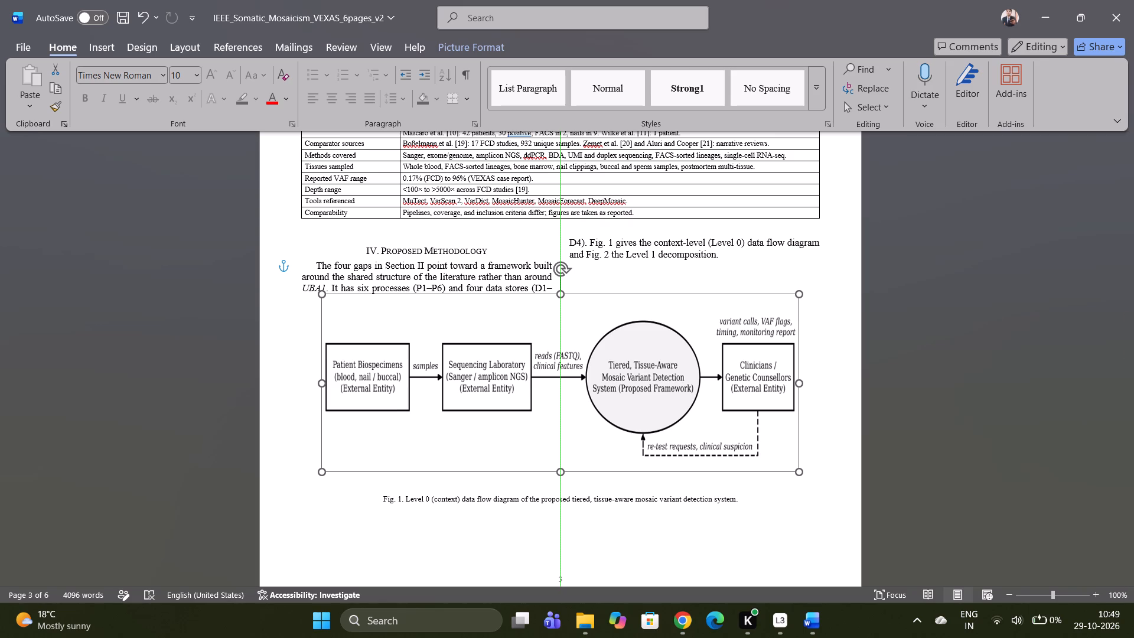
pyautogui.moveTo(562, 334); pyautogui.dragTo(563, 357)
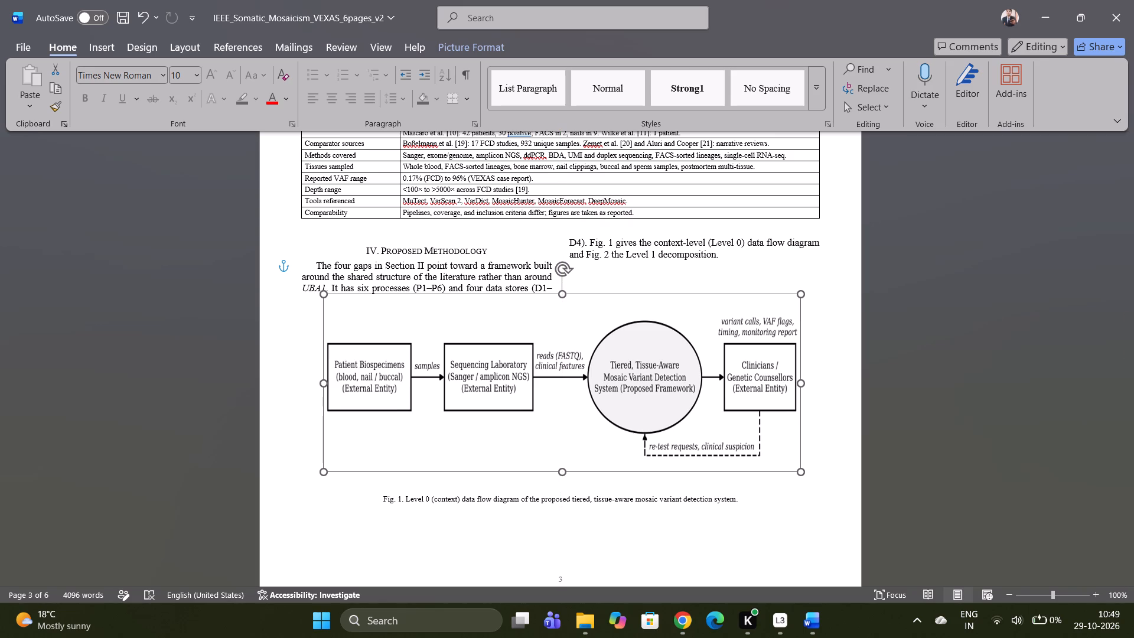
pyautogui.moveTo(563, 357); pyautogui.dragTo(568, 360)
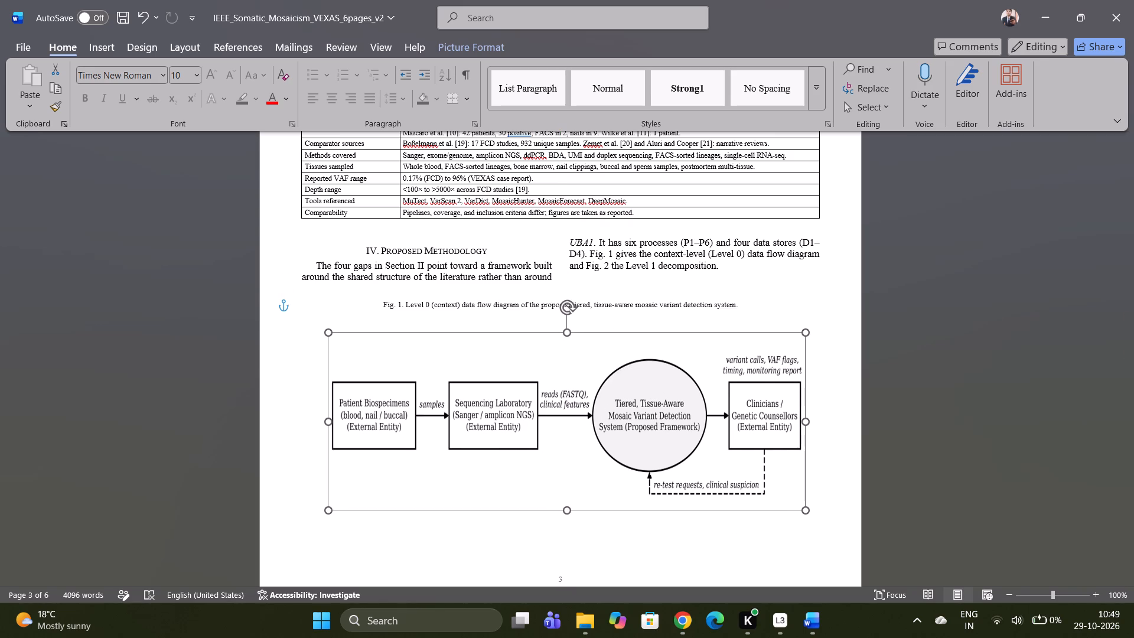
pyautogui.moveTo(568, 360); pyautogui.dragTo(570, 339)
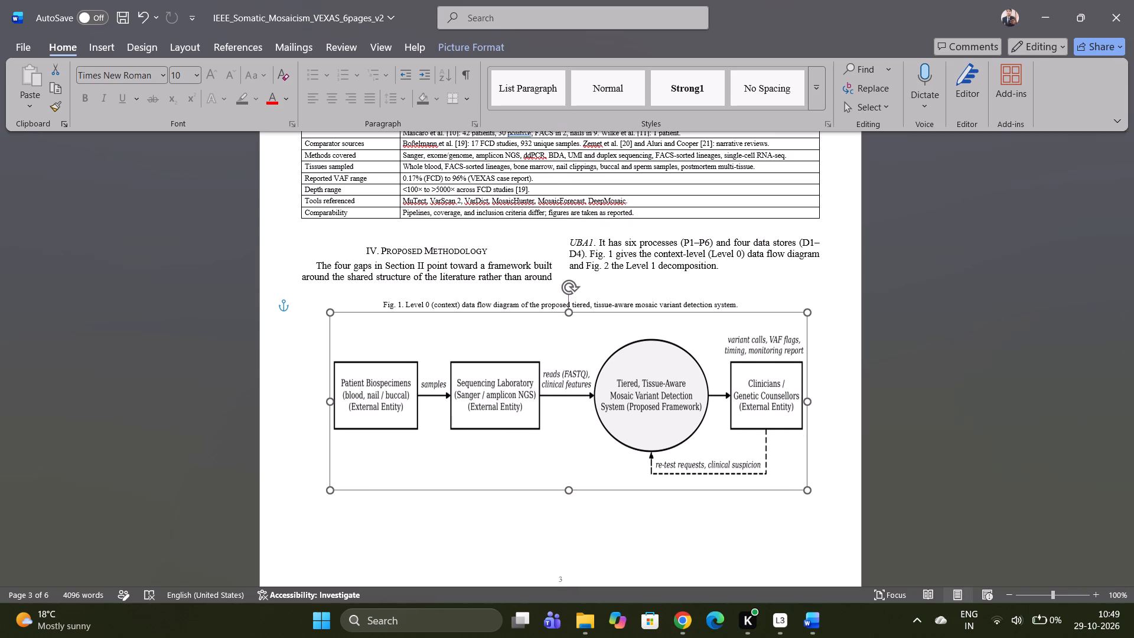
pyautogui.moveTo(570, 339); pyautogui.dragTo(568, 340)
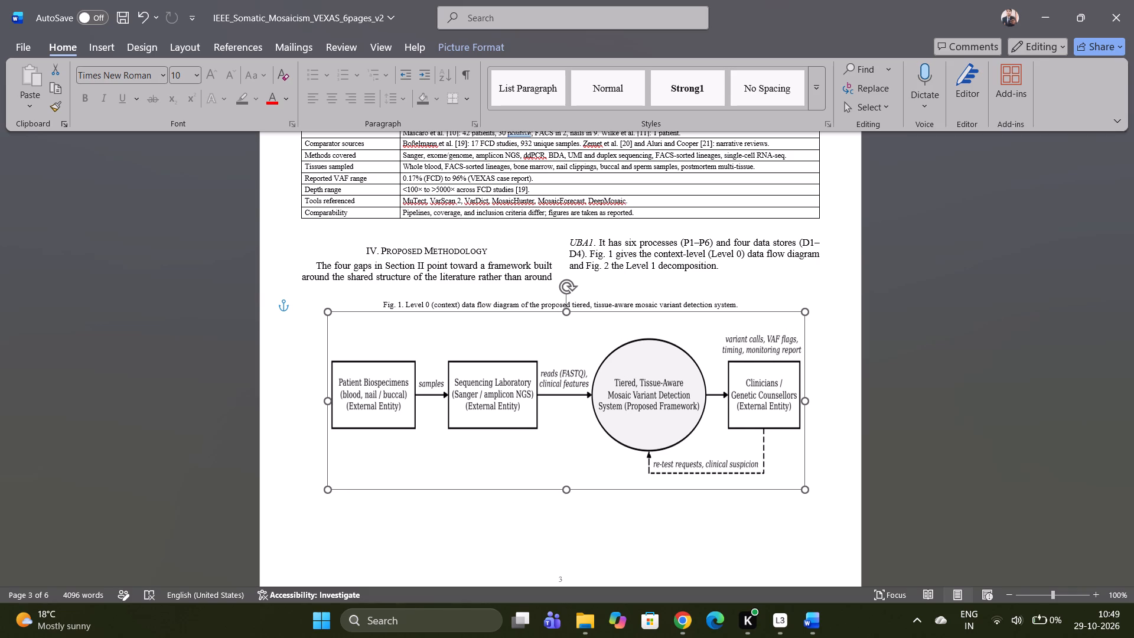
pyautogui.moveTo(568, 340); pyautogui.dragTo(566, 335)
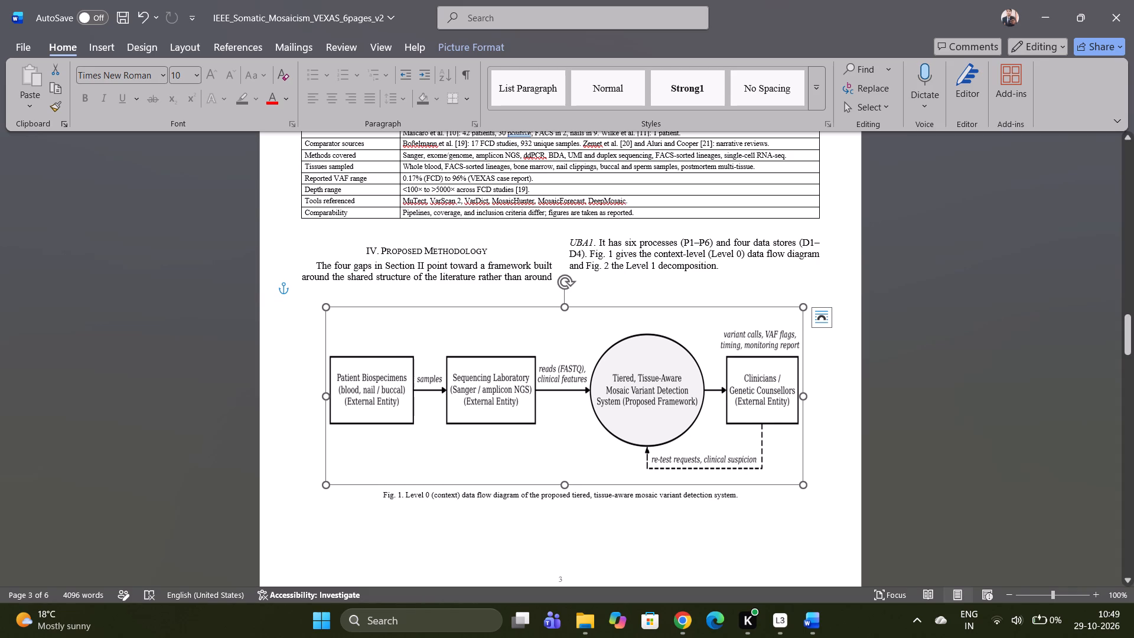
pyautogui.click(786, 532)
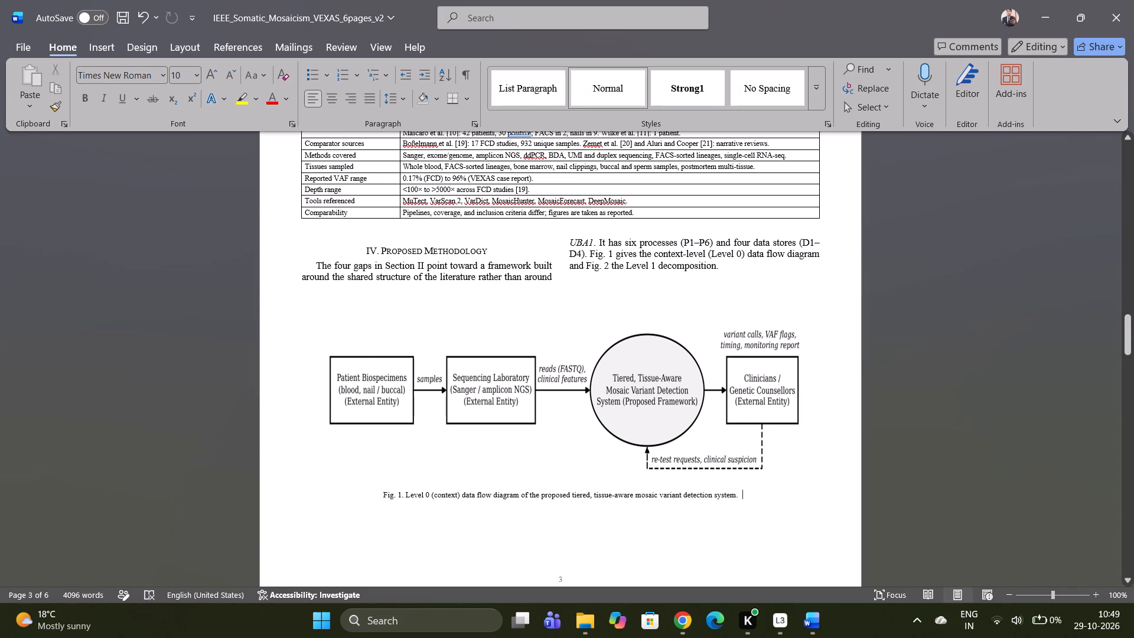
# Check the pages following the resized Fig. 1, from Fig. 2 and the processing stages through to the references.
pyautogui.scroll(-1, 678, 453)
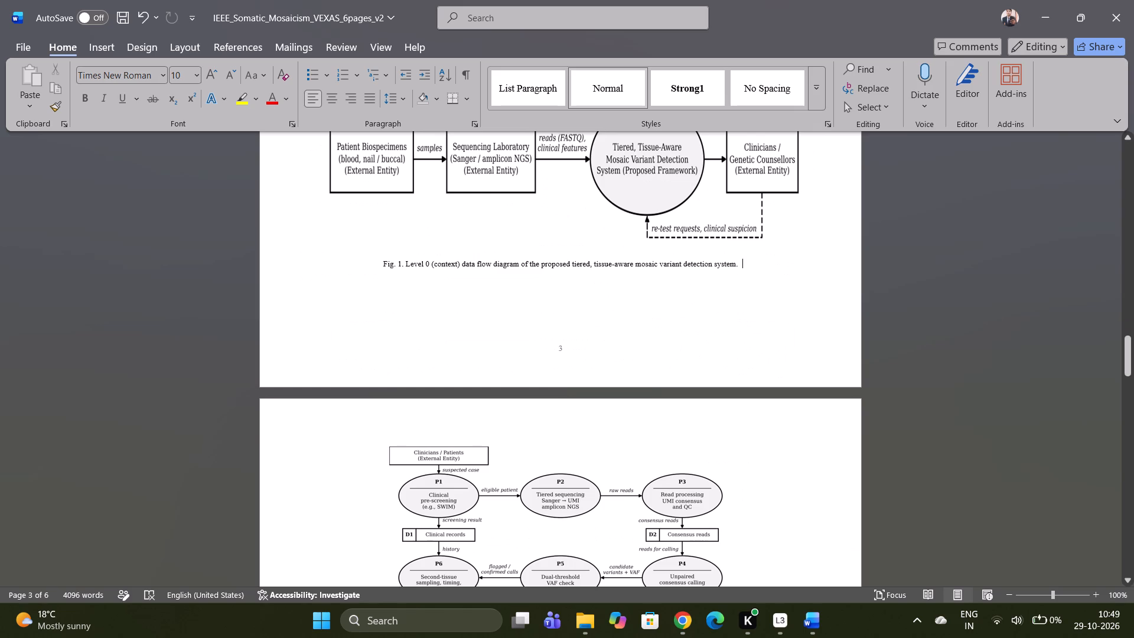
pyautogui.scroll(-2, 678, 453)
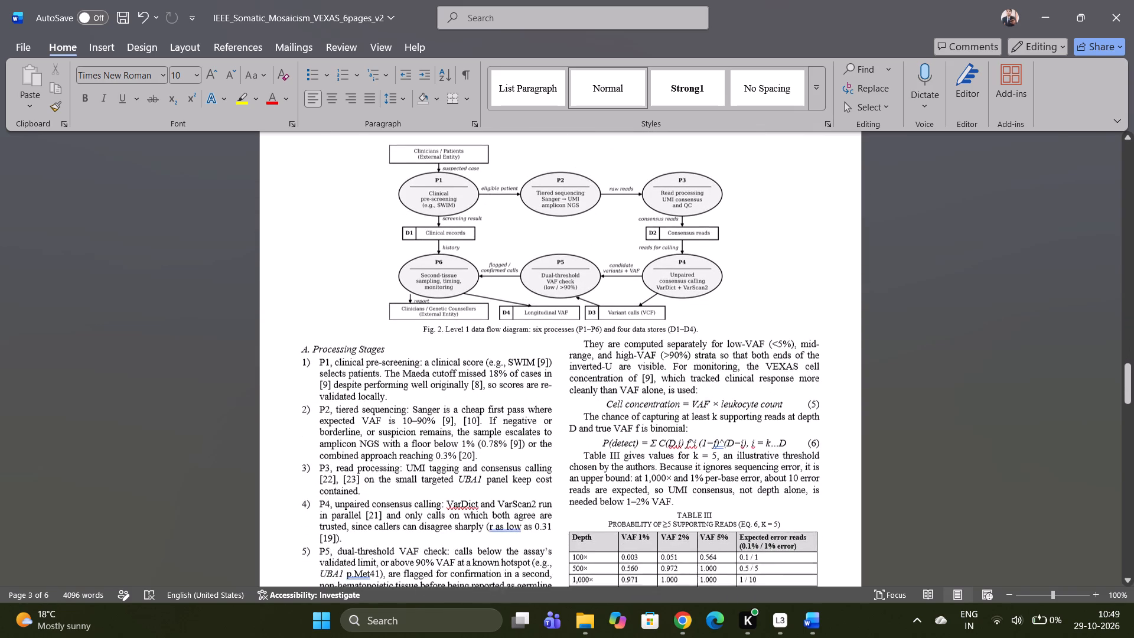
pyautogui.scroll(-8, 678, 453)
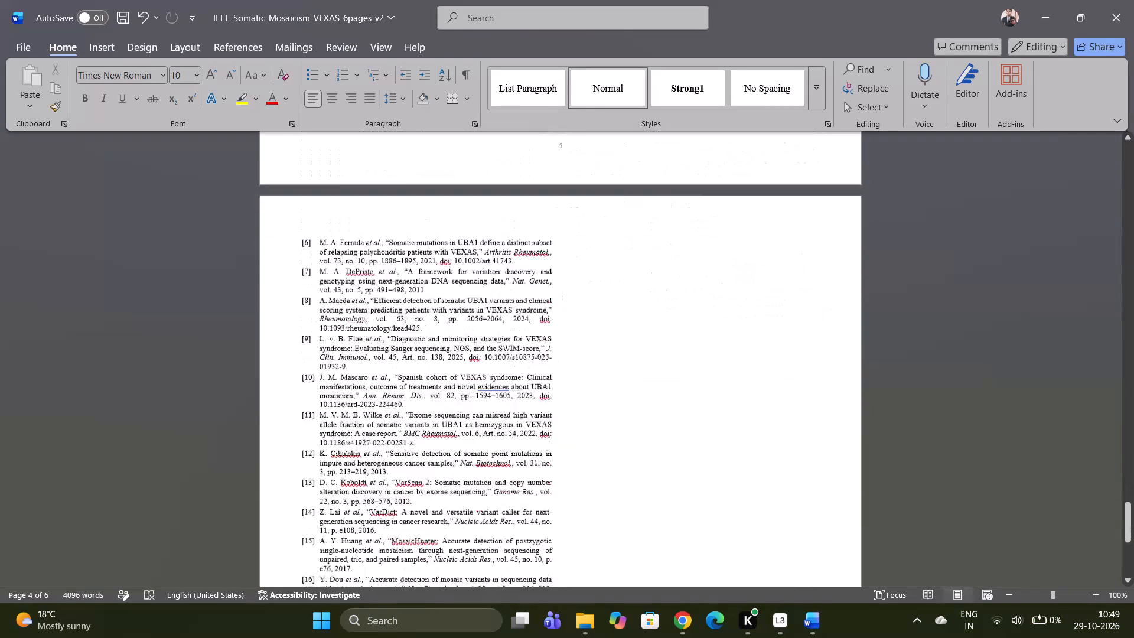
pyautogui.scroll(-2, 678, 453)
pyautogui.scroll(3, 678, 453)
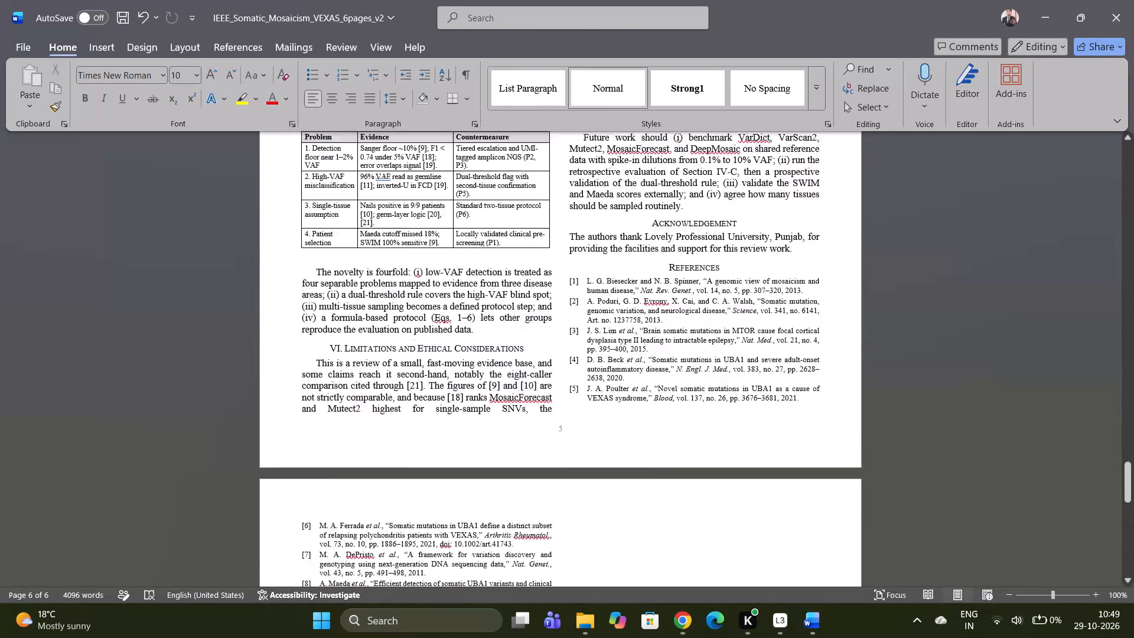
# Increase the height of the Fig. 3 bar charts on page 5 by extending them downward, keeping their width.
pyautogui.scroll(3, 678, 453)
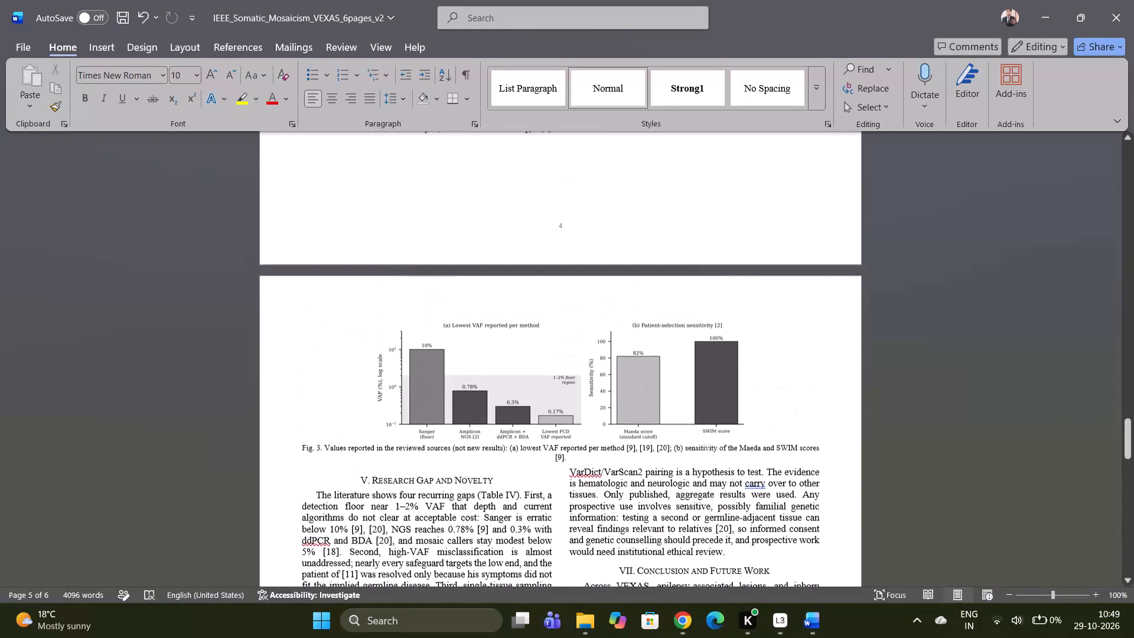
pyautogui.click(570, 393)
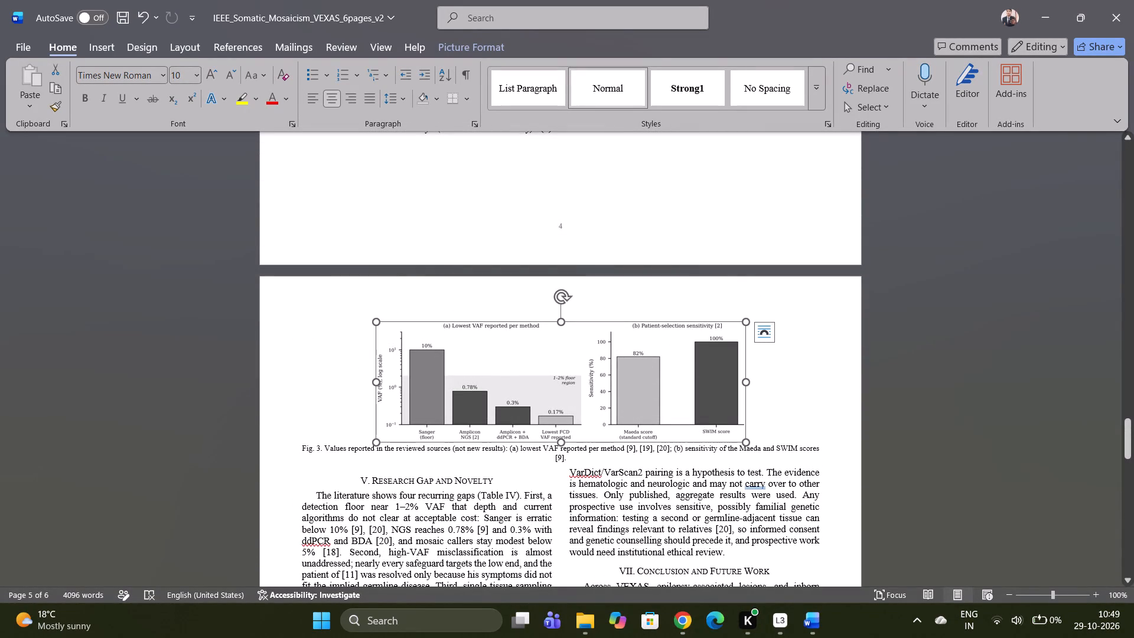
pyautogui.moveTo(561, 440); pyautogui.dragTo(564, 477)
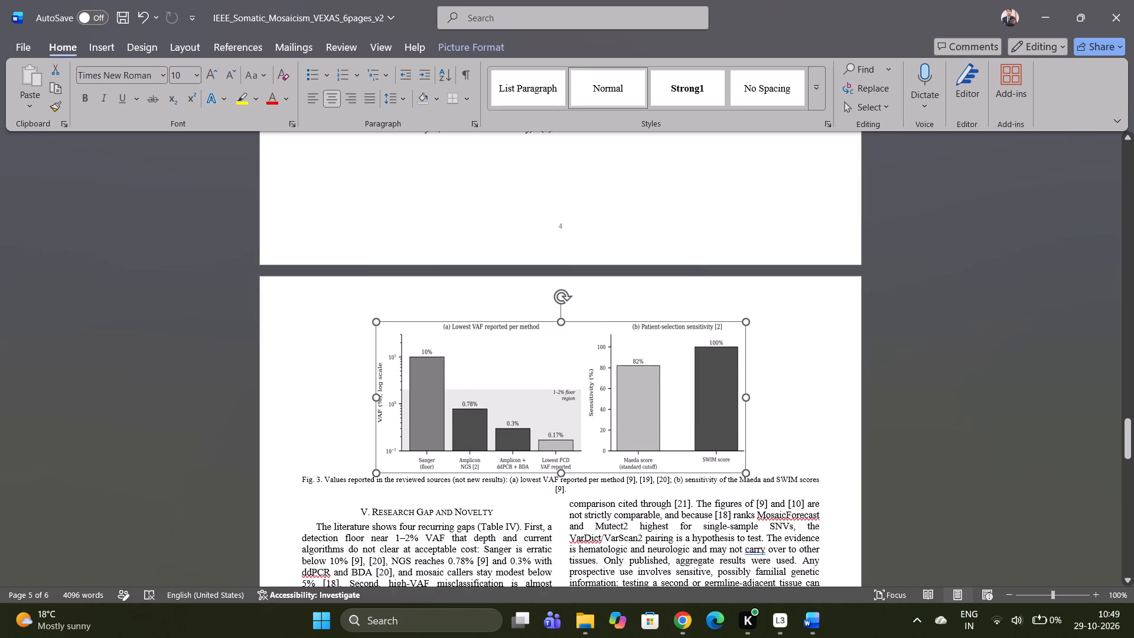
pyautogui.moveTo(564, 477); pyautogui.dragTo(565, 496)
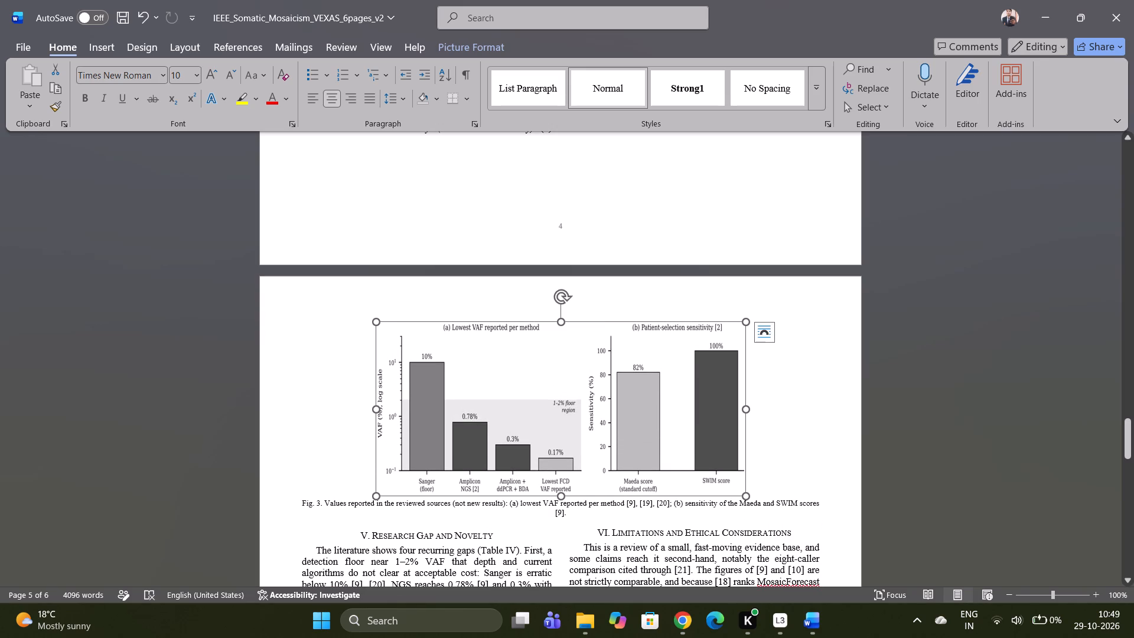
# Enlarge Table II, Summary of the Evidence Base, on page 3 so its rows are taller and it is slightly wider.
pyautogui.scroll(-11, 643, 461)
pyautogui.scroll(2, 643, 461)
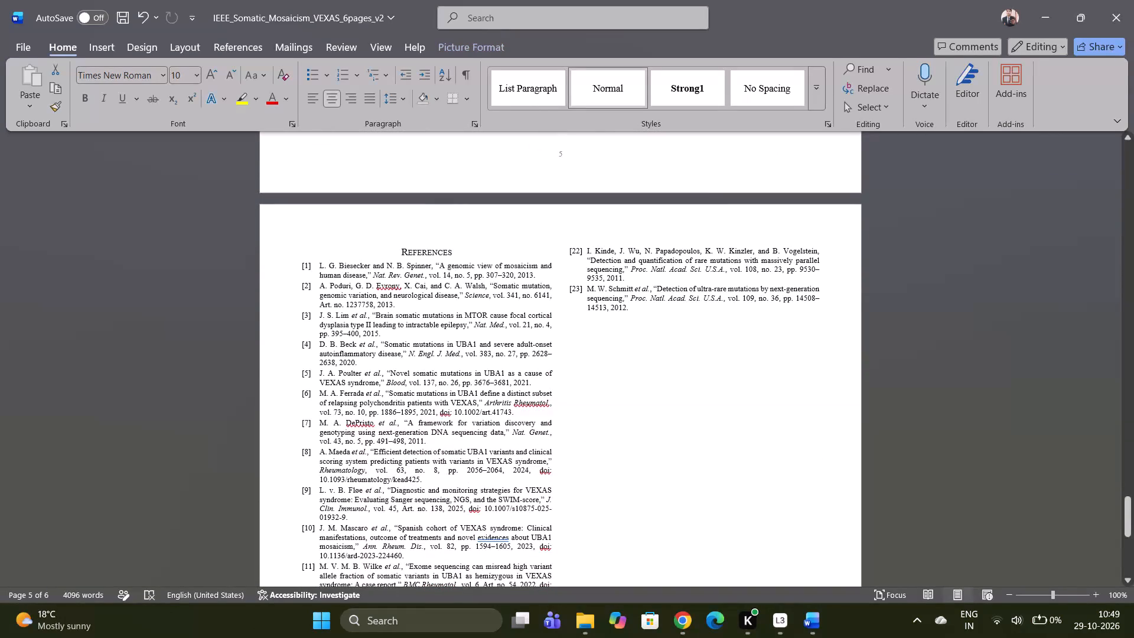
pyautogui.scroll(-6, 643, 461)
pyautogui.scroll(4, 643, 461)
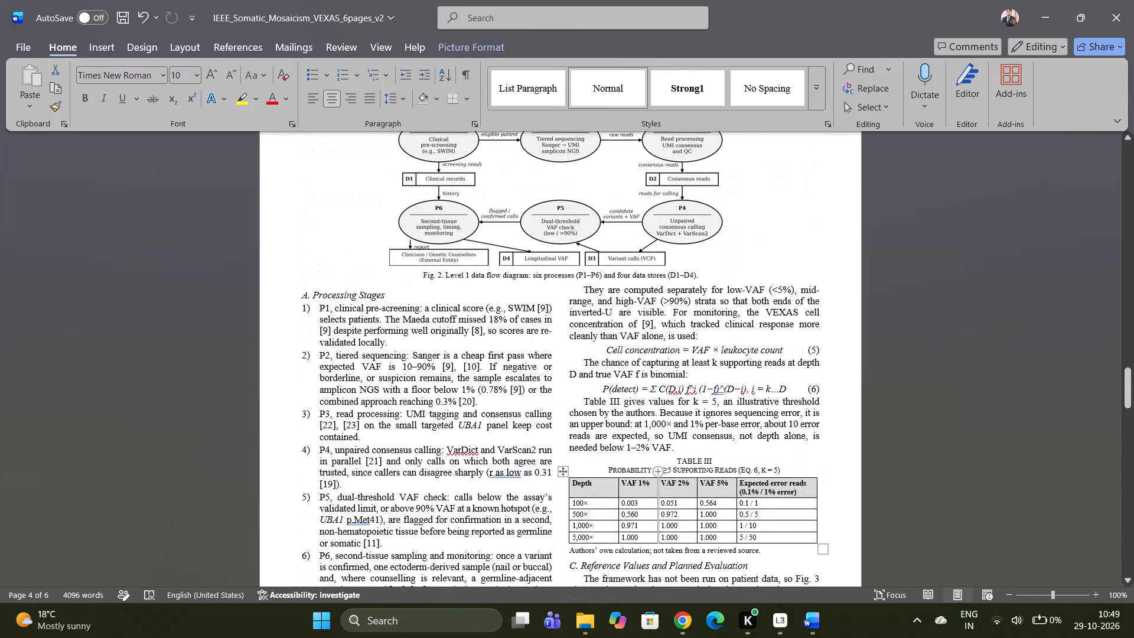
pyautogui.scroll(2, 594, 337)
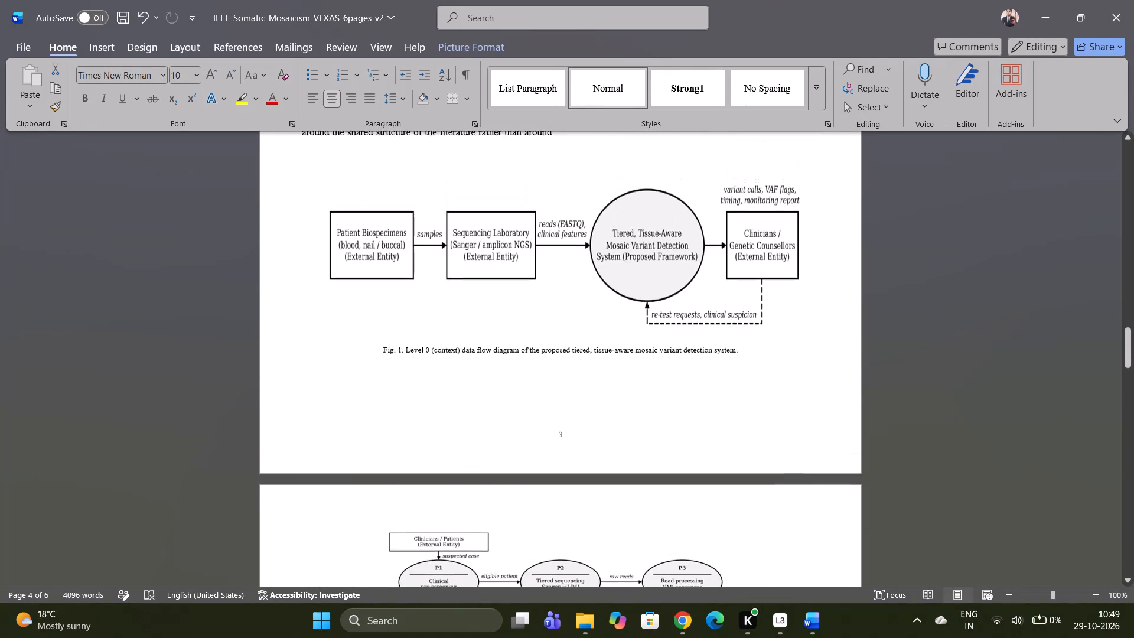
pyautogui.scroll(2, 594, 337)
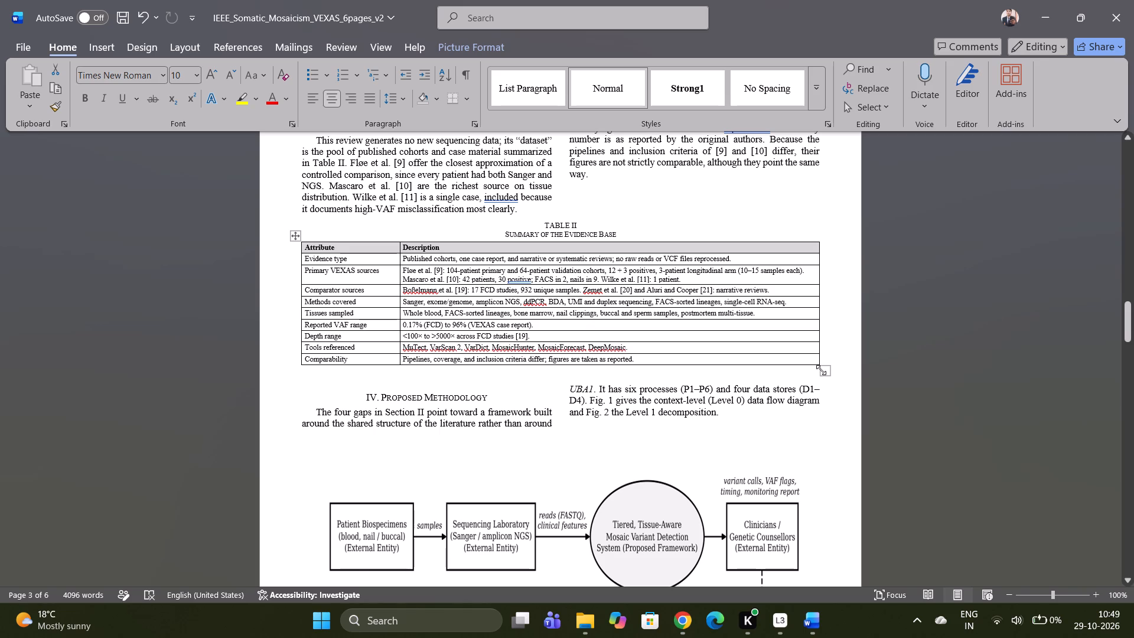
pyautogui.moveTo(821, 370); pyautogui.dragTo(820, 380)
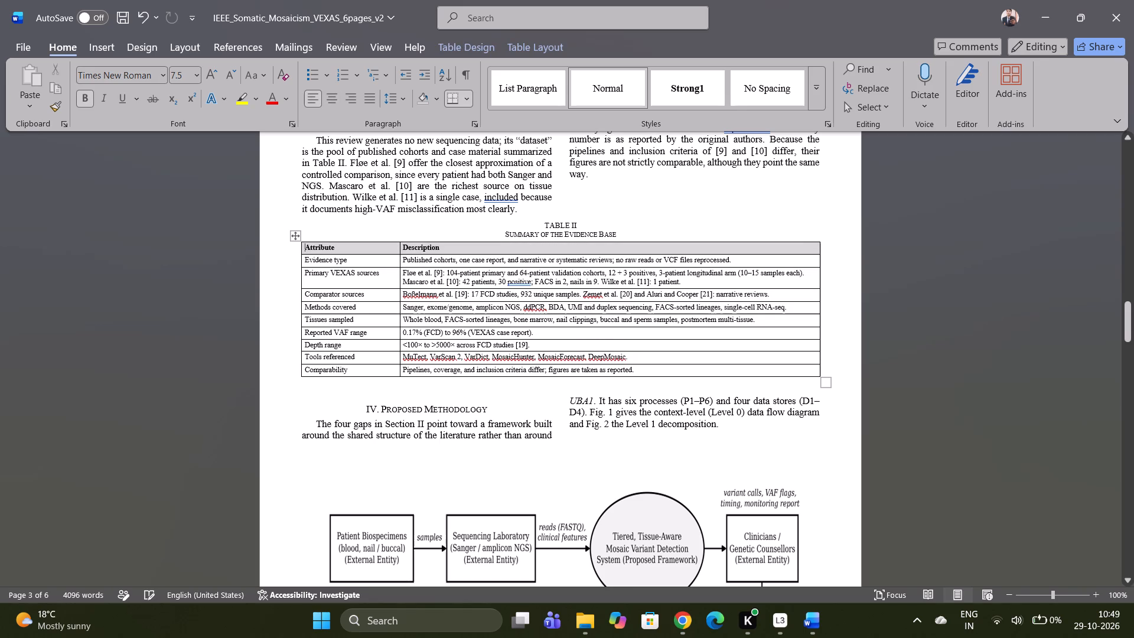
pyautogui.moveTo(827, 381); pyautogui.dragTo(825, 401)
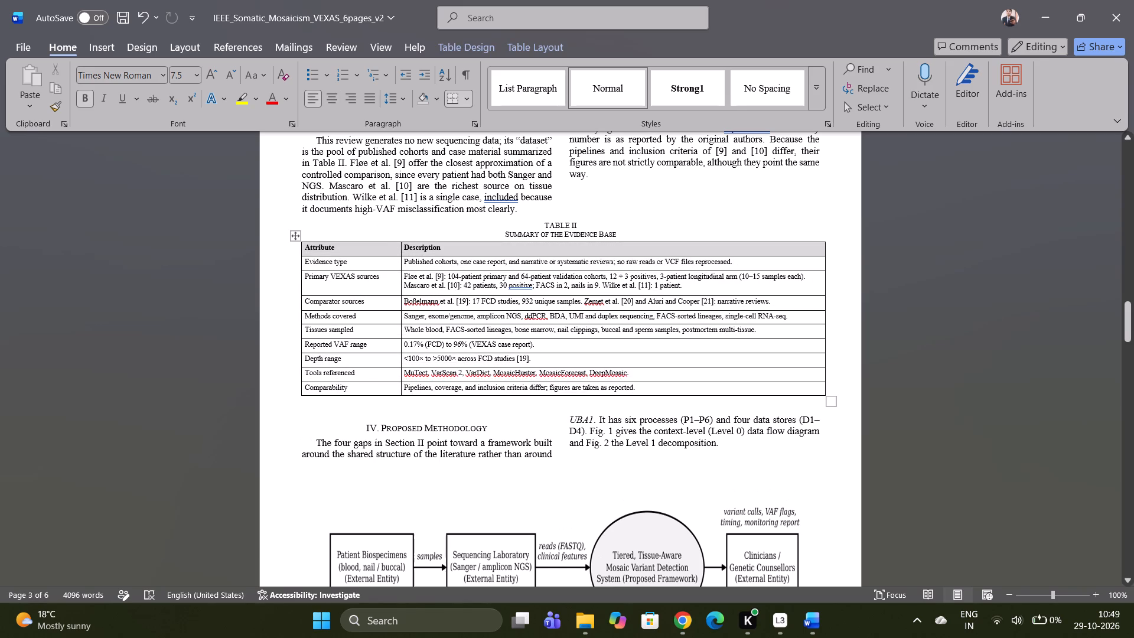
pyautogui.moveTo(832, 402); pyautogui.dragTo(829, 418)
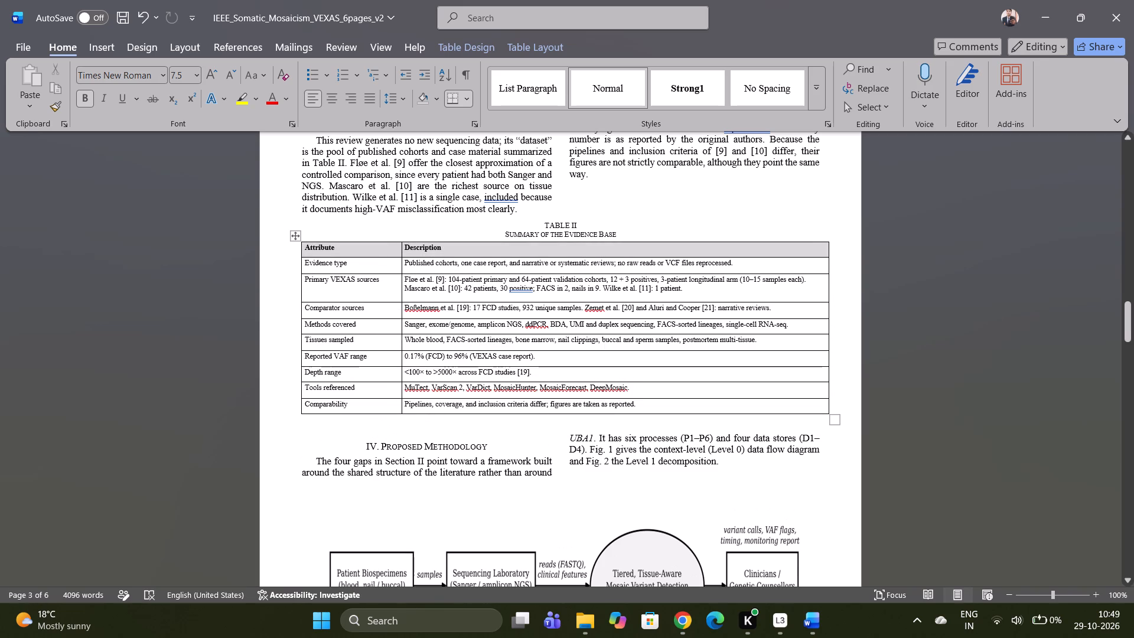
# Set the text wrapping of the Fig. 2 data flow diagram on page 4 to Tight.
pyautogui.scroll(-13, 706, 376)
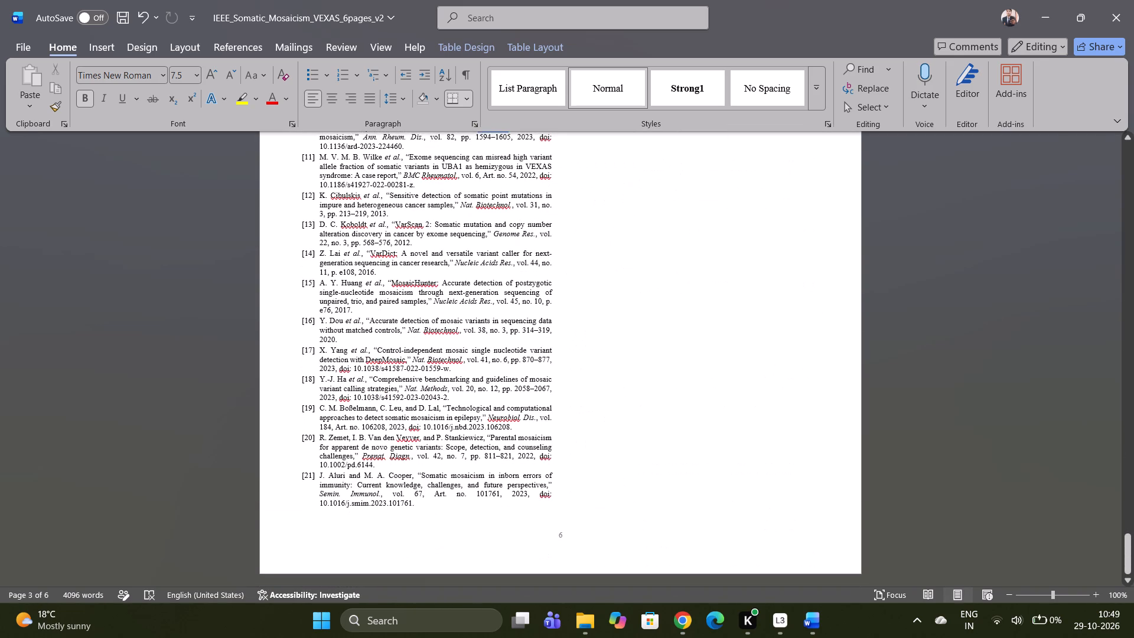
pyautogui.scroll(5, 706, 376)
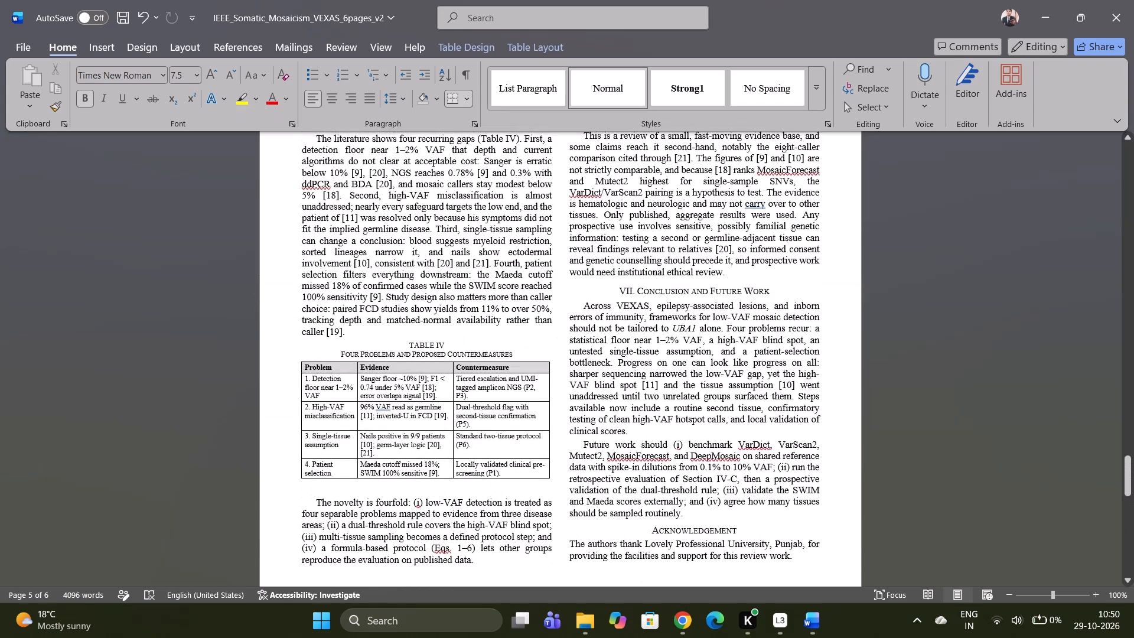
pyautogui.scroll(6, 706, 376)
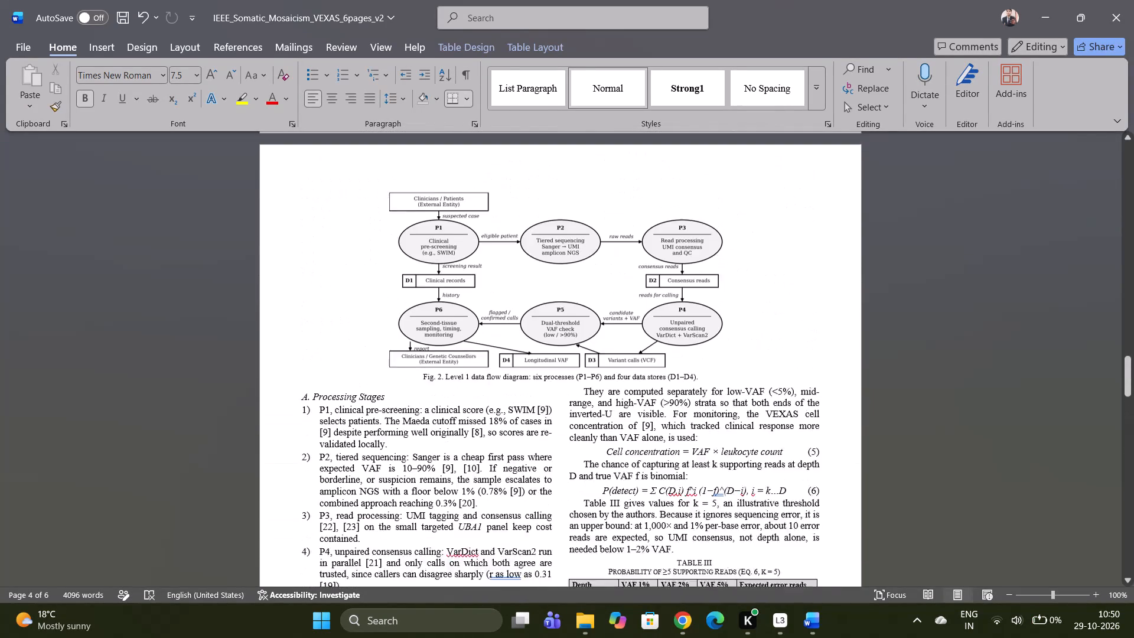
pyautogui.click(514, 306)
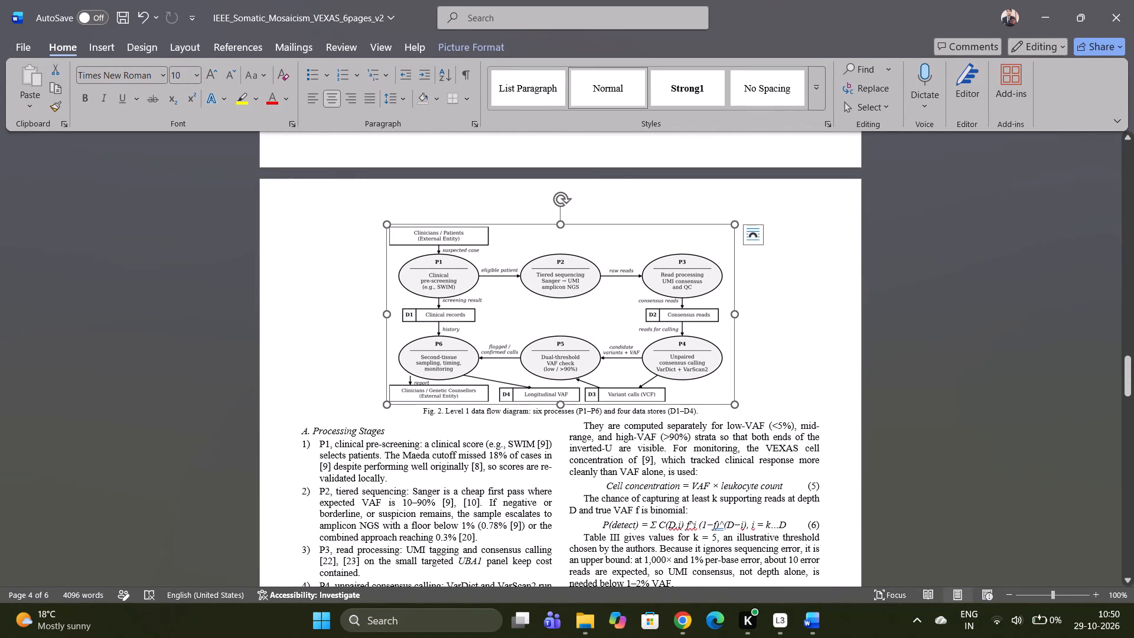
pyautogui.click(754, 233)
pyautogui.click(825, 340)
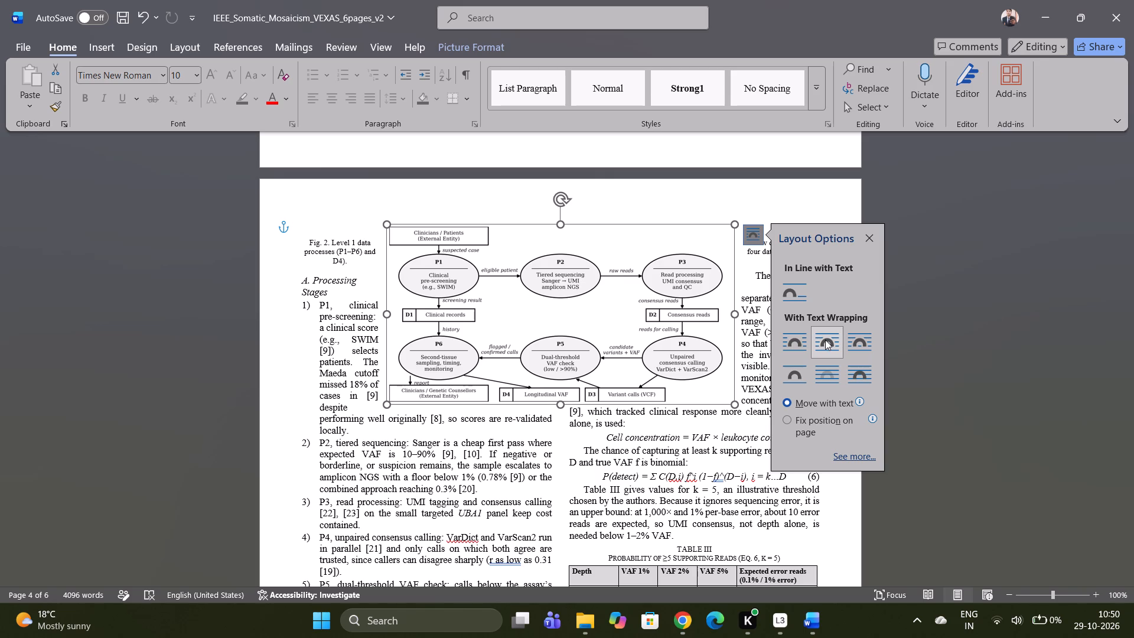
# Widen the Fig. 2 diagram on both sides so that it spans the full two-column text width.
pyautogui.moveTo(387, 313); pyautogui.dragTo(376, 313)
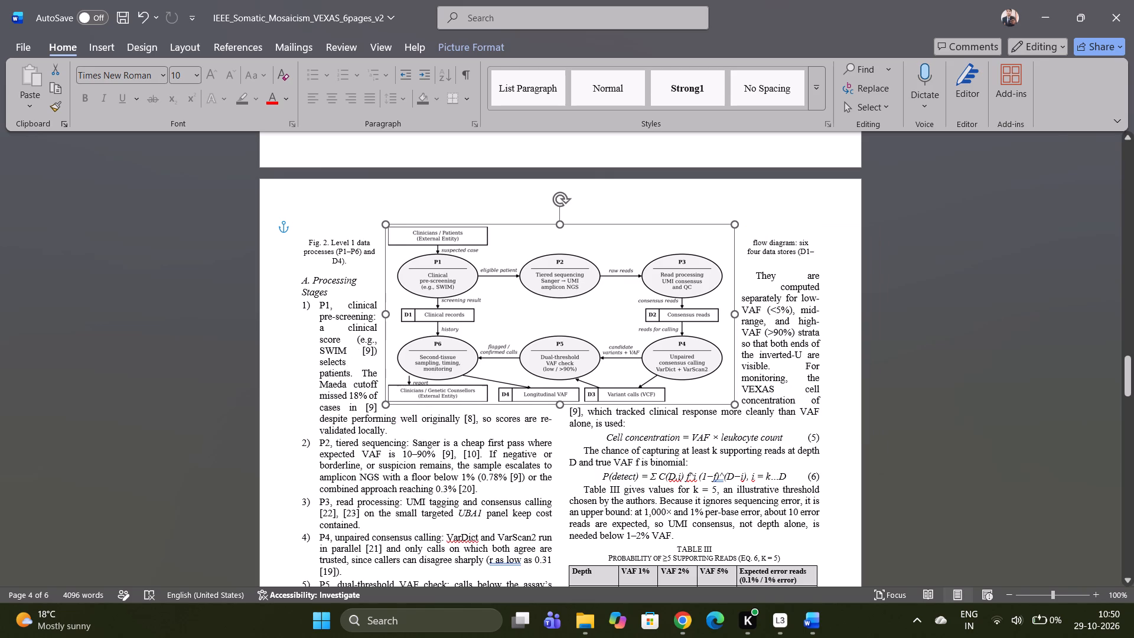
pyautogui.moveTo(376, 313); pyautogui.dragTo(318, 302)
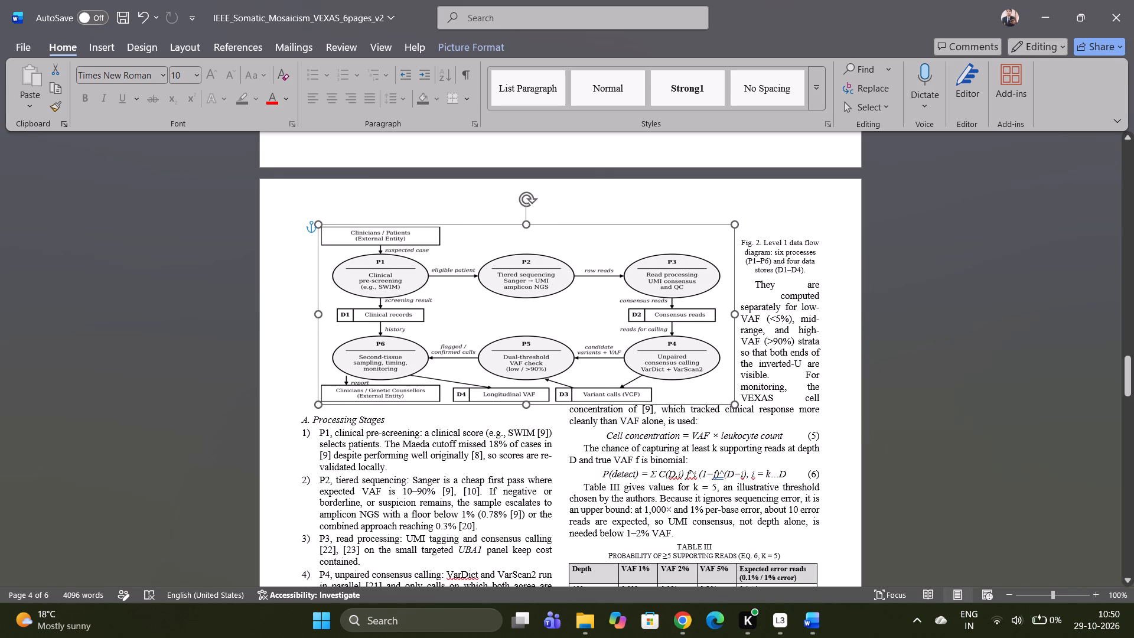
pyautogui.moveTo(318, 302); pyautogui.dragTo(288, 298)
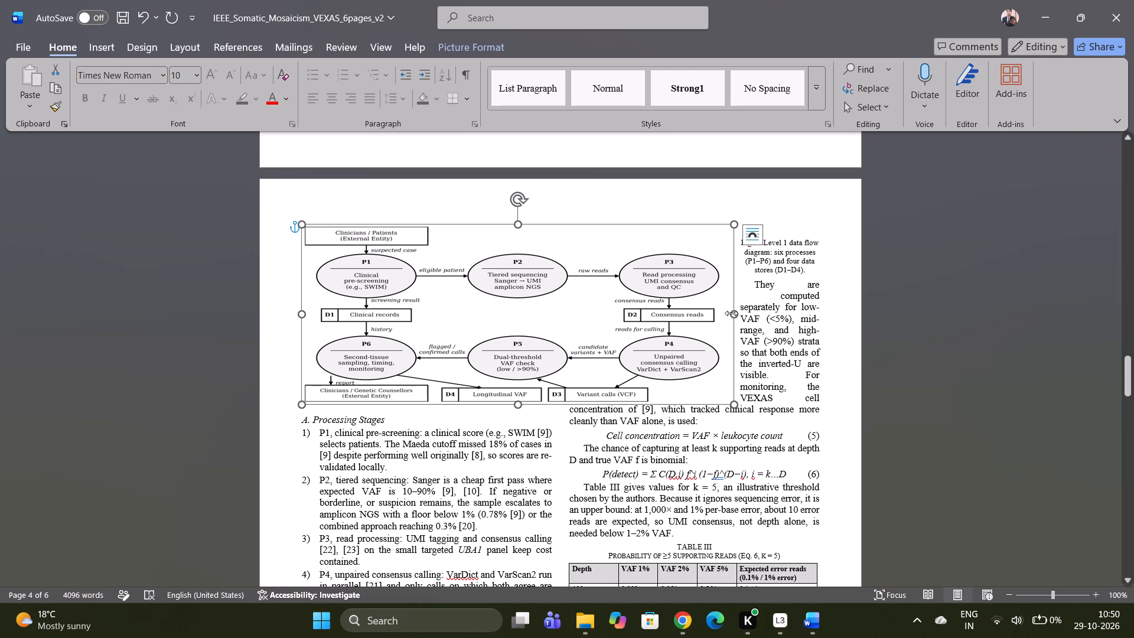
pyautogui.moveTo(732, 314); pyautogui.dragTo(803, 309)
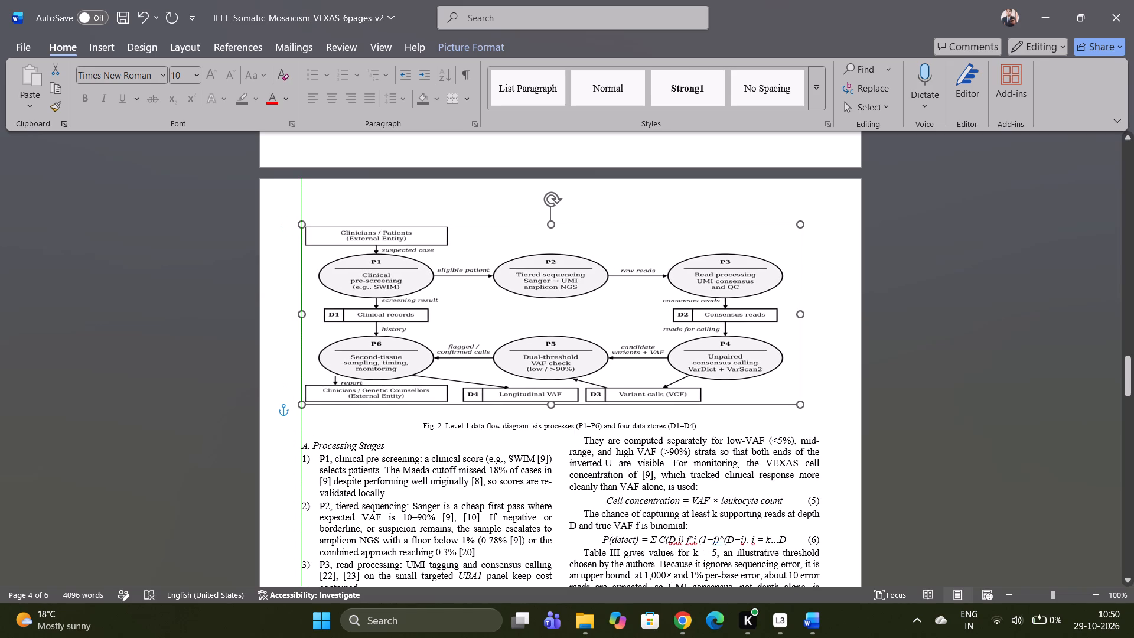
pyautogui.moveTo(803, 309); pyautogui.dragTo(824, 306)
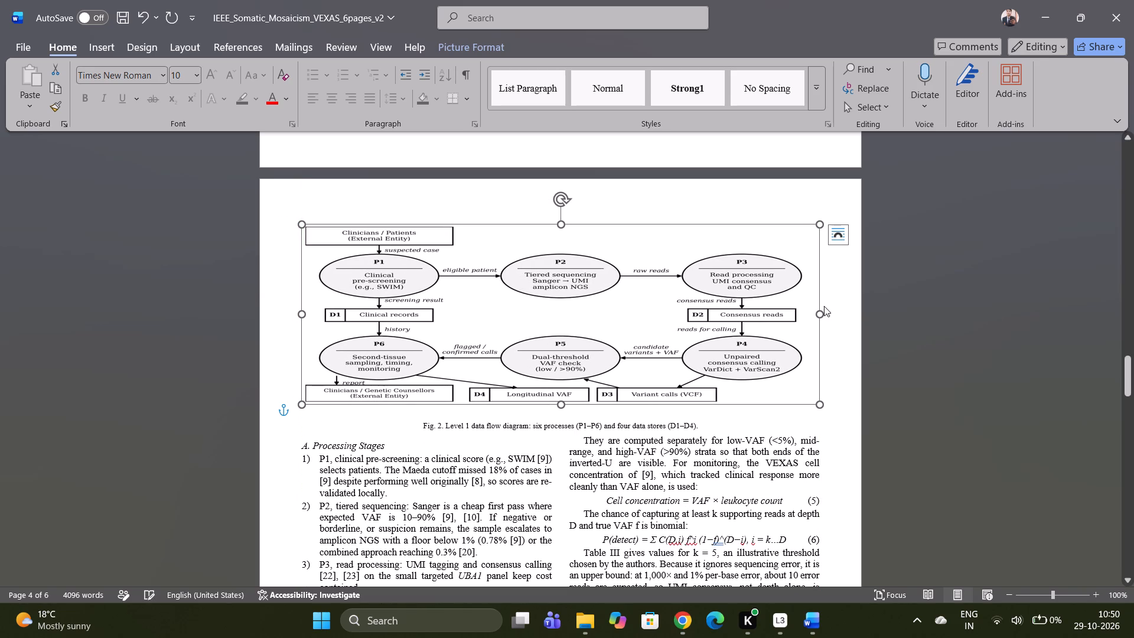
# Increase the height of the Fig. 2 diagram downward so that its lower edge sits just above its caption.
pyautogui.moveTo(561, 403); pyautogui.dragTo(558, 420)
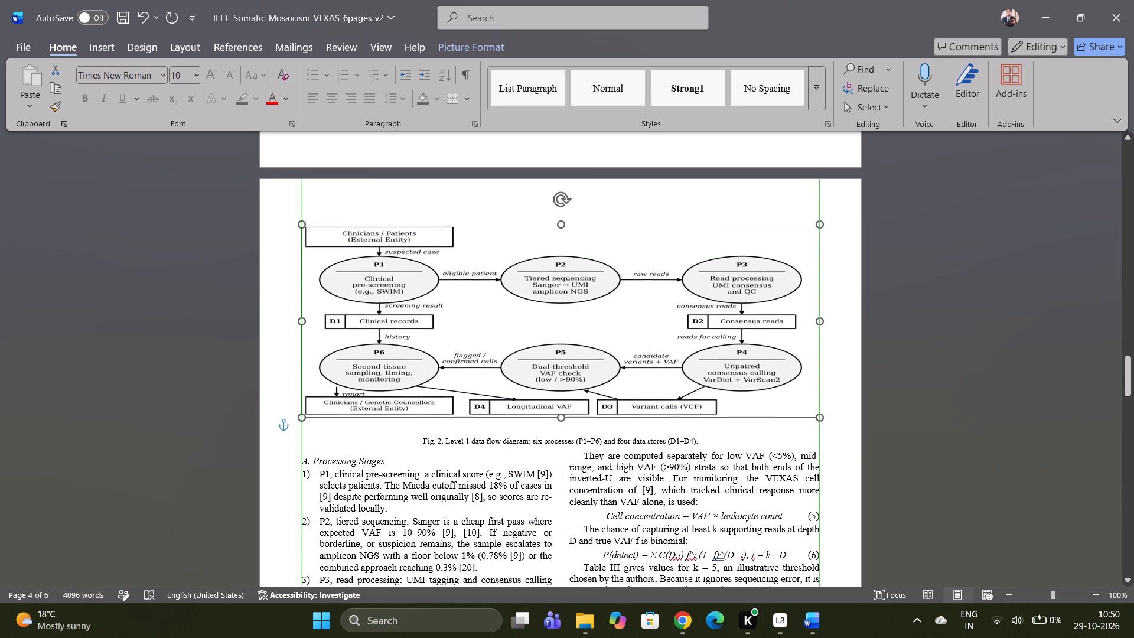
pyautogui.moveTo(558, 420); pyautogui.dragTo(559, 477)
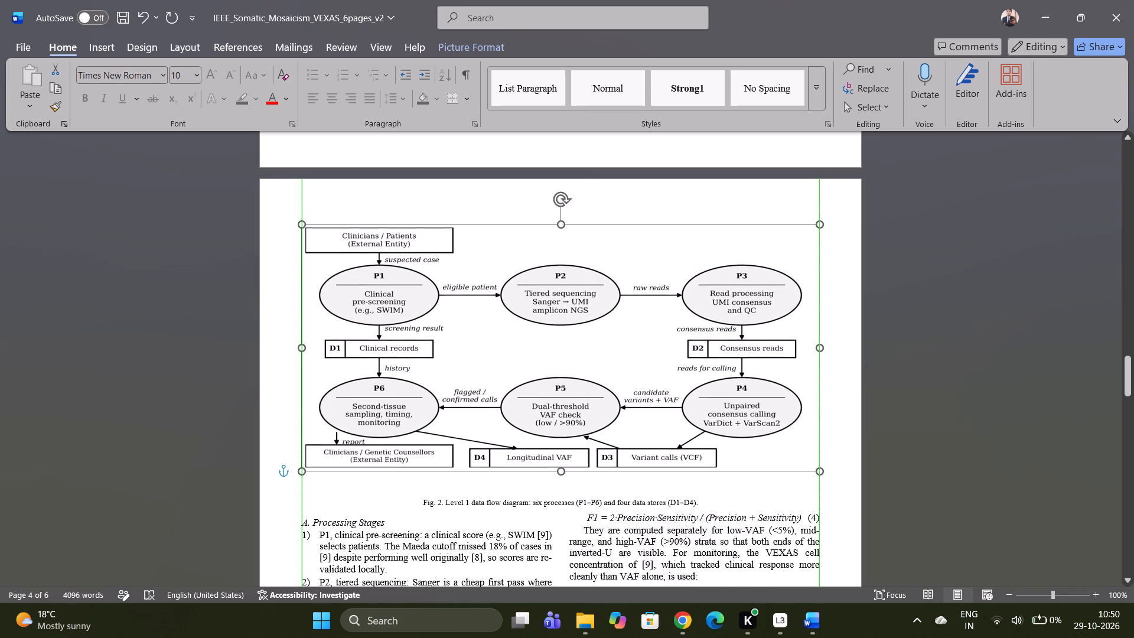
pyautogui.moveTo(559, 477); pyautogui.dragTo(558, 476)
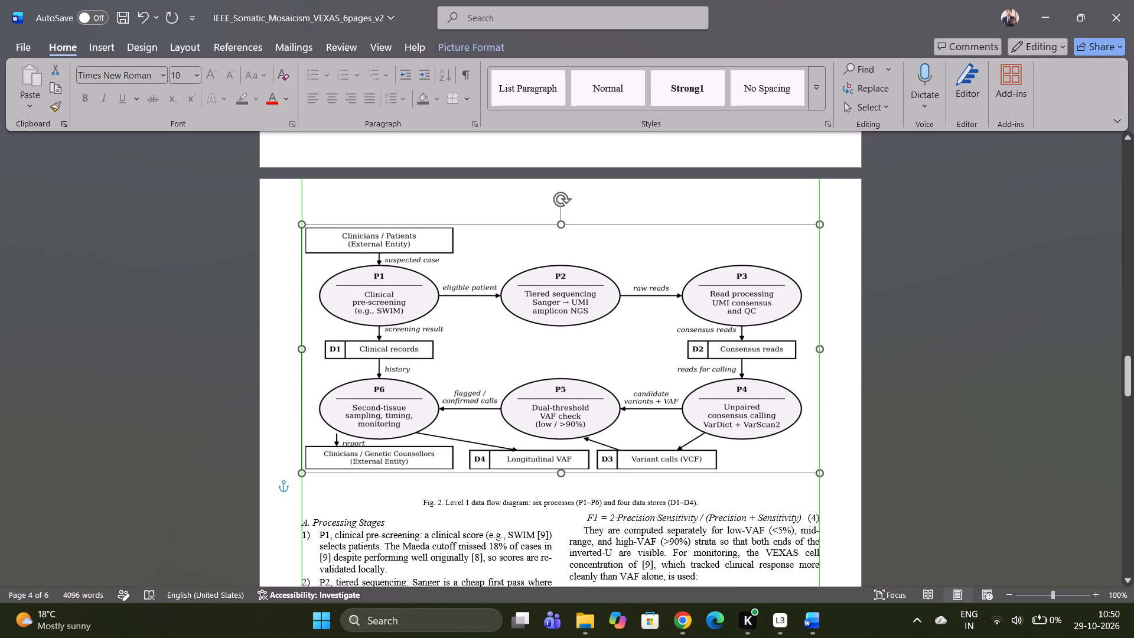
pyautogui.moveTo(558, 476); pyautogui.dragTo(558, 481)
pyautogui.click(624, 401)
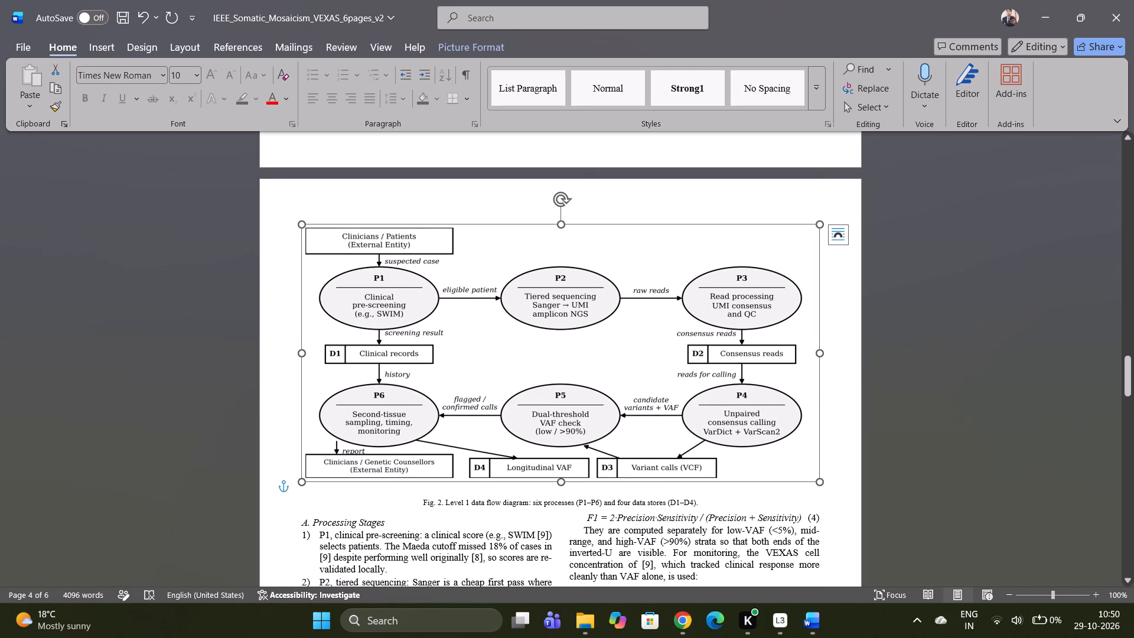
pyautogui.click(706, 509)
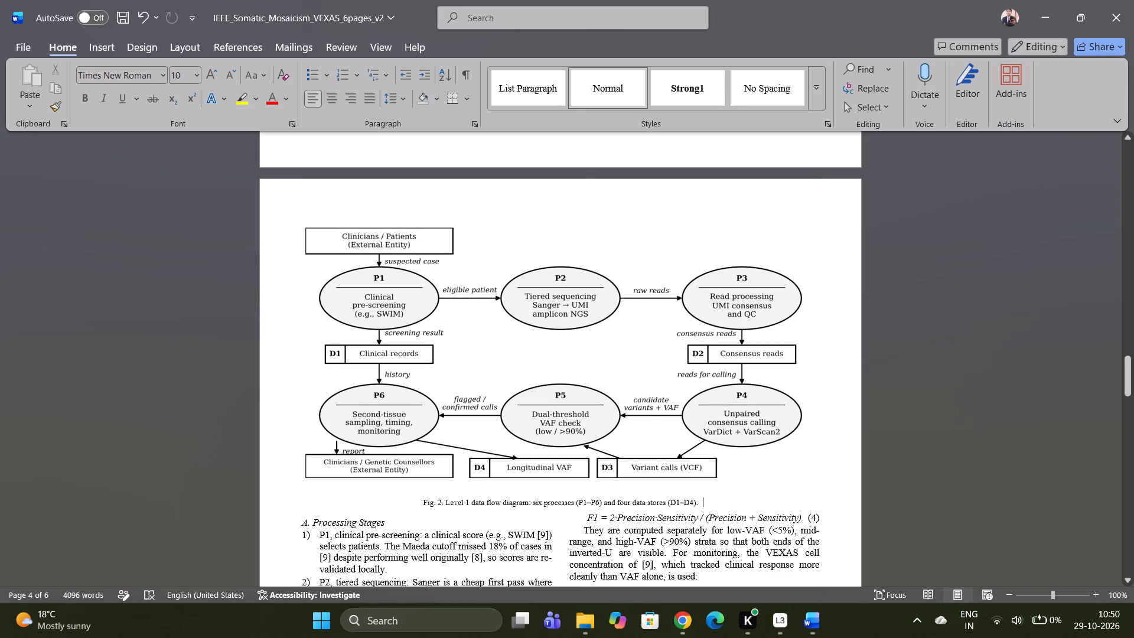
# Review the layout from Table I on page 2 through the figures and Table II to the conclusion on page 5.
pyautogui.scroll(2, 650, 449)
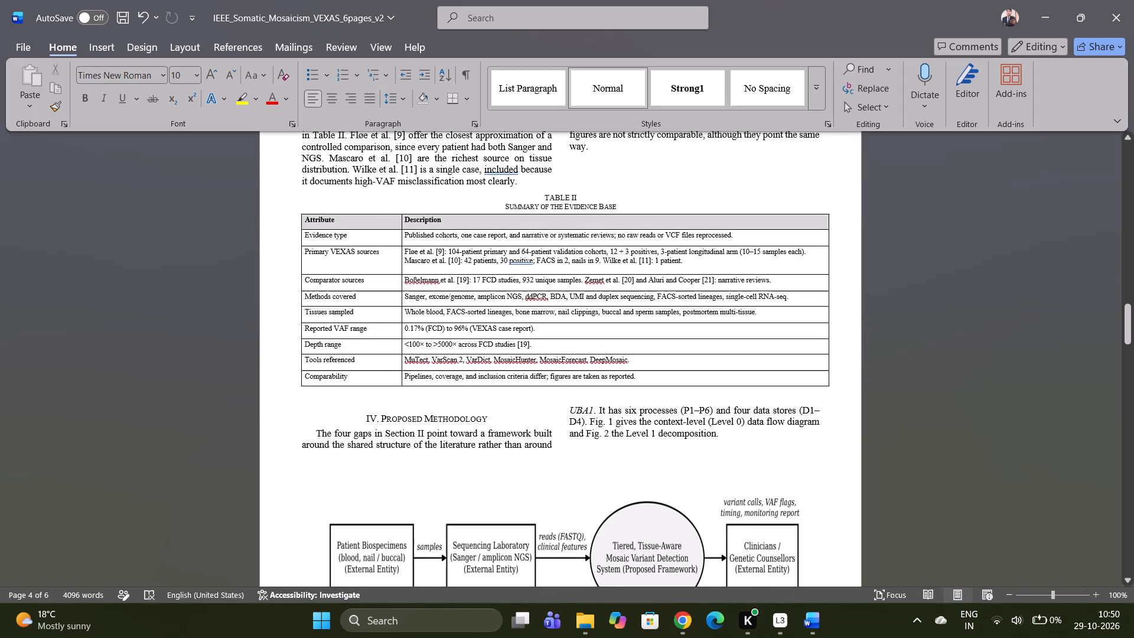
pyautogui.scroll(2, 650, 449)
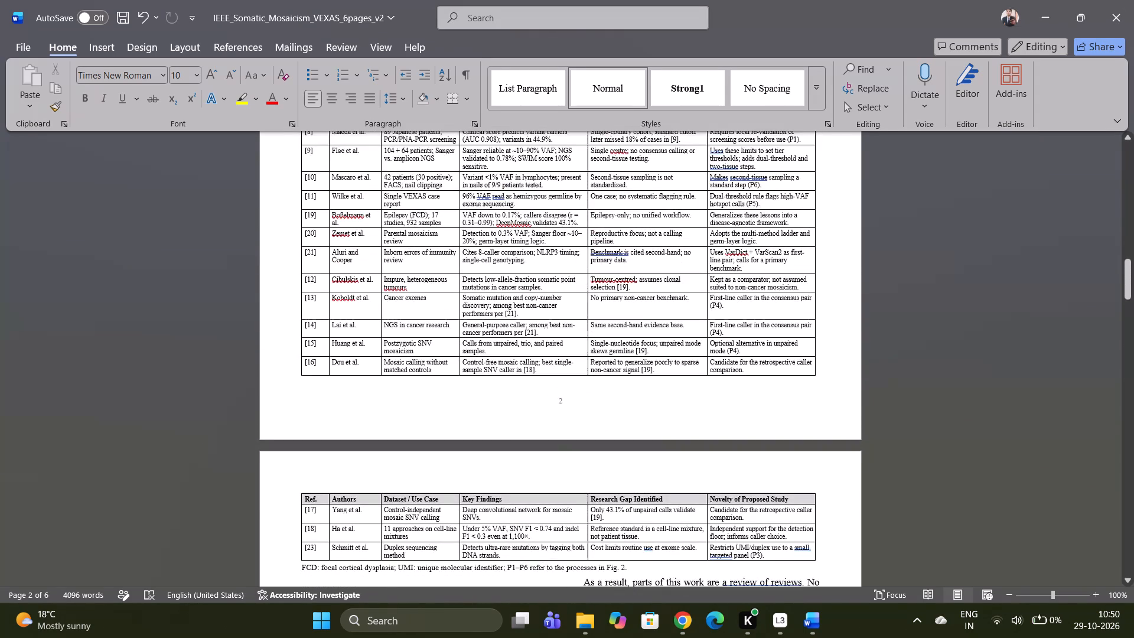
pyautogui.scroll(2, 650, 449)
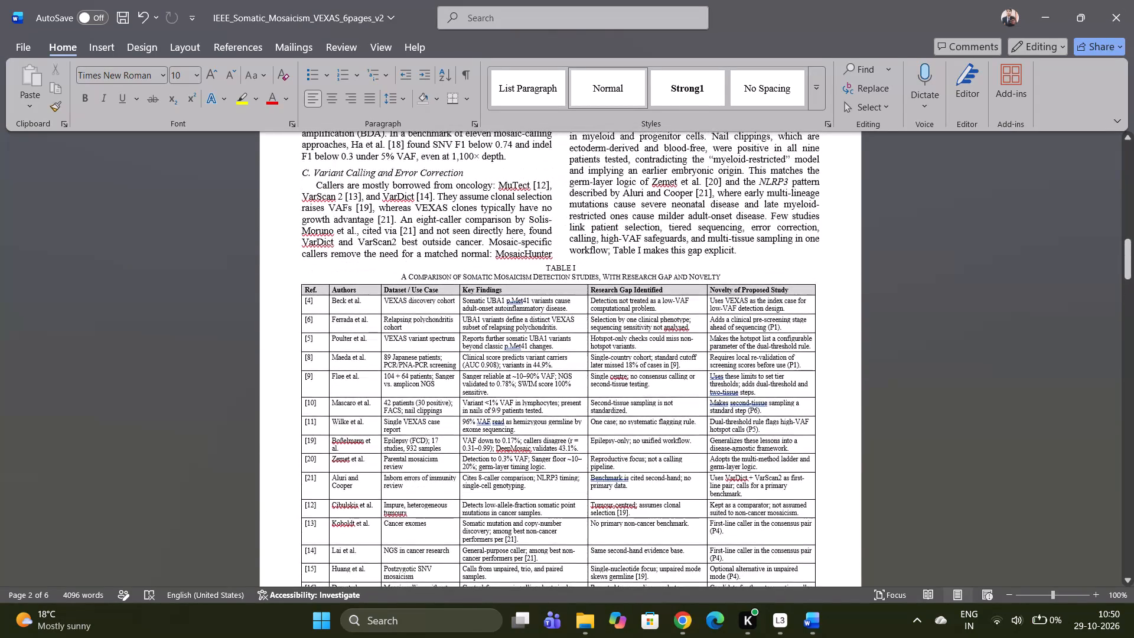
pyautogui.scroll(-1, 650, 449)
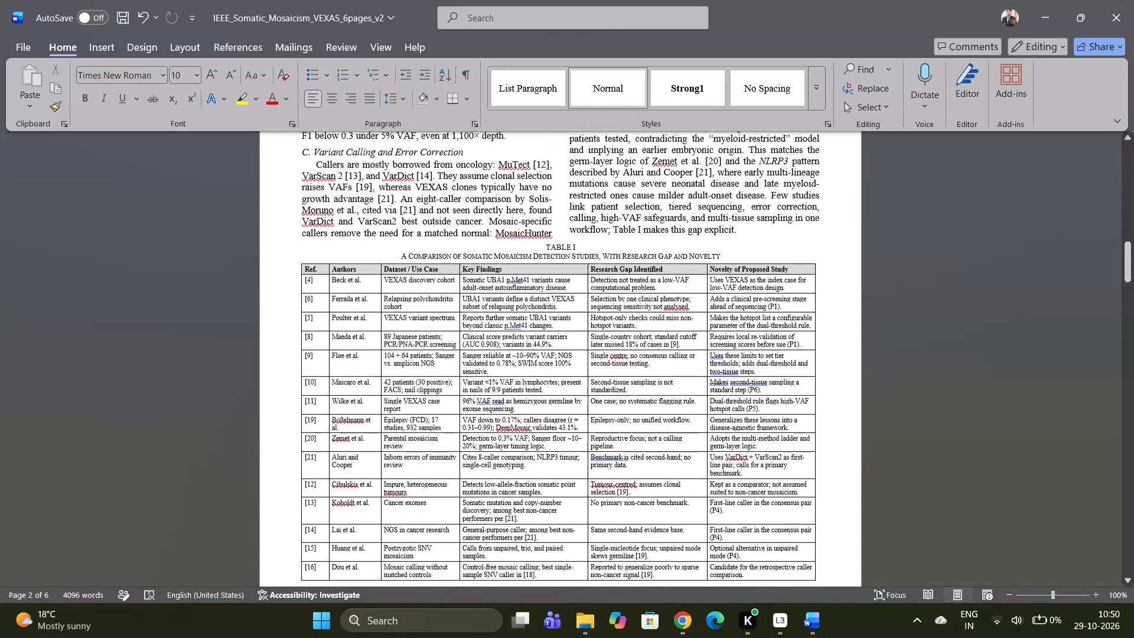
pyautogui.scroll(-2, 650, 449)
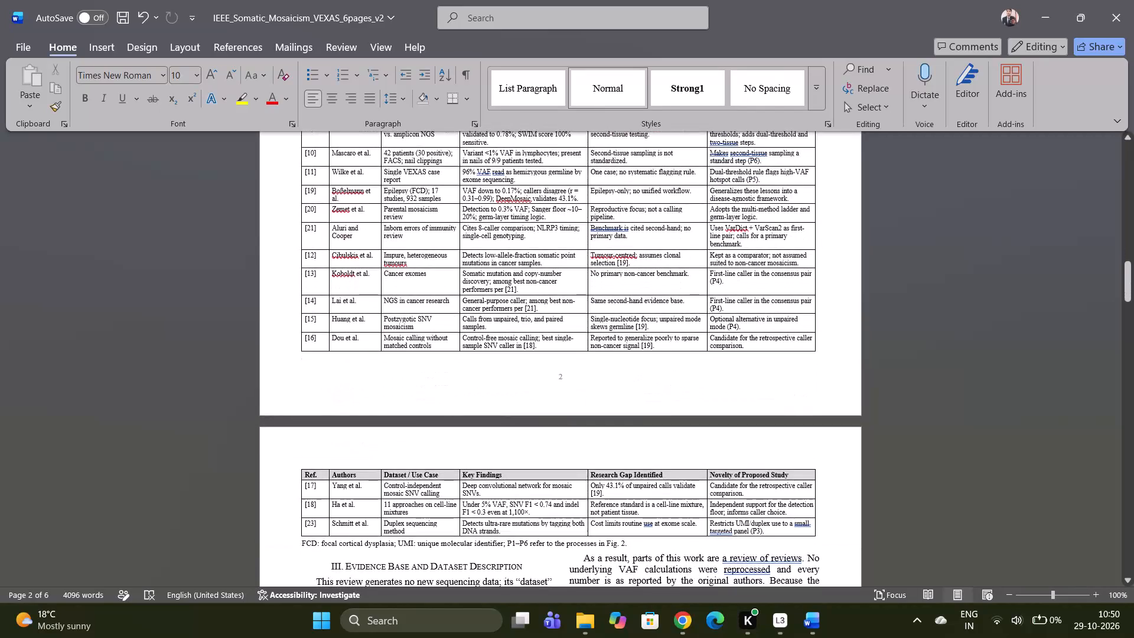
pyautogui.scroll(2, 650, 449)
pyautogui.scroll(-1, 650, 449)
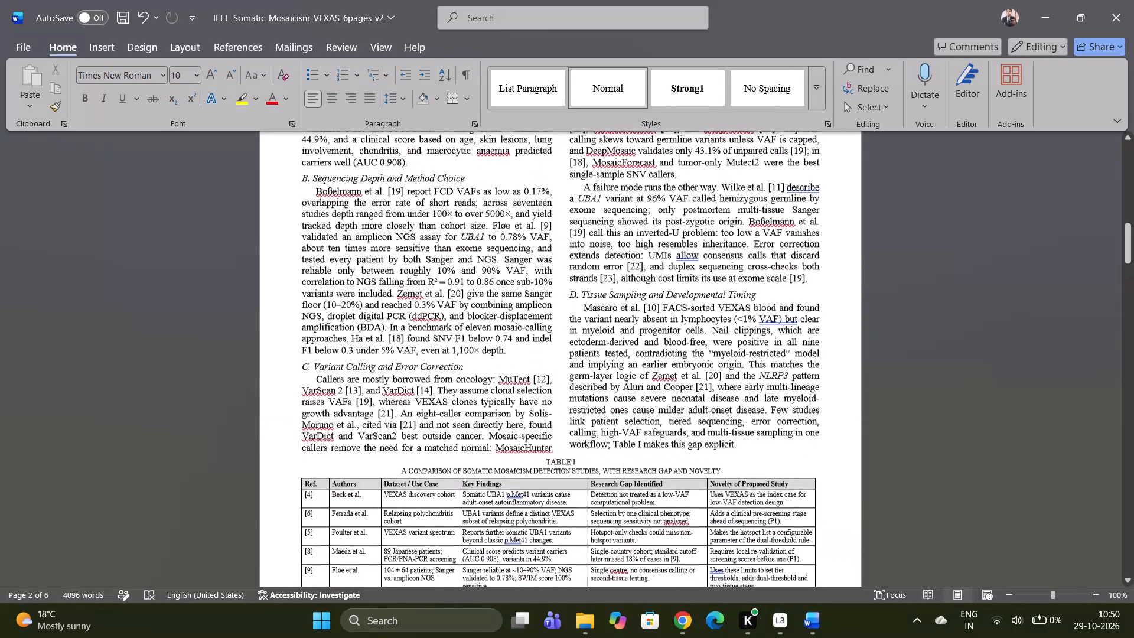
pyautogui.scroll(-3, 650, 449)
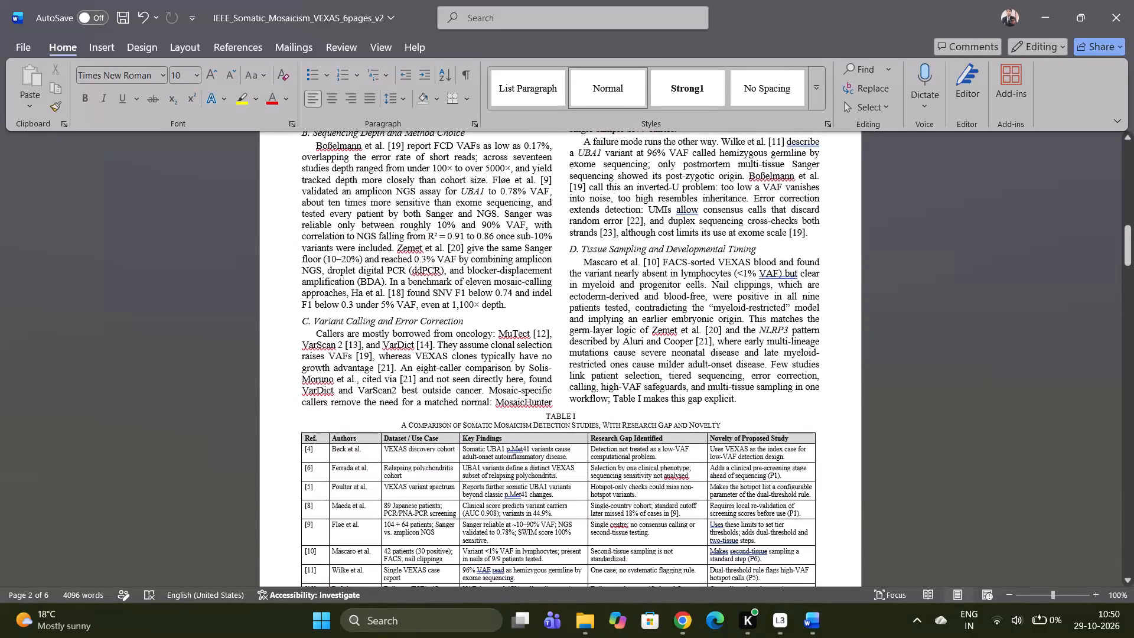
pyautogui.scroll(-10, 650, 449)
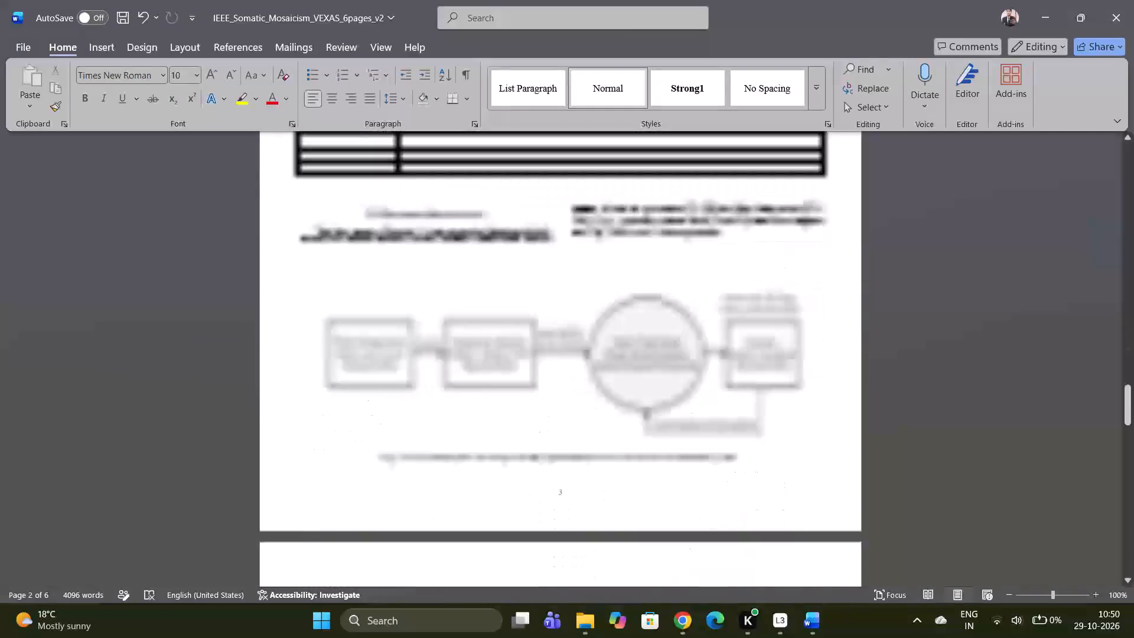
pyautogui.scroll(-11, 650, 449)
pyautogui.scroll(6, 650, 449)
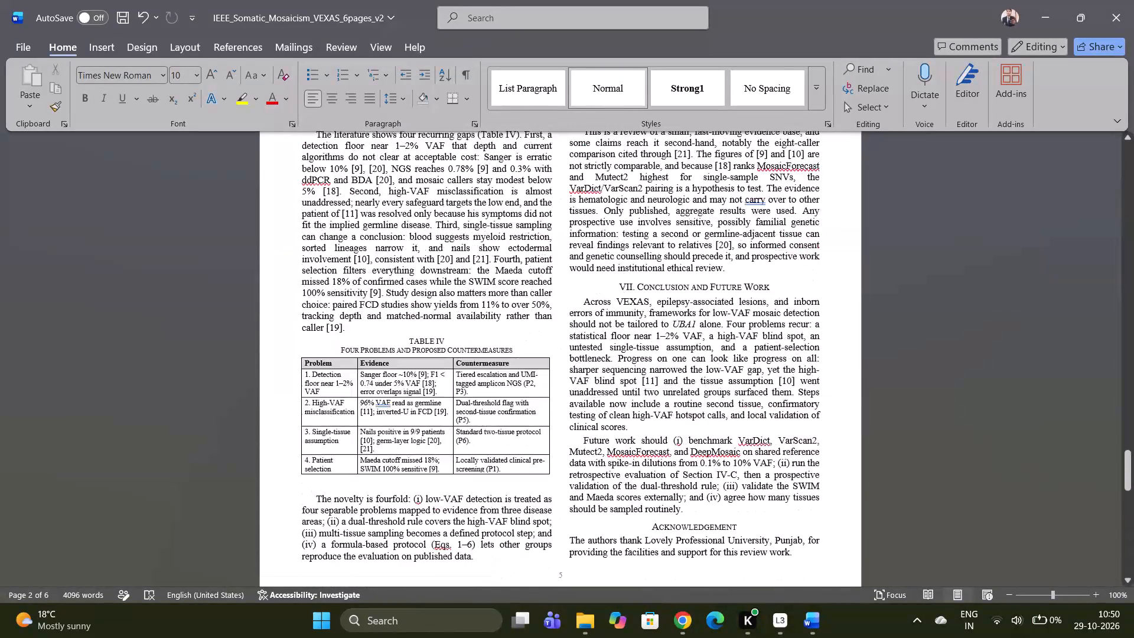
# Enlarge Table III in the second column of page 4 slightly, making its rows a little taller and the table slightly wider.
pyautogui.scroll(-2, 650, 449)
pyautogui.scroll(1, 650, 449)
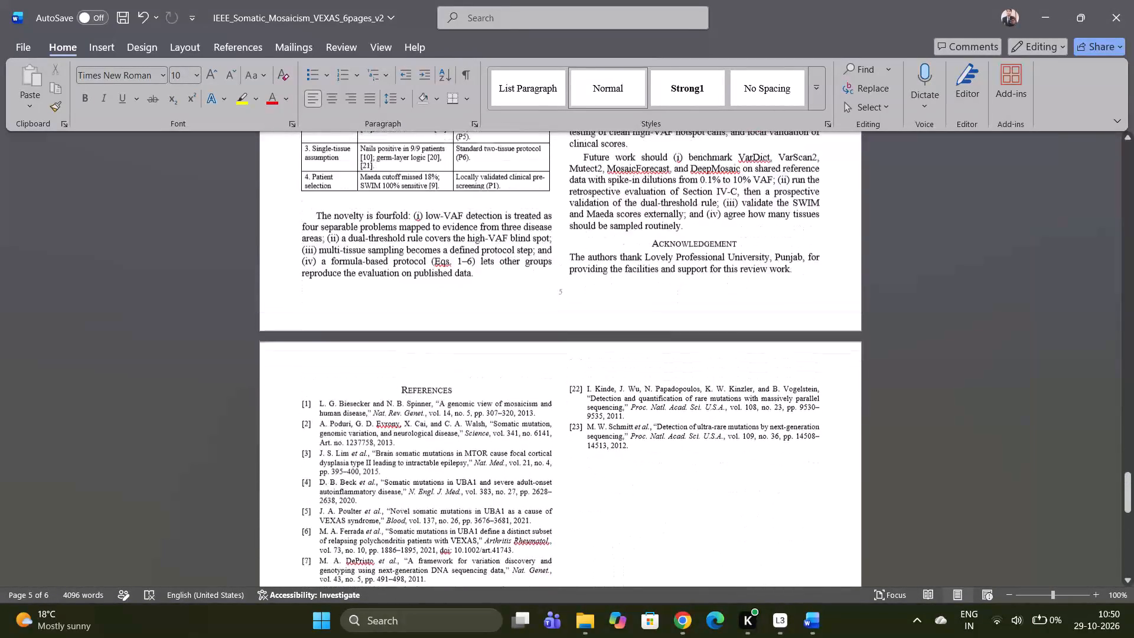
pyautogui.scroll(3, 650, 449)
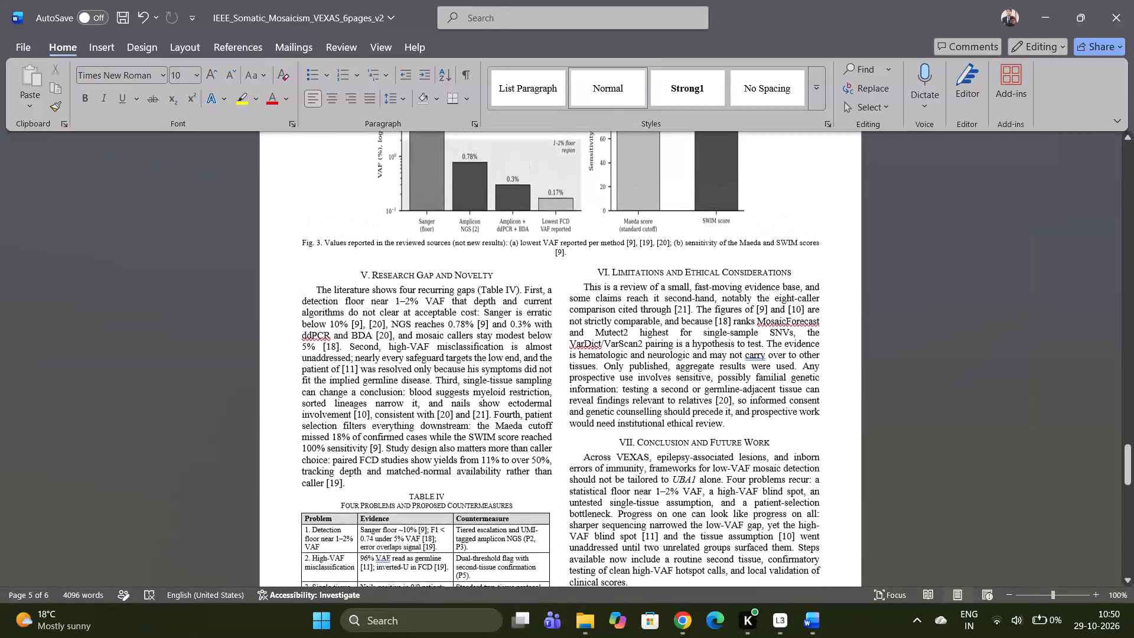
pyautogui.scroll(2, 650, 449)
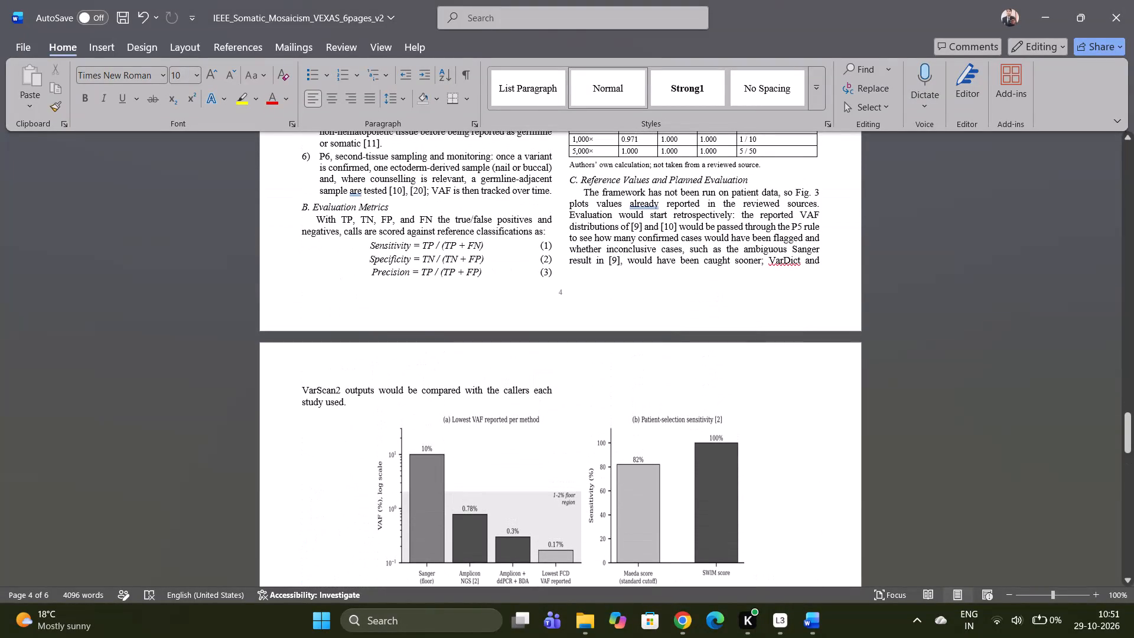
pyautogui.scroll(1, 650, 449)
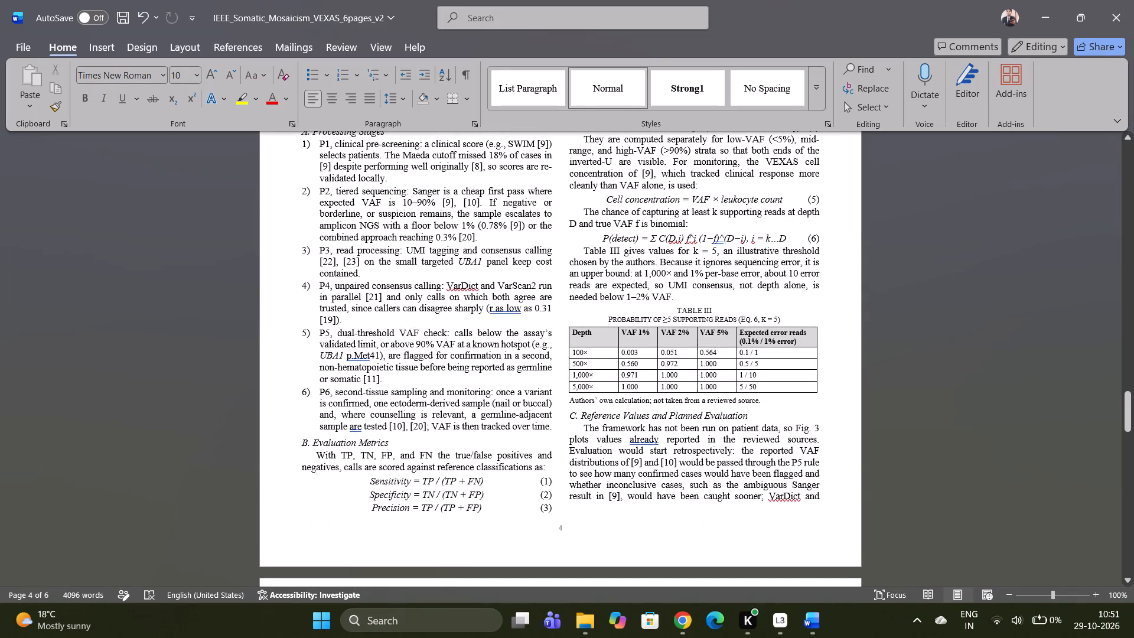
pyautogui.click(805, 370)
pyautogui.moveTo(823, 398); pyautogui.dragTo(823, 411)
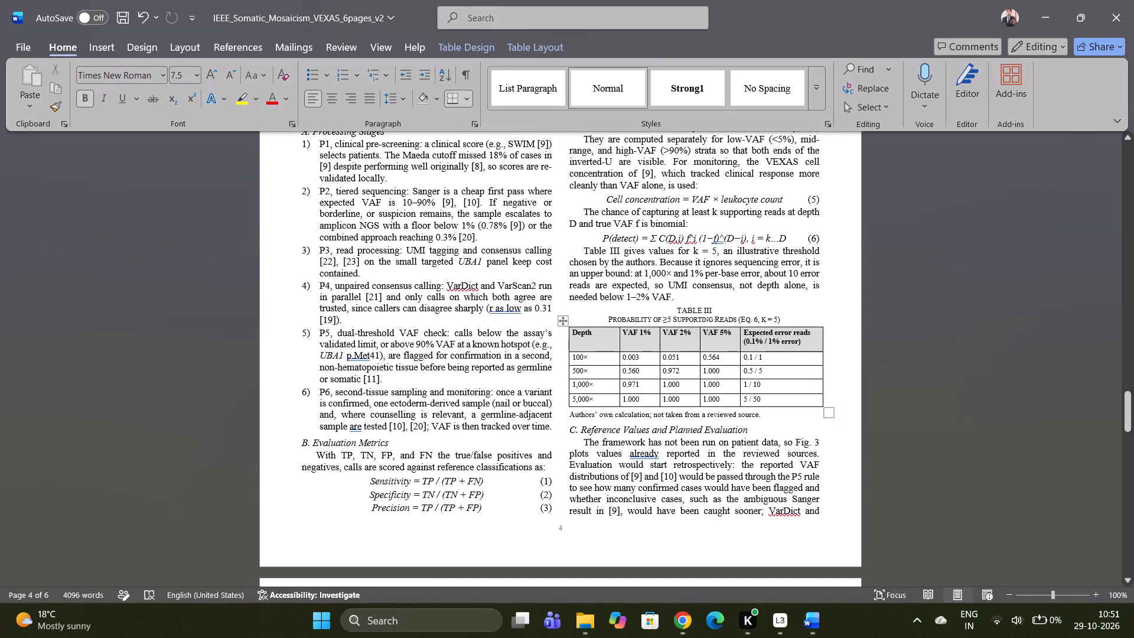
# Stretch Table III further down to about one and a half times its height, so more of subsection C flows onto page 5.
pyautogui.scroll(-1, 754, 463)
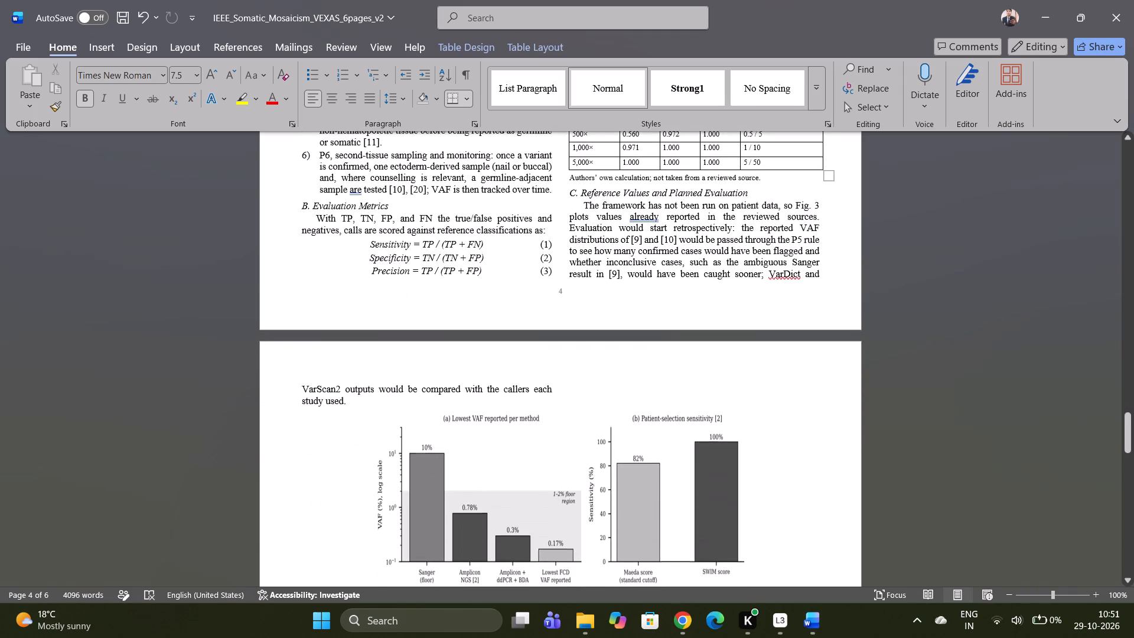
pyautogui.scroll(-1, 754, 463)
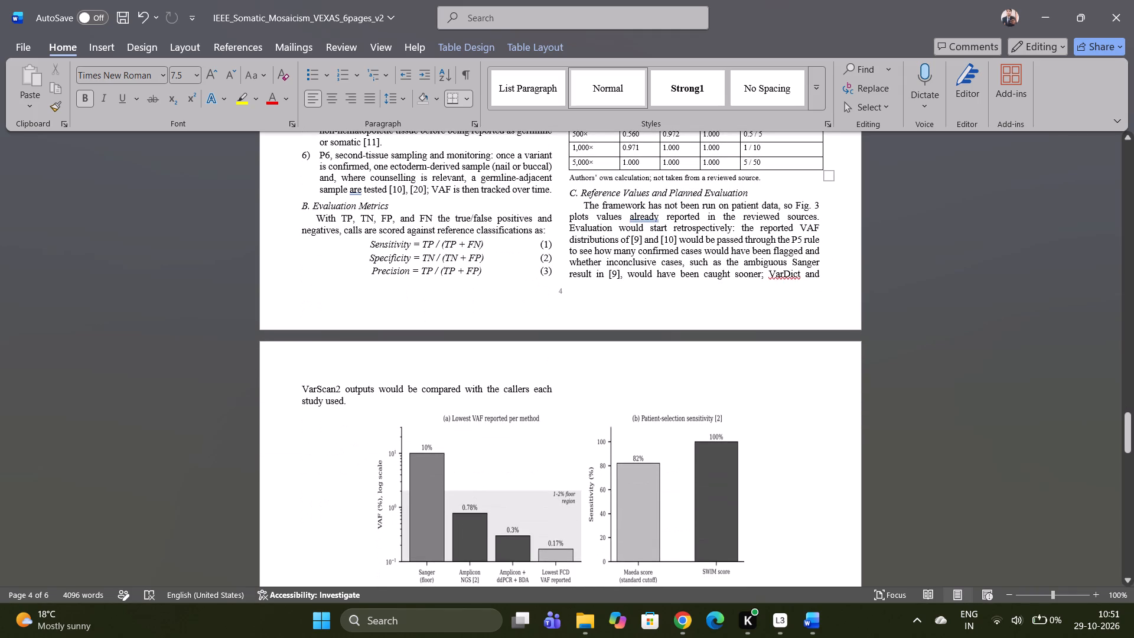
pyautogui.scroll(-1, 754, 463)
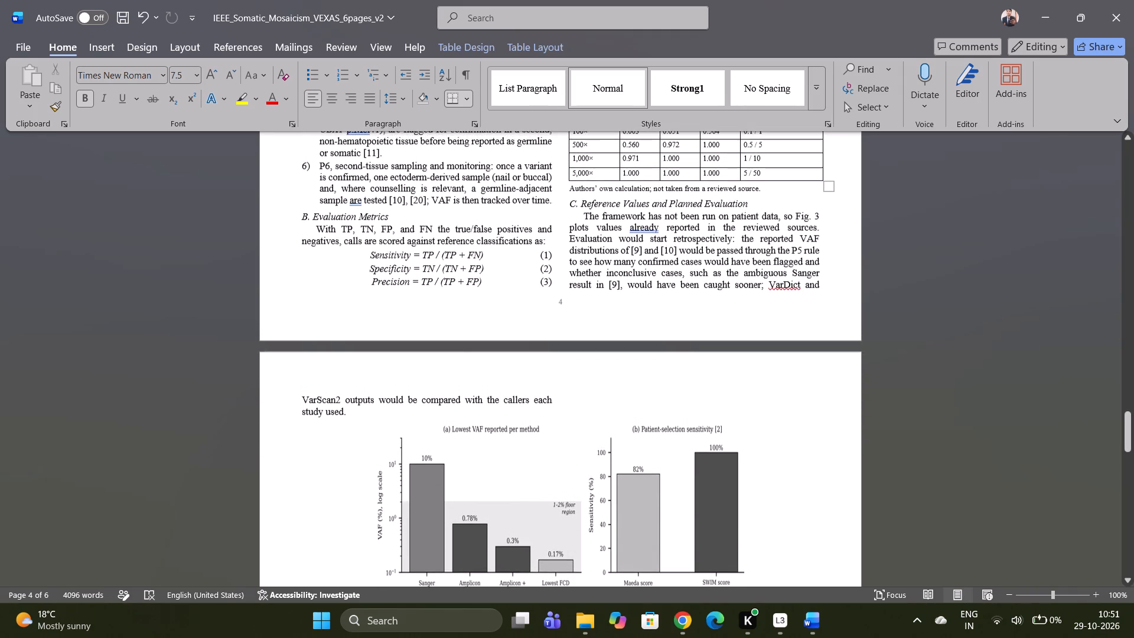
pyautogui.scroll(-1, 754, 463)
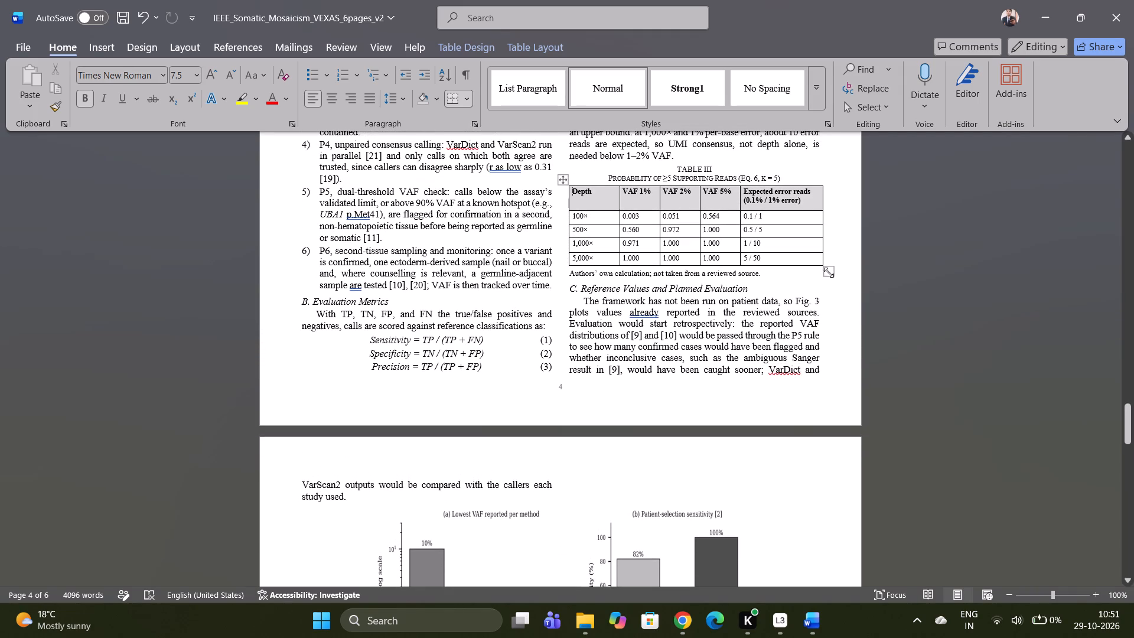
pyautogui.moveTo(829, 270); pyautogui.dragTo(826, 301)
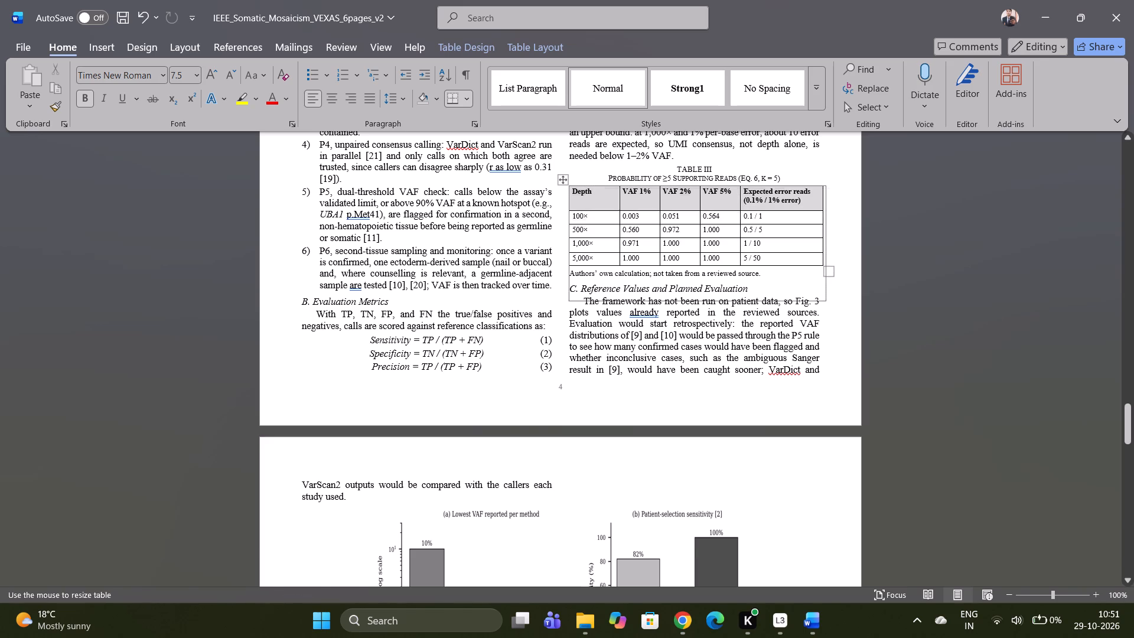
pyautogui.moveTo(826, 301); pyautogui.dragTo(826, 311)
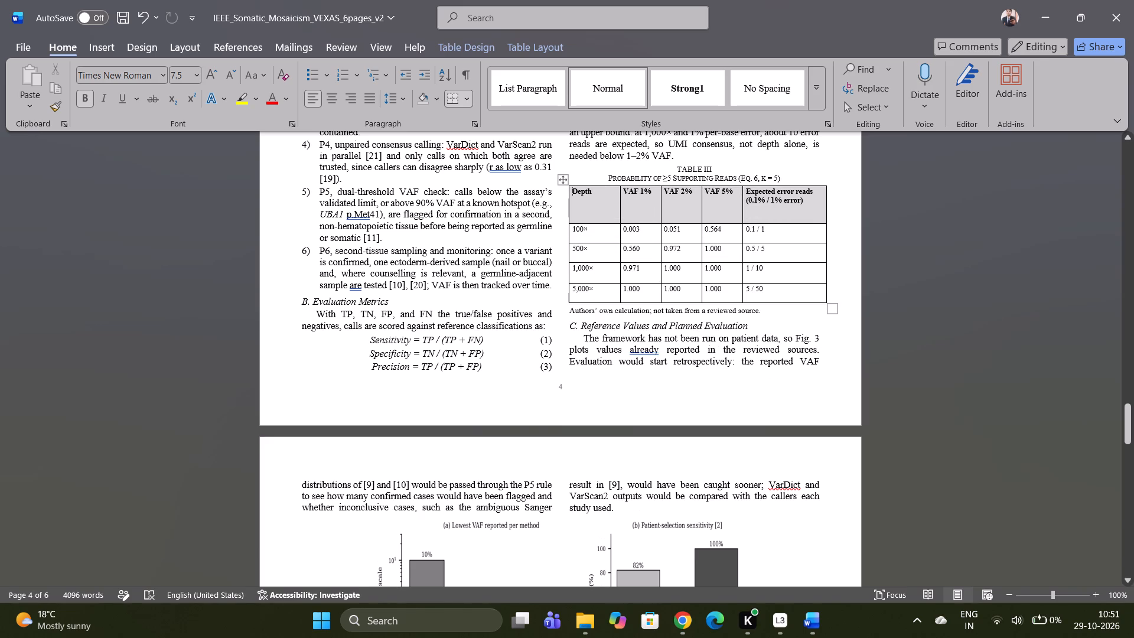
pyautogui.scroll(-1, 826, 311)
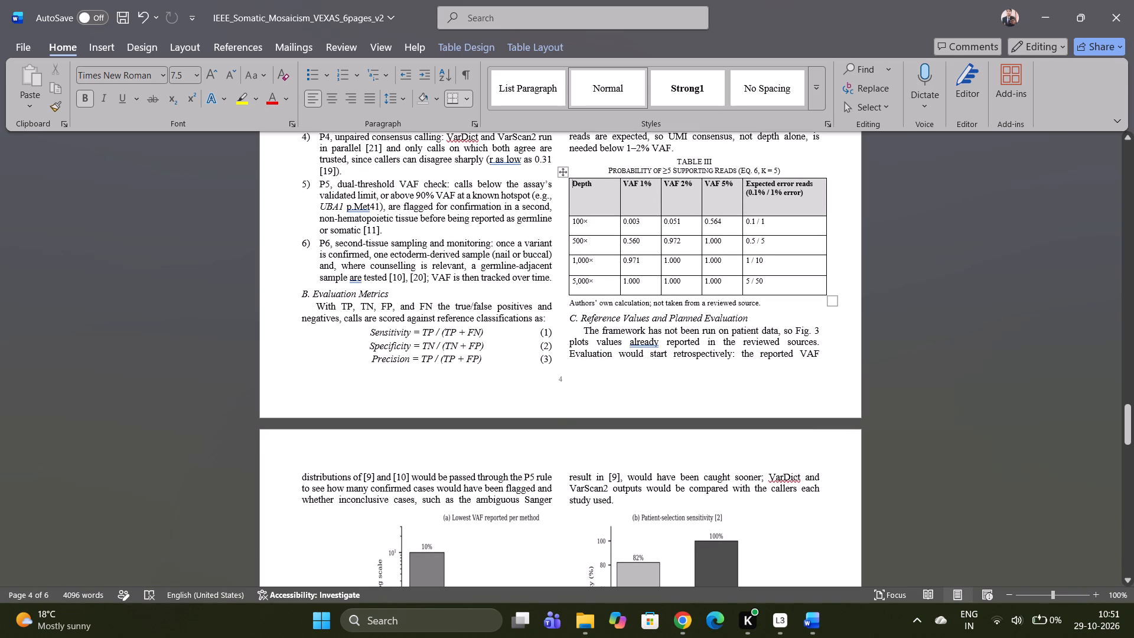
pyautogui.scroll(-2, 826, 311)
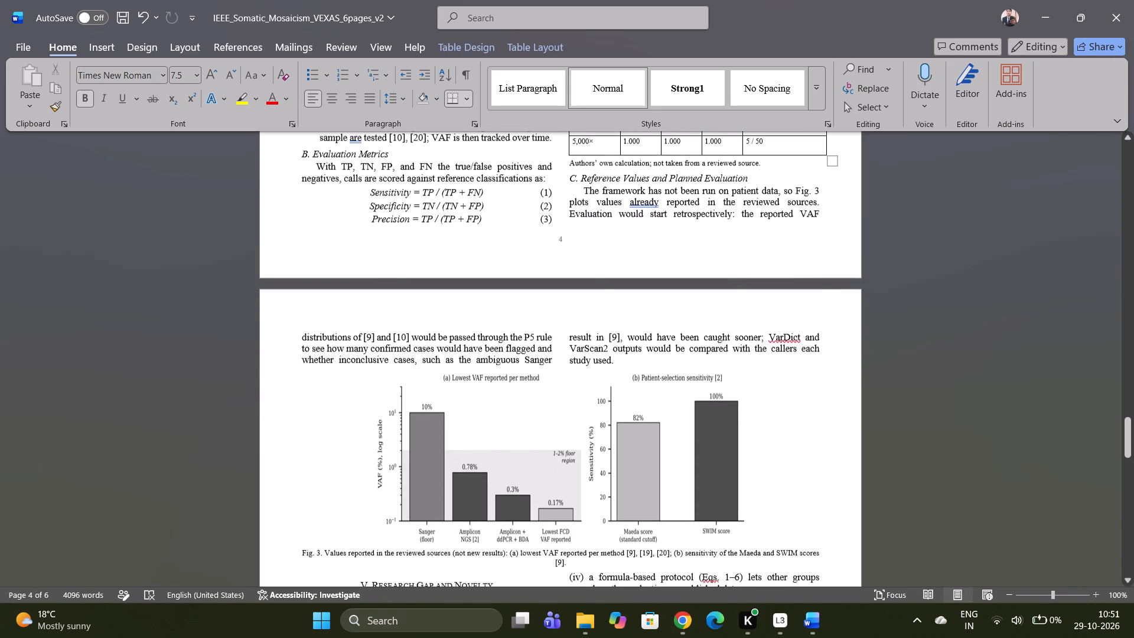
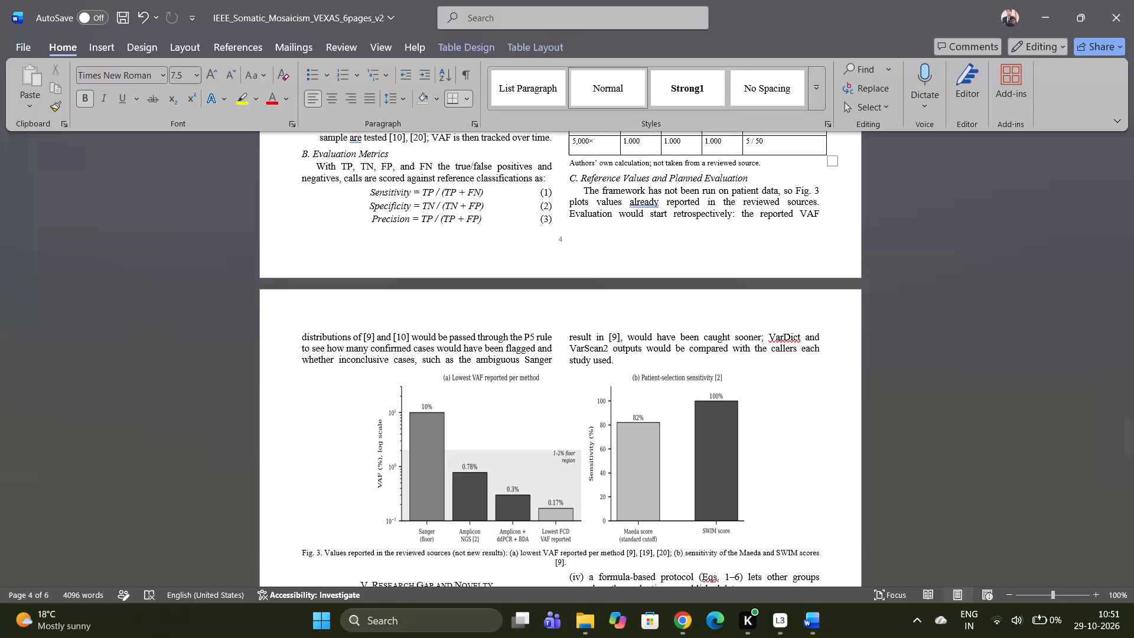
# Review the layout around Table III, Figs. 1 to 3 and the references on page 6, returning to page 3.
pyautogui.scroll(2, 826, 311)
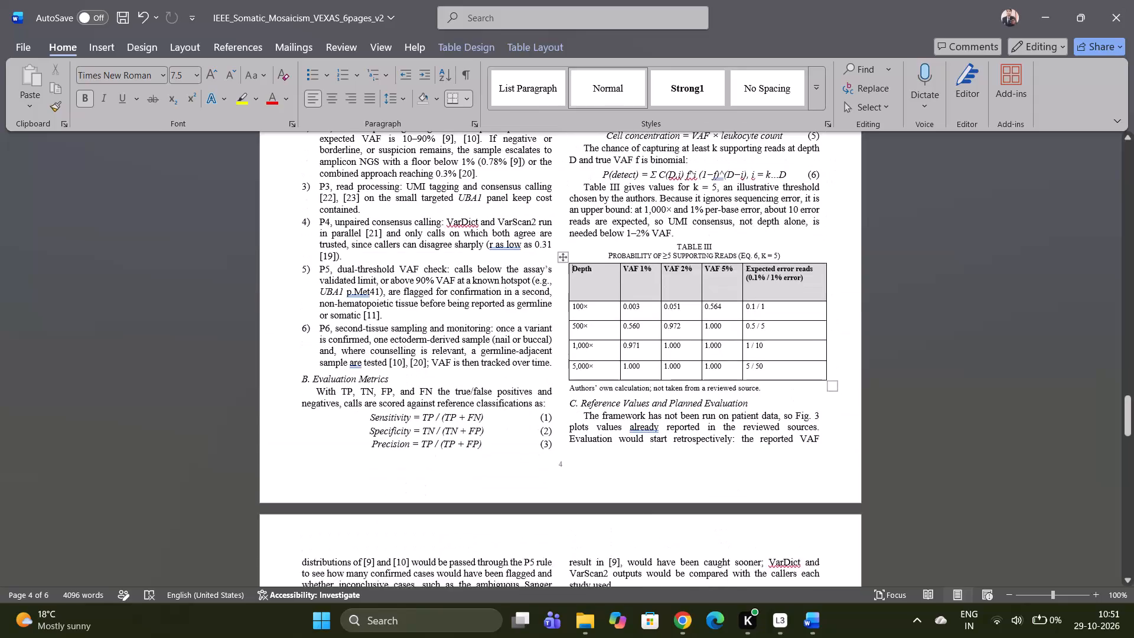
pyautogui.scroll(4, 826, 311)
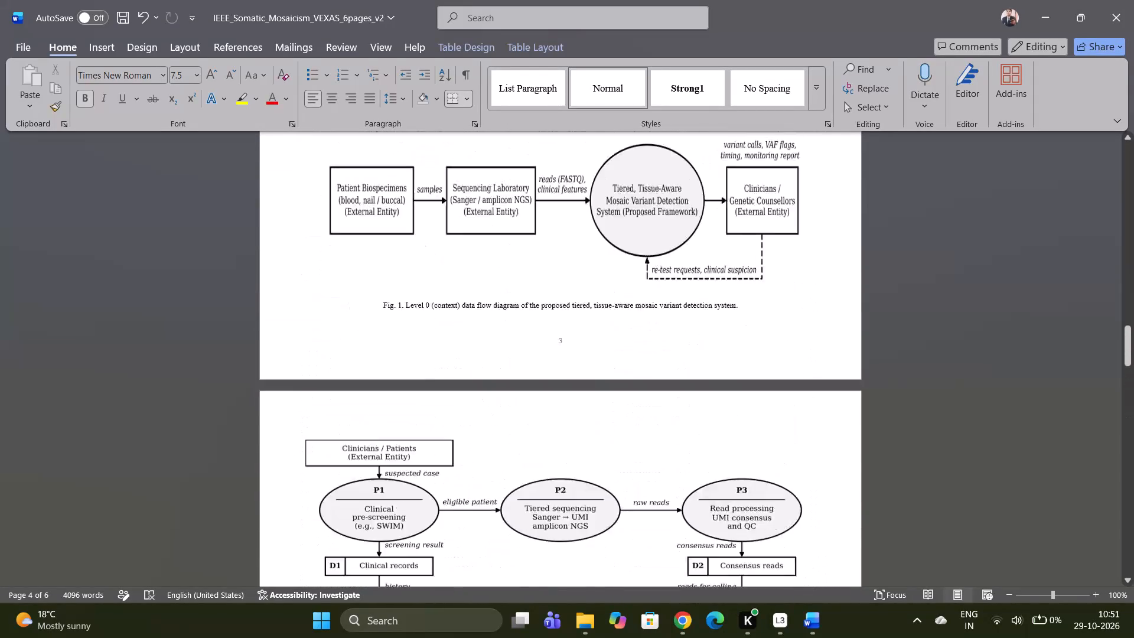
pyautogui.scroll(2, 826, 311)
pyautogui.scroll(-12, 826, 311)
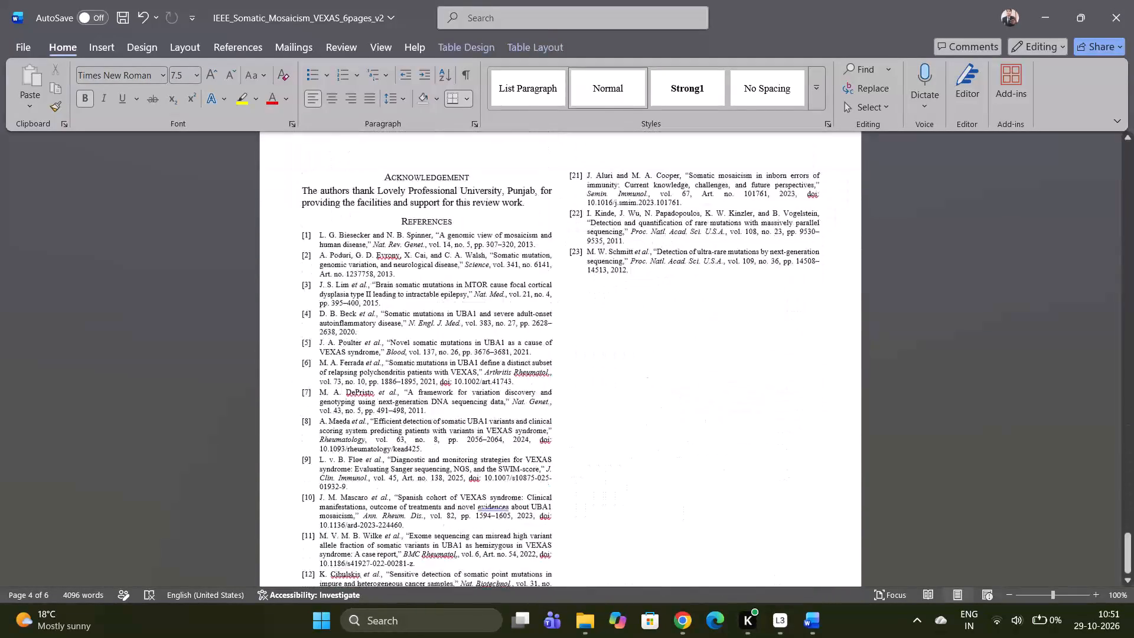
pyautogui.scroll(-1, 826, 311)
pyautogui.scroll(2, 826, 311)
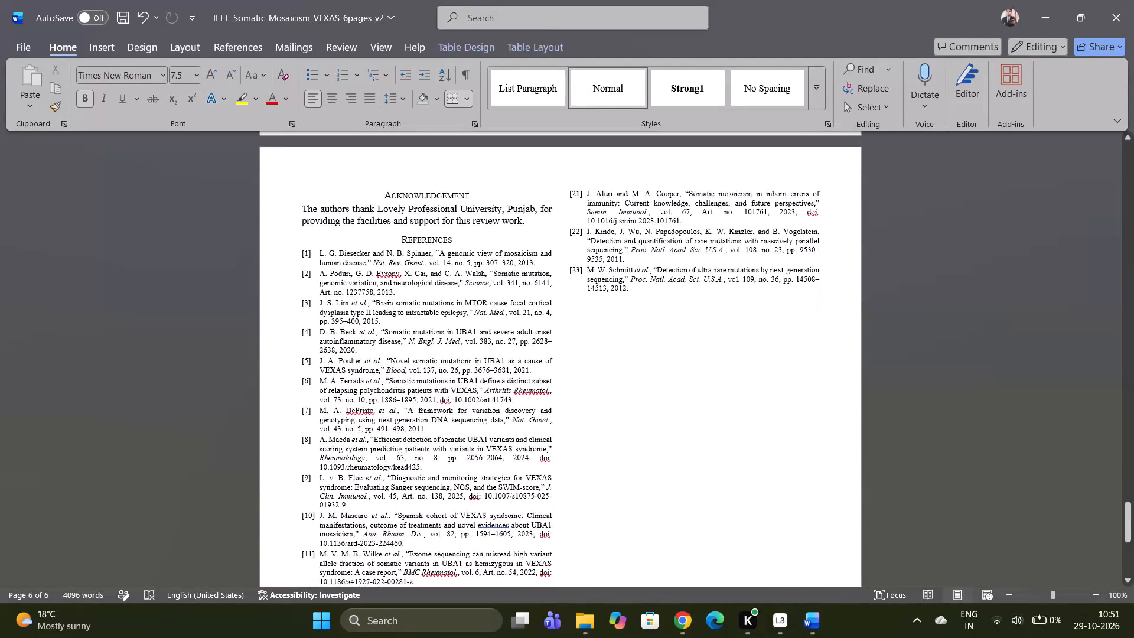
pyautogui.scroll(2, 826, 311)
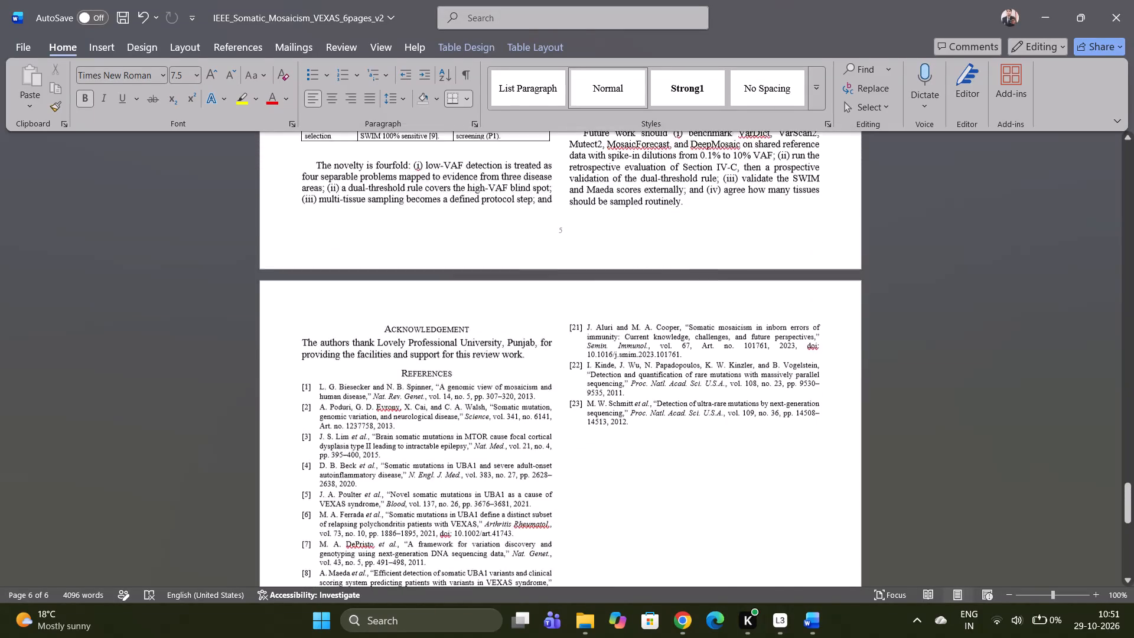
pyautogui.scroll(3, 826, 311)
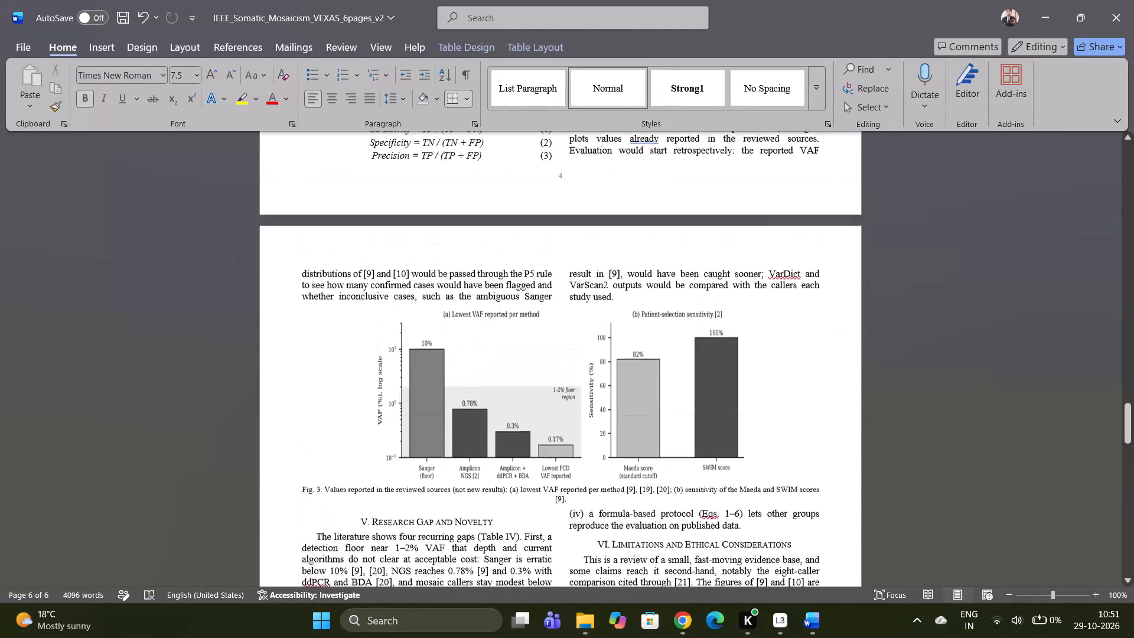
pyautogui.scroll(5, 826, 311)
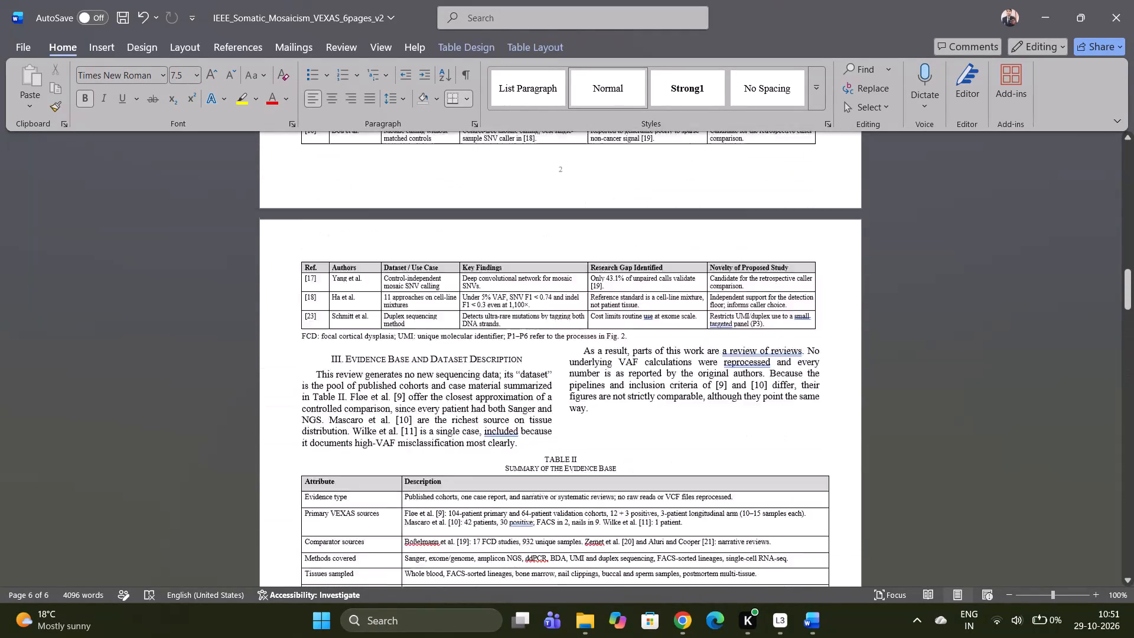
# Enlarge Table I slightly, making its rows a little taller and the table slightly wider, so row [16] moves onto page 3.
pyautogui.scroll(1, 826, 311)
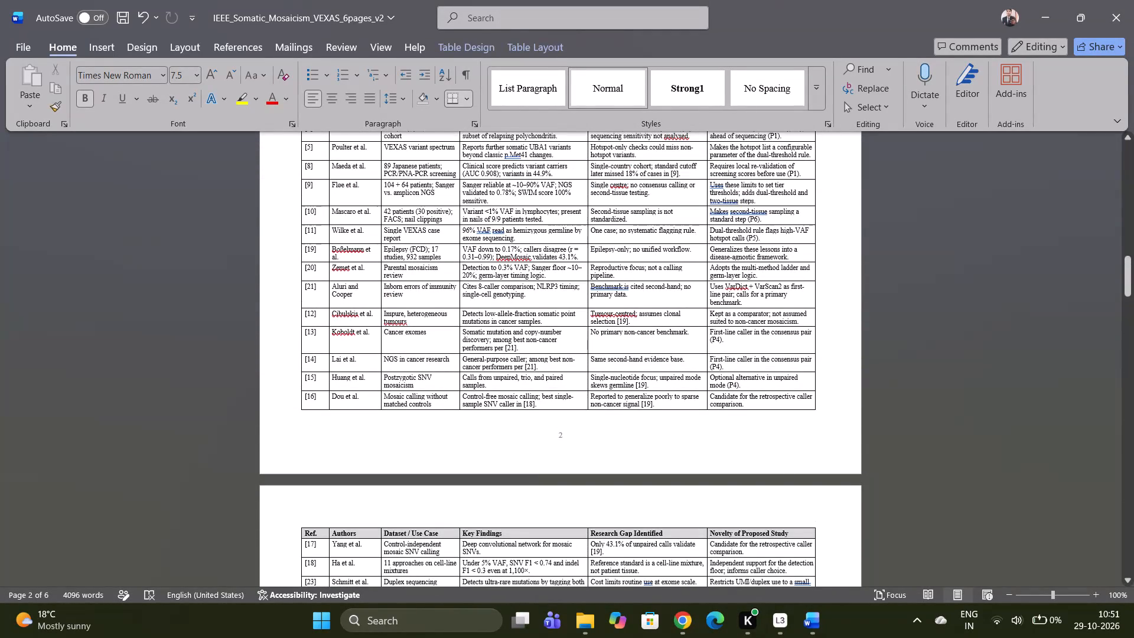
pyautogui.scroll(-1, 778, 540)
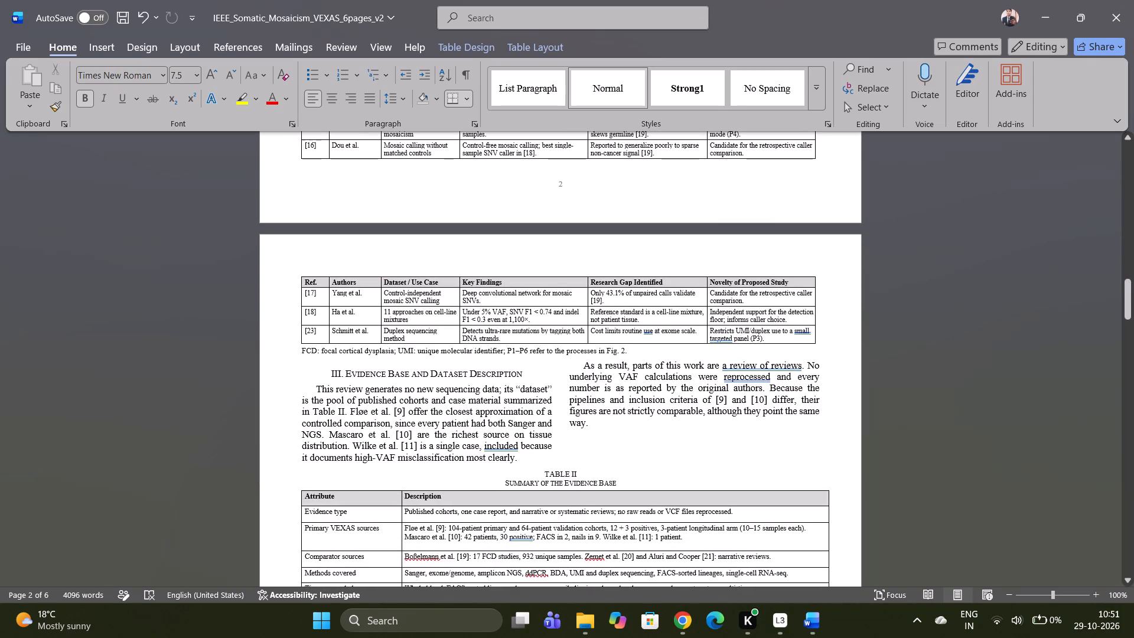
pyautogui.click(811, 343)
pyautogui.click(836, 337)
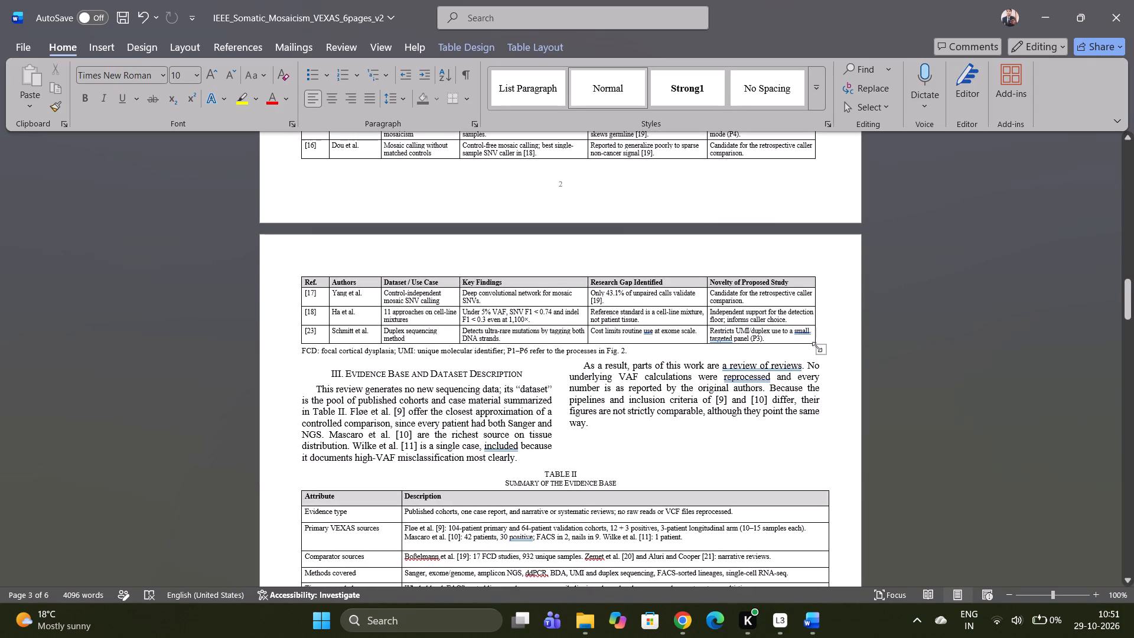
pyautogui.moveTo(819, 349); pyautogui.dragTo(817, 360)
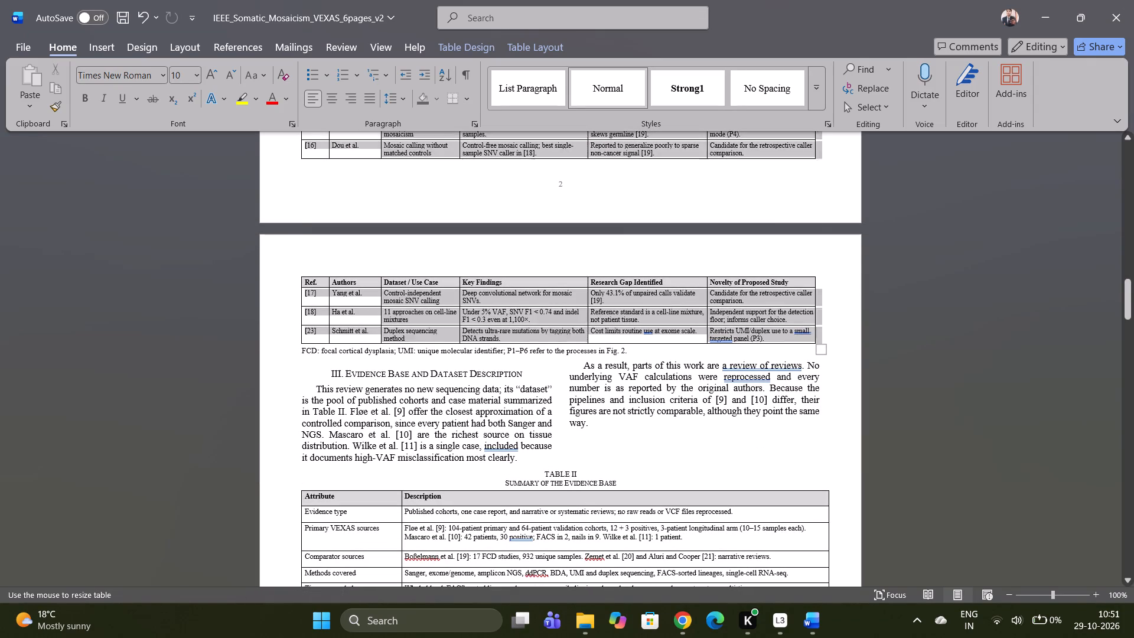
pyautogui.moveTo(817, 360); pyautogui.dragTo(819, 382)
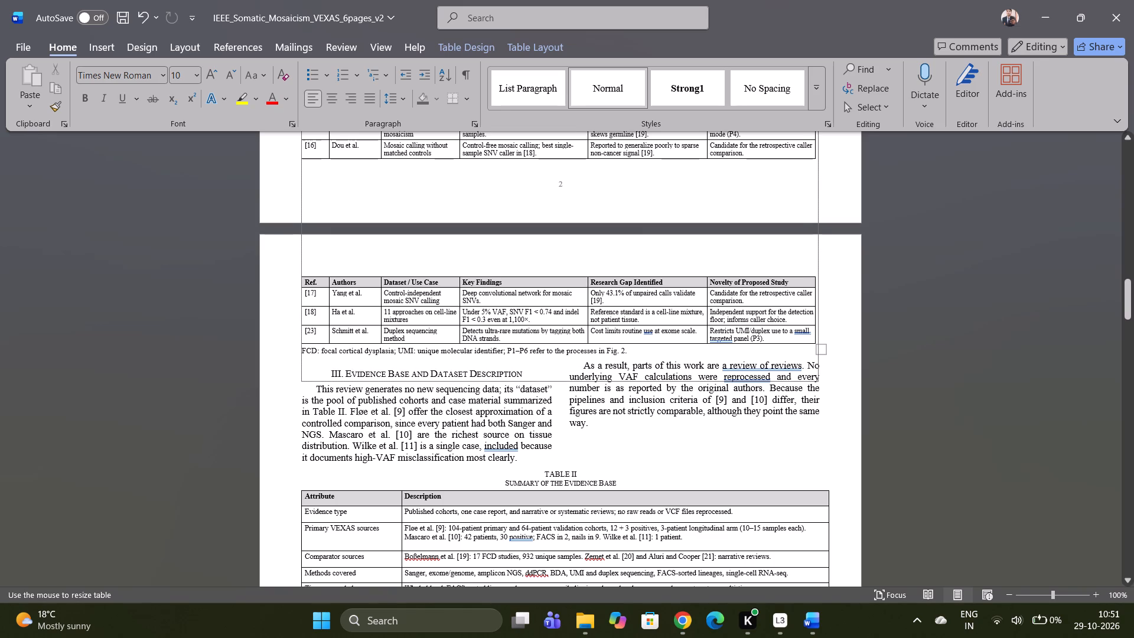
pyautogui.moveTo(819, 382); pyautogui.dragTo(820, 389)
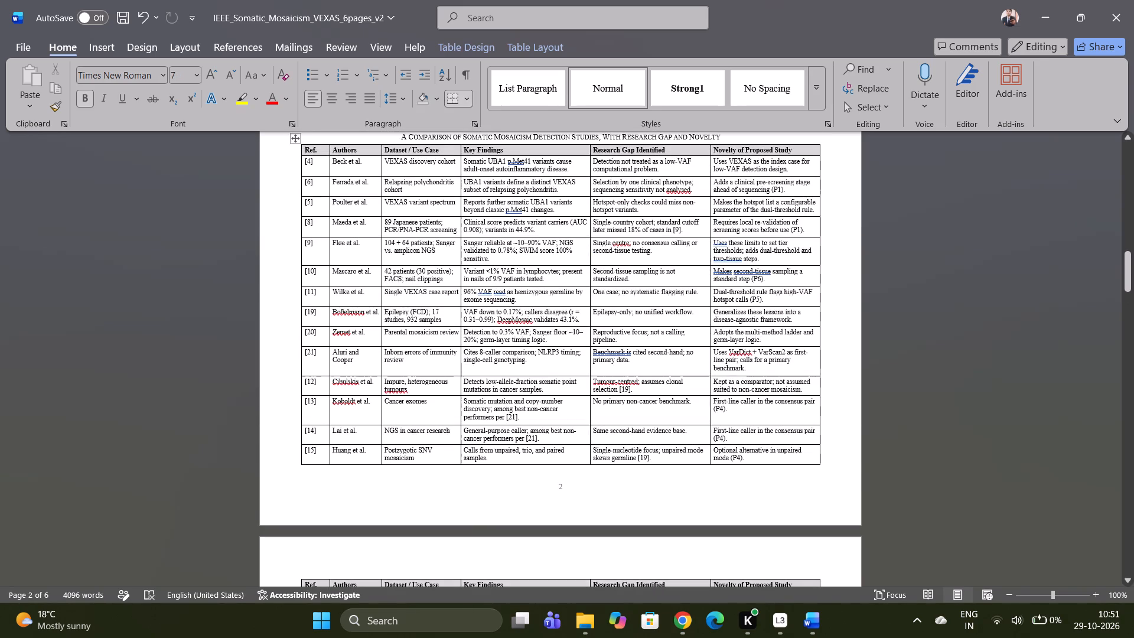
# Check the page flow from Table II through the figures, Tables III and IV and the references, including the blank space on page 3.
pyautogui.scroll(-2, 820, 389)
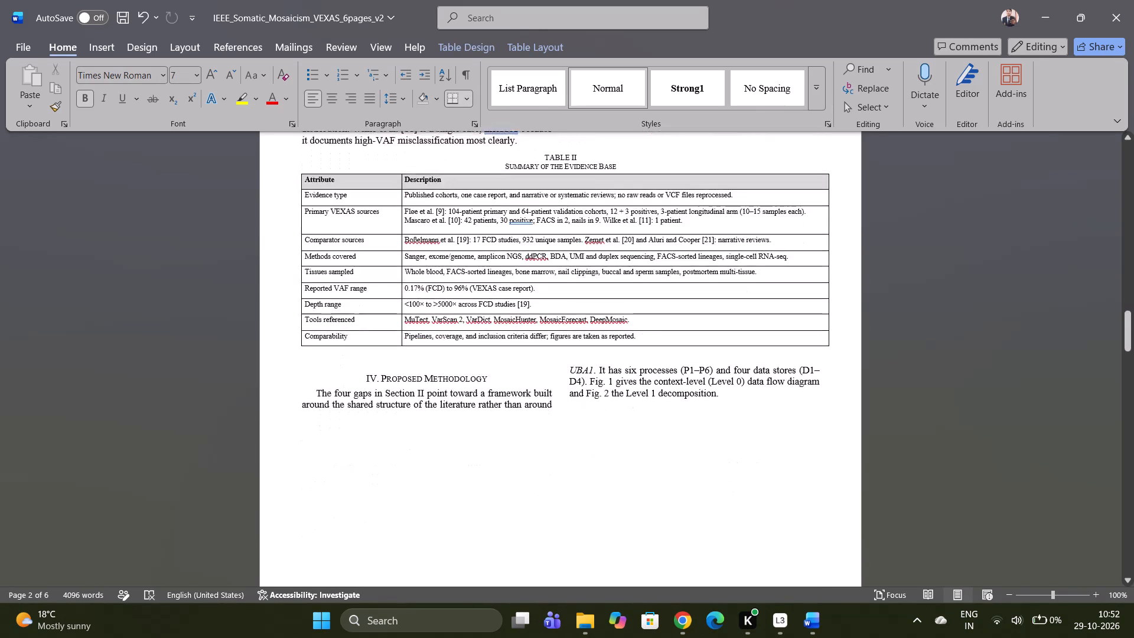
pyautogui.scroll(-13, 820, 389)
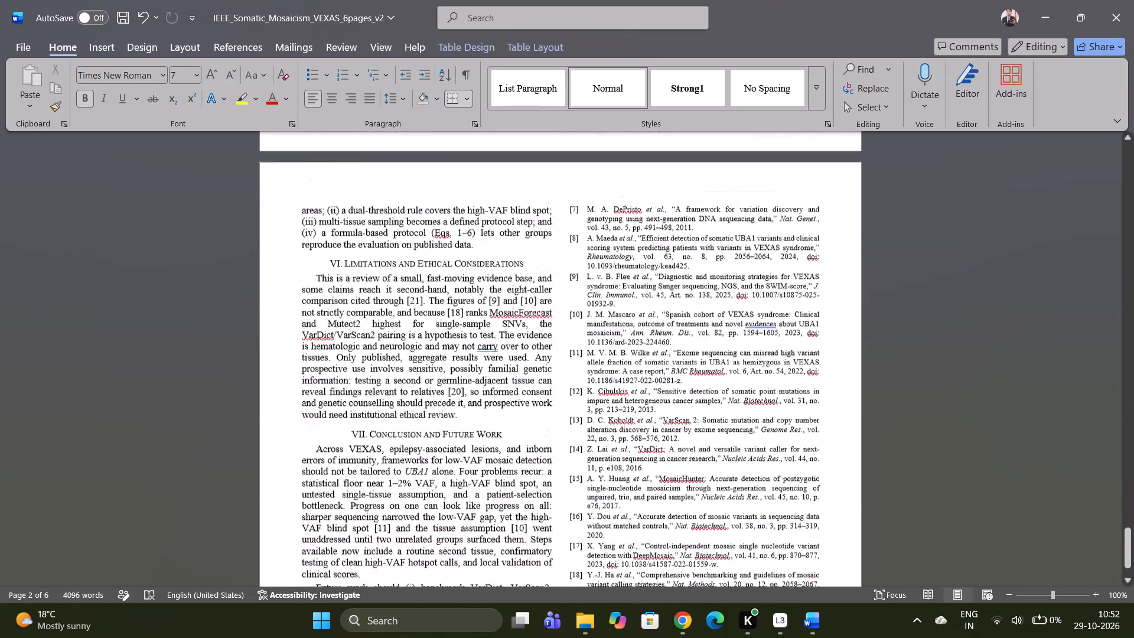
pyautogui.scroll(-1, 820, 389)
pyautogui.scroll(1, 820, 389)
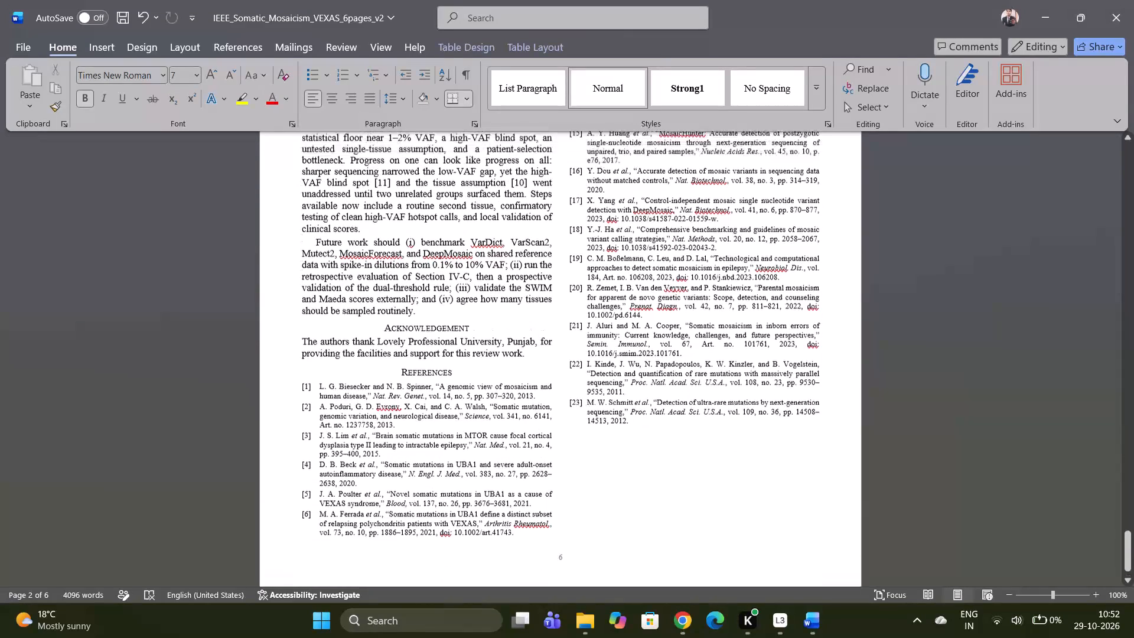
pyautogui.scroll(4, 820, 389)
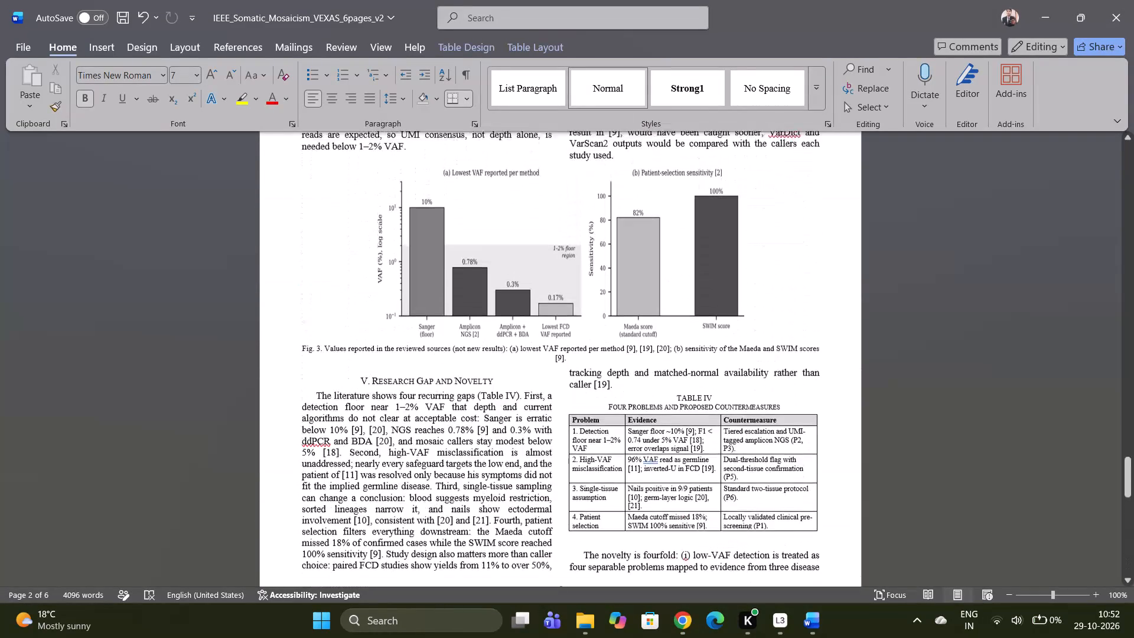
pyautogui.scroll(-2, 820, 389)
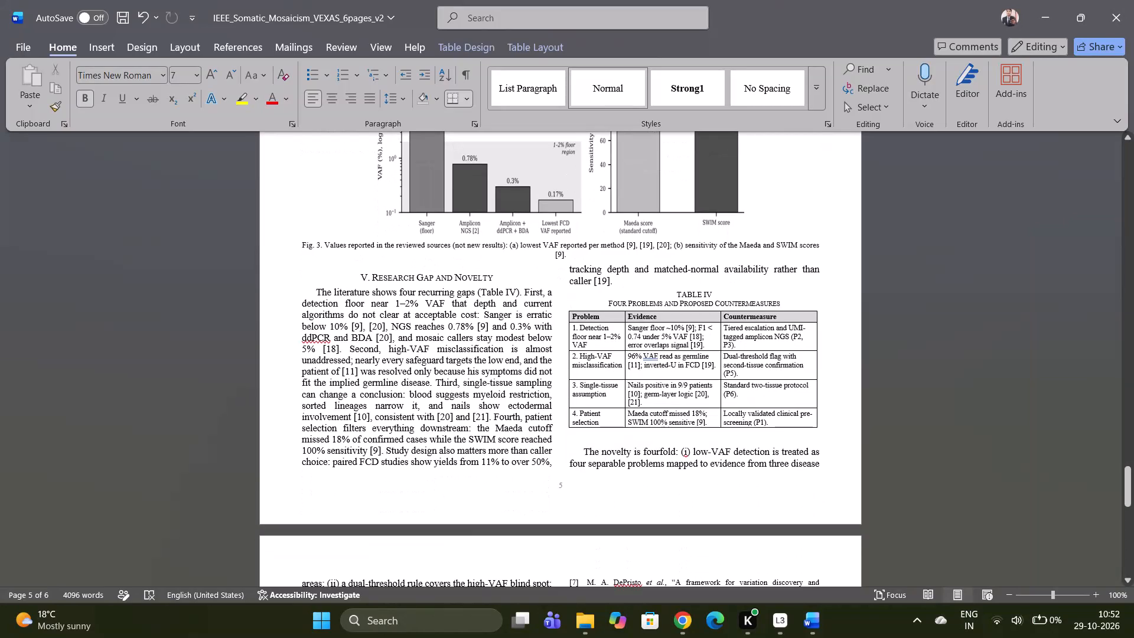
pyautogui.scroll(3, 820, 389)
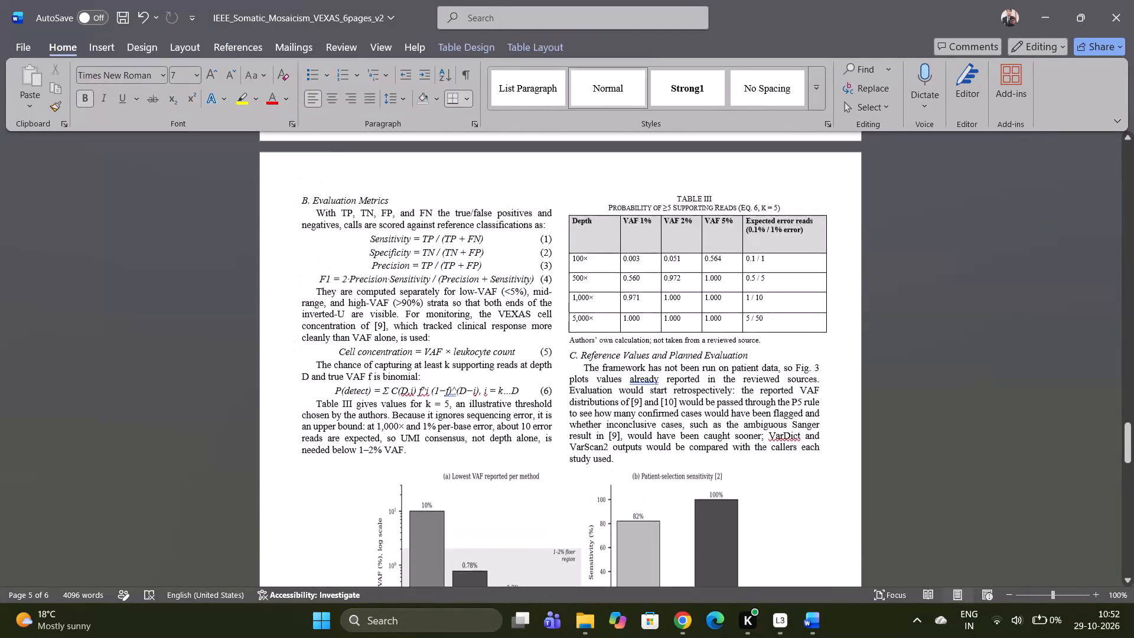
pyautogui.scroll(4, 820, 389)
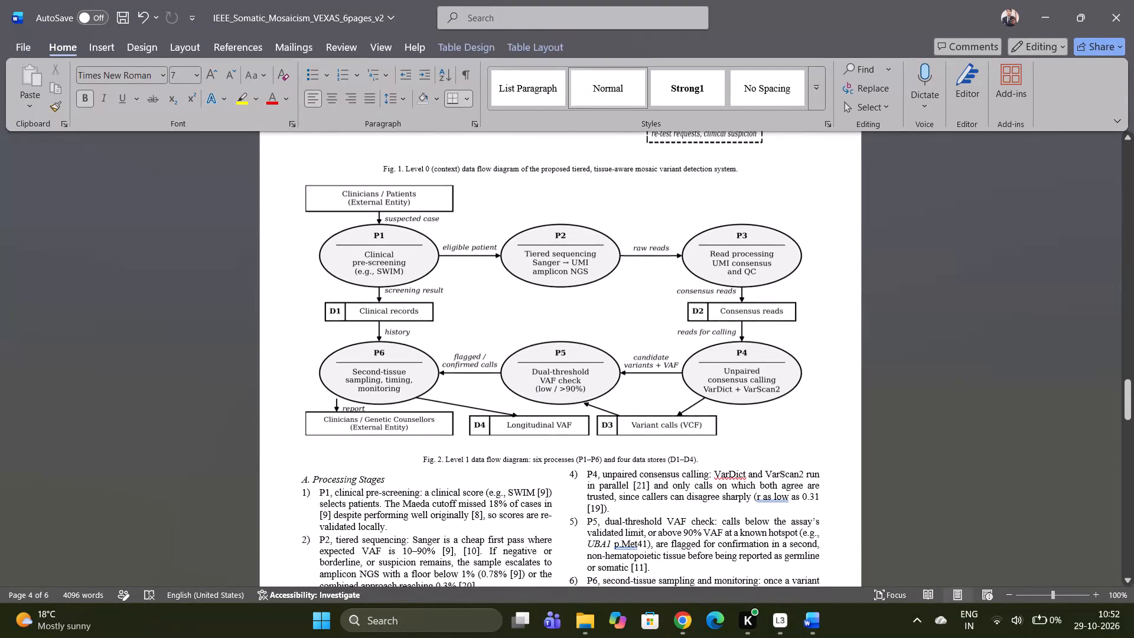
pyautogui.scroll(2, 820, 389)
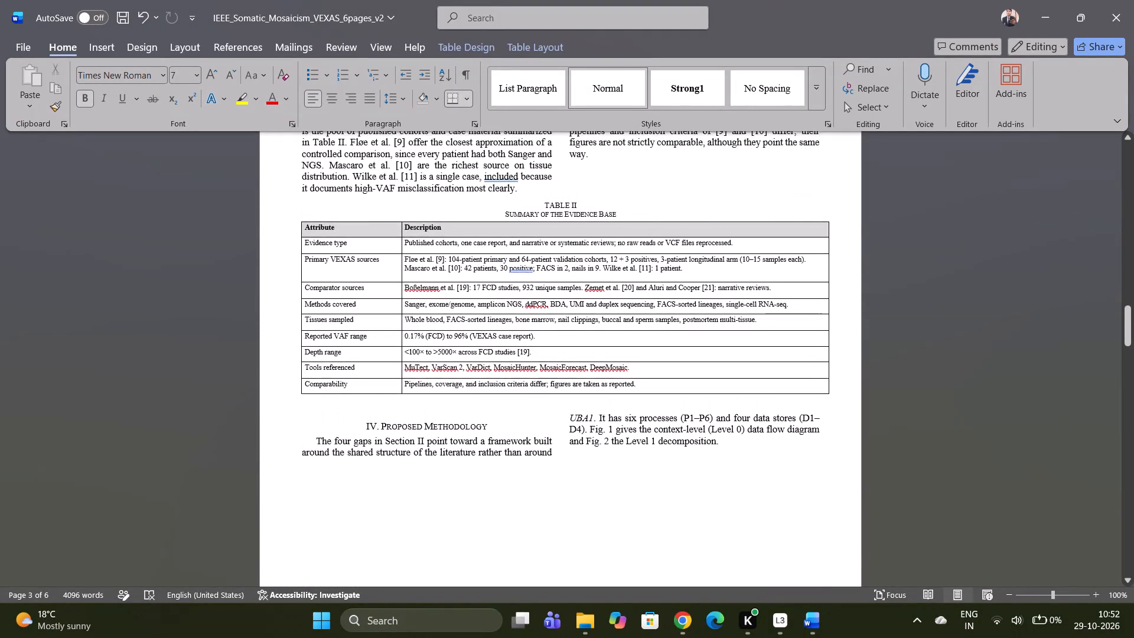
pyautogui.scroll(-6, 820, 389)
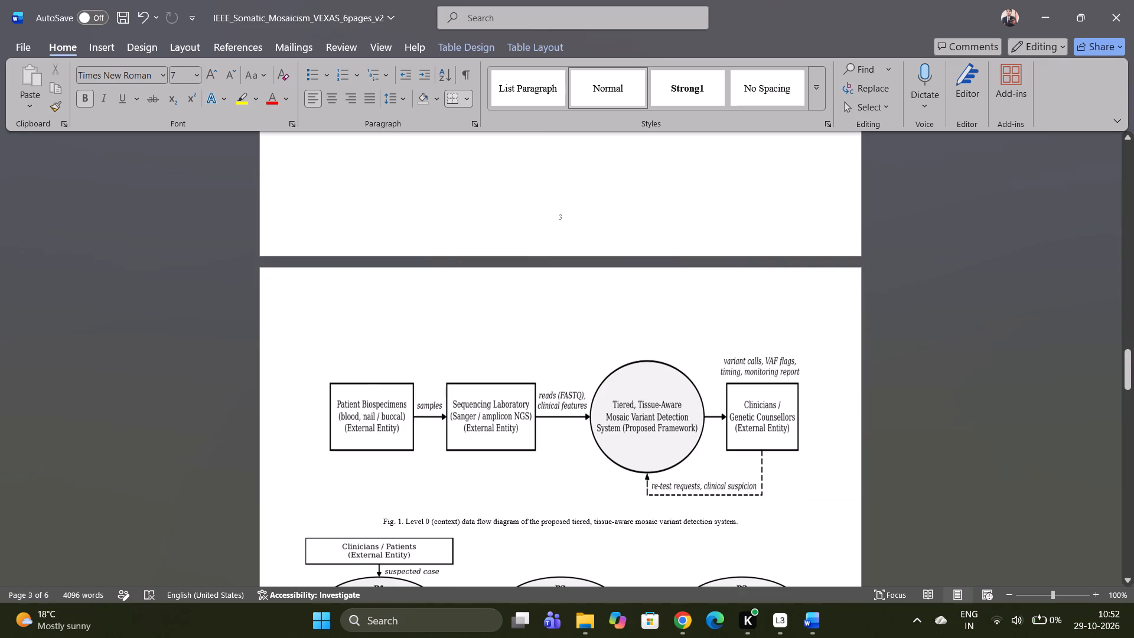
pyautogui.scroll(-3, 820, 389)
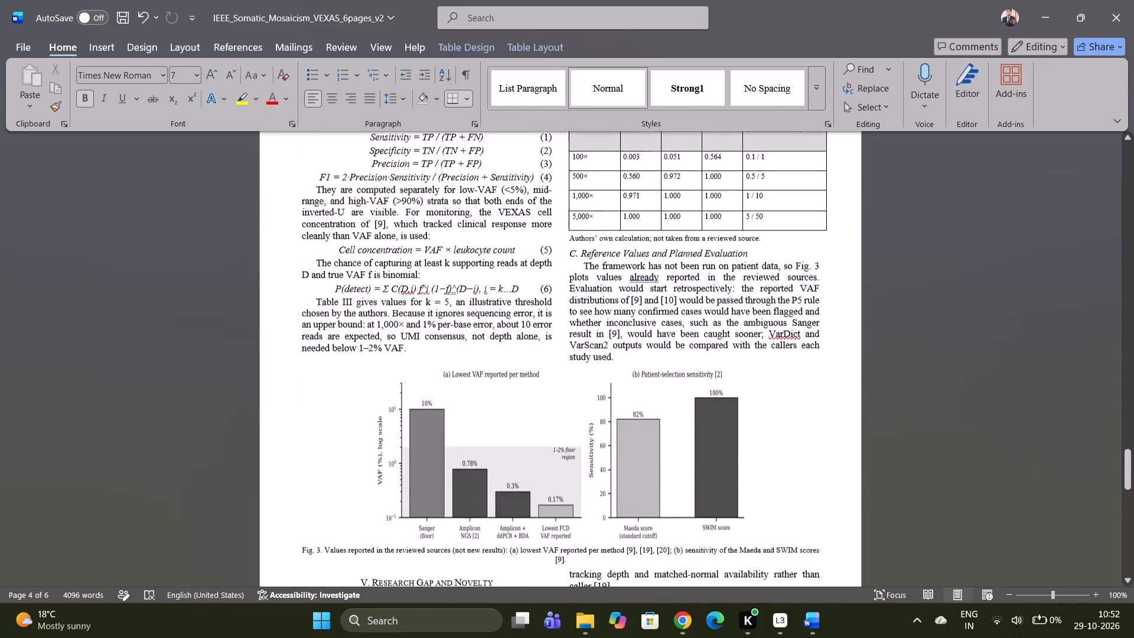
pyautogui.scroll(-1, 820, 389)
pyautogui.scroll(6, 820, 389)
pyautogui.scroll(-2, 820, 389)
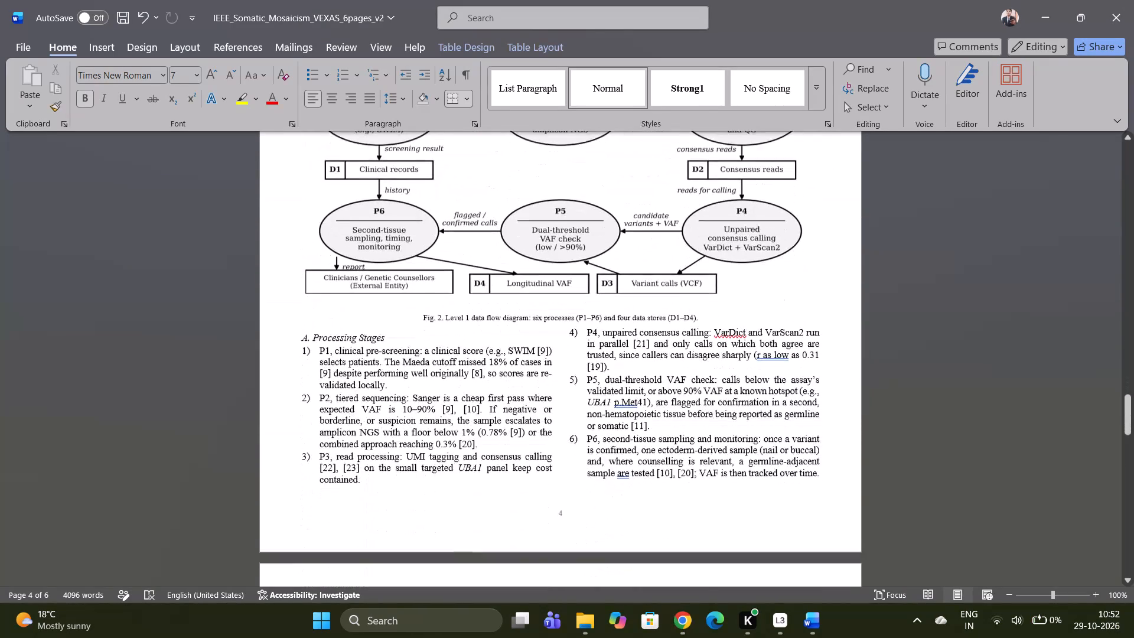
# Stretch Table I slightly further down so that row [15] also moves onto page 3.
pyautogui.scroll(5, 820, 389)
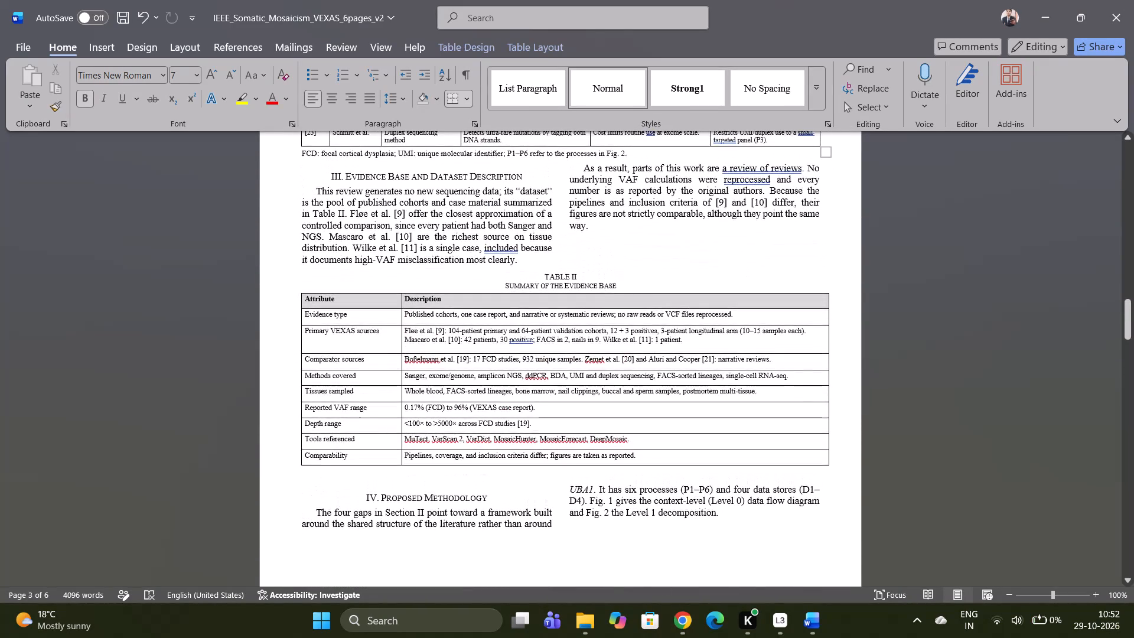
pyautogui.scroll(3, 820, 389)
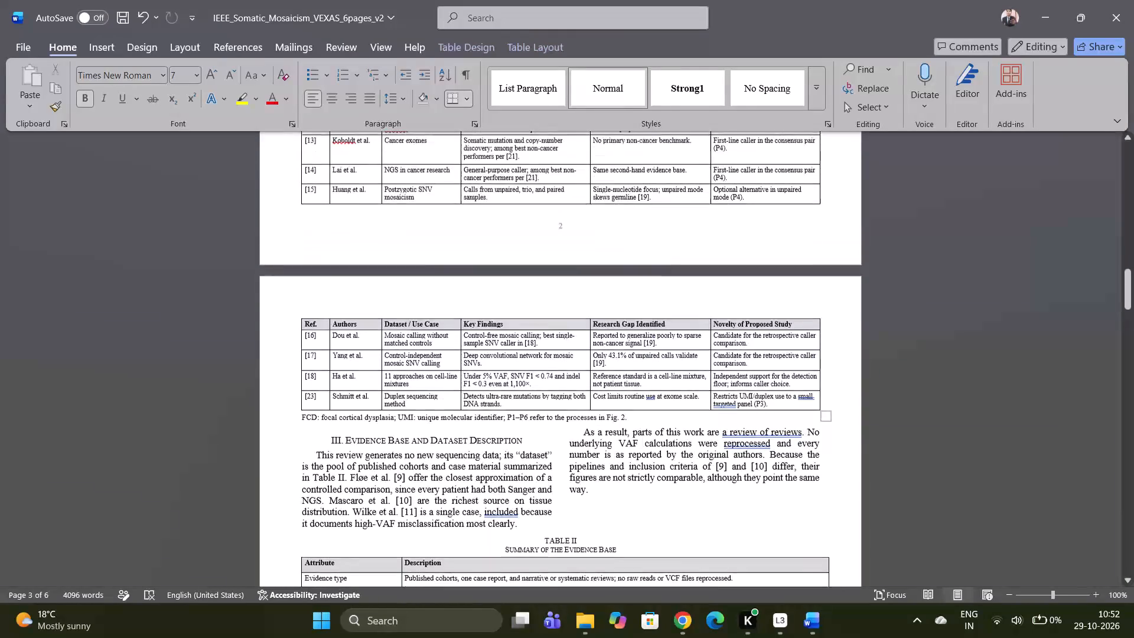
pyautogui.scroll(3, 820, 389)
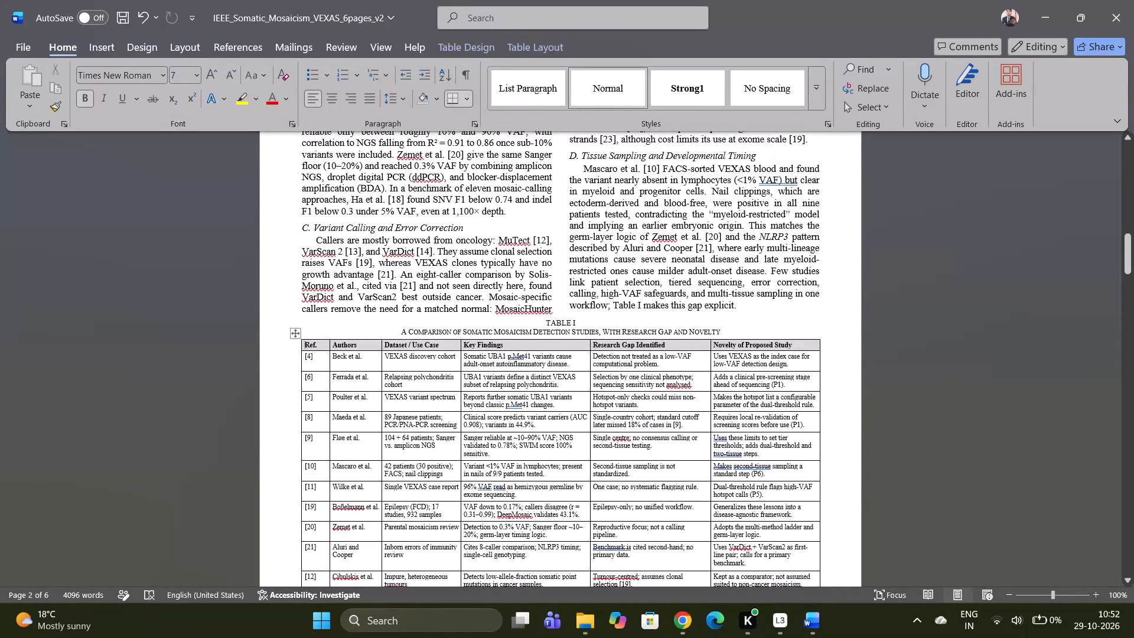
pyautogui.scroll(-2, 820, 389)
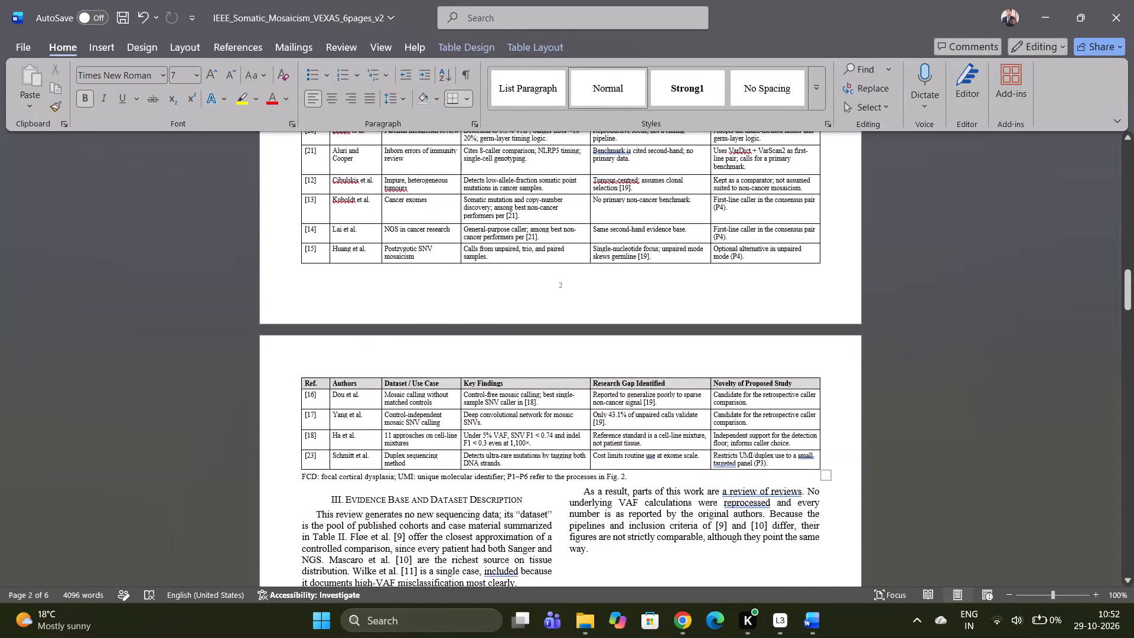
pyautogui.moveTo(820, 471); pyautogui.dragTo(820, 485)
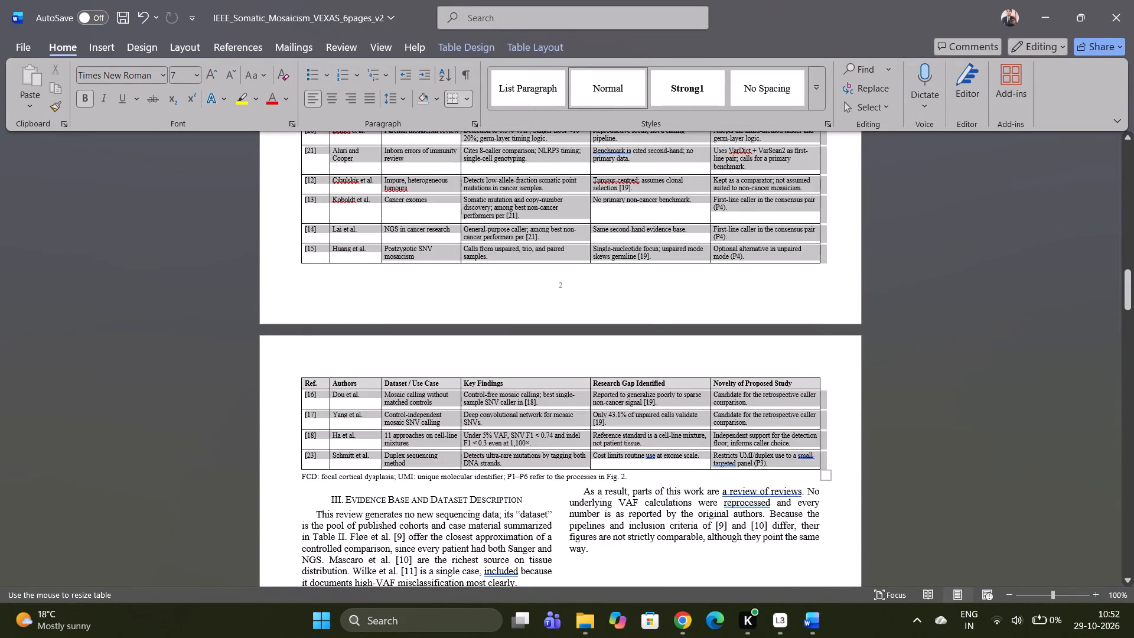
pyautogui.moveTo(820, 485); pyautogui.dragTo(820, 496)
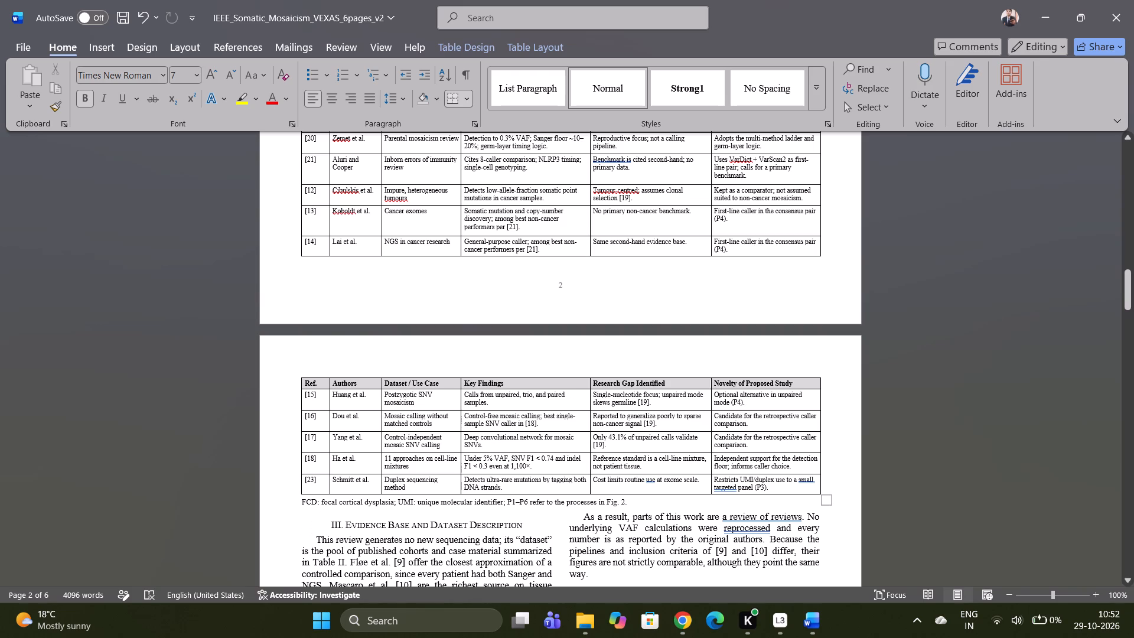
# Review the layout from the end of page 3 through Figs. 1 and 2 to the references on page 6.
pyautogui.scroll(-5, 820, 496)
pyautogui.scroll(2, 820, 496)
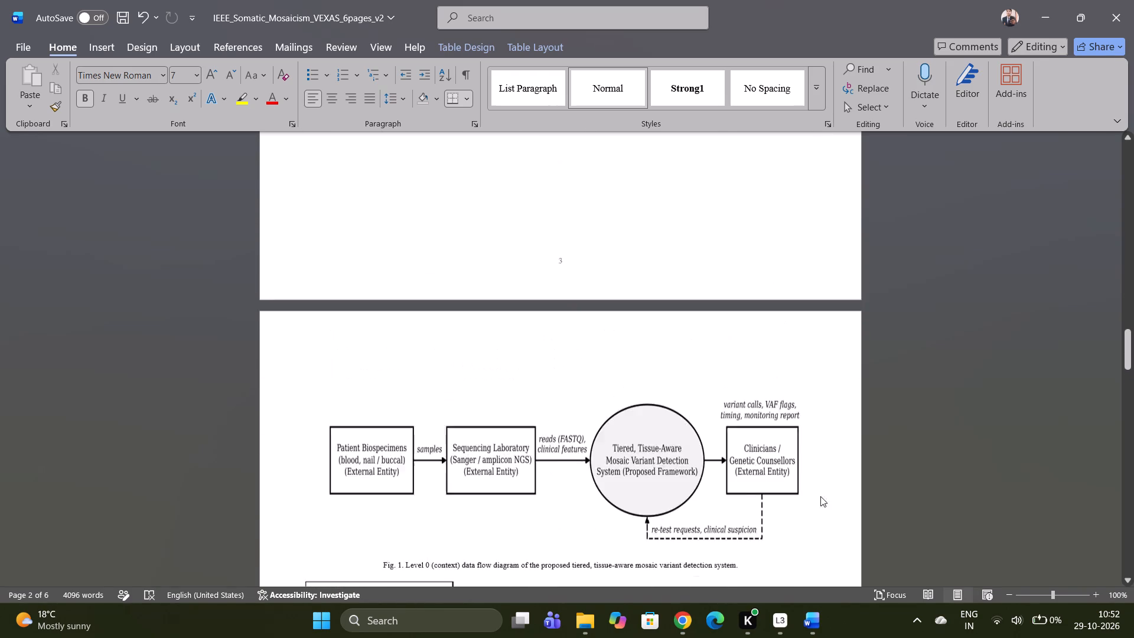
pyautogui.scroll(-3, 820, 496)
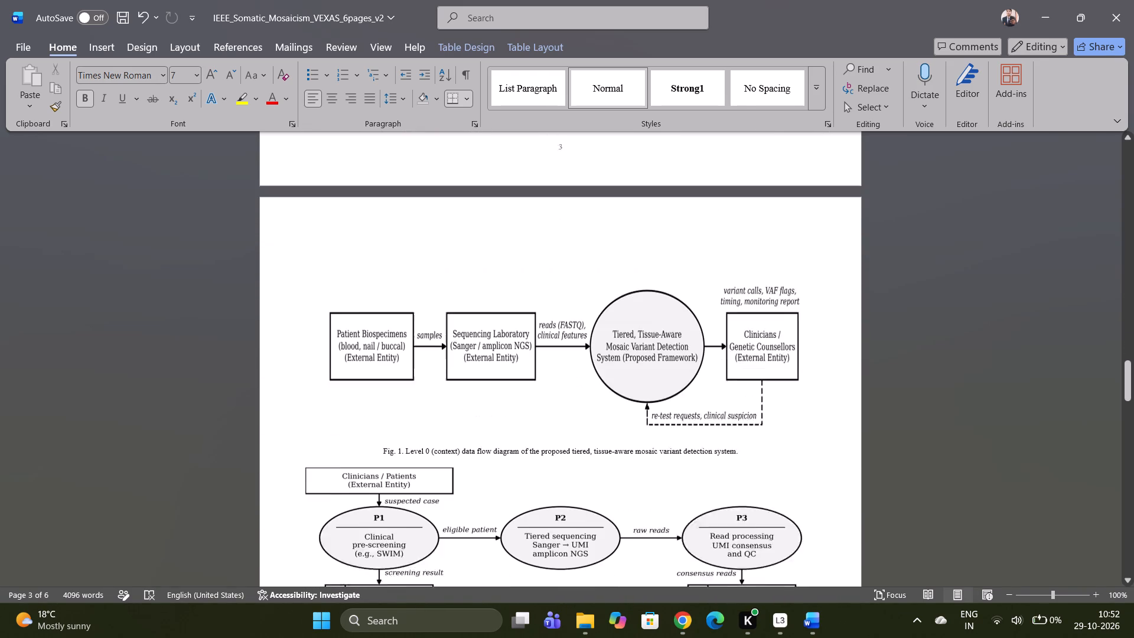
pyautogui.scroll(-6, 820, 496)
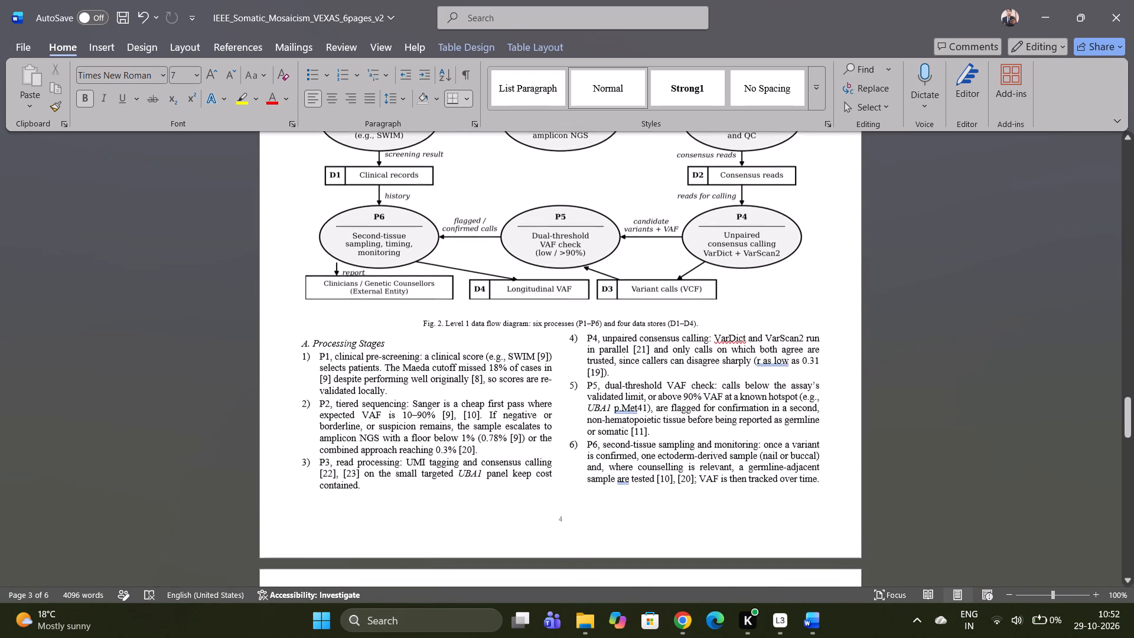
pyautogui.scroll(-5, 820, 496)
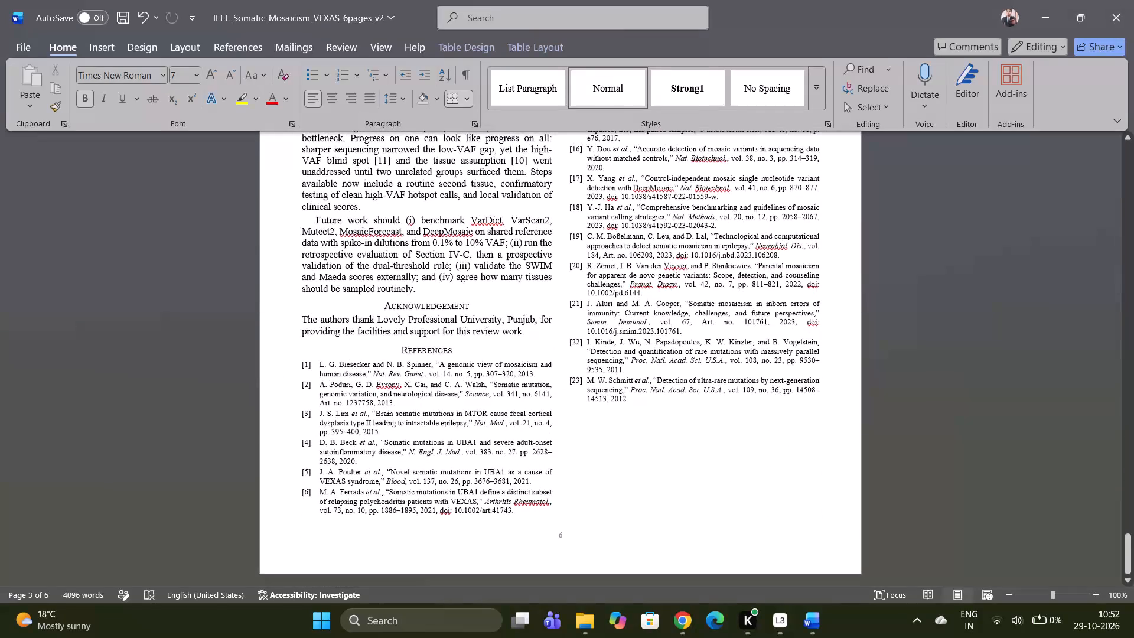
pyautogui.scroll(-1, 820, 496)
pyautogui.scroll(3, 820, 496)
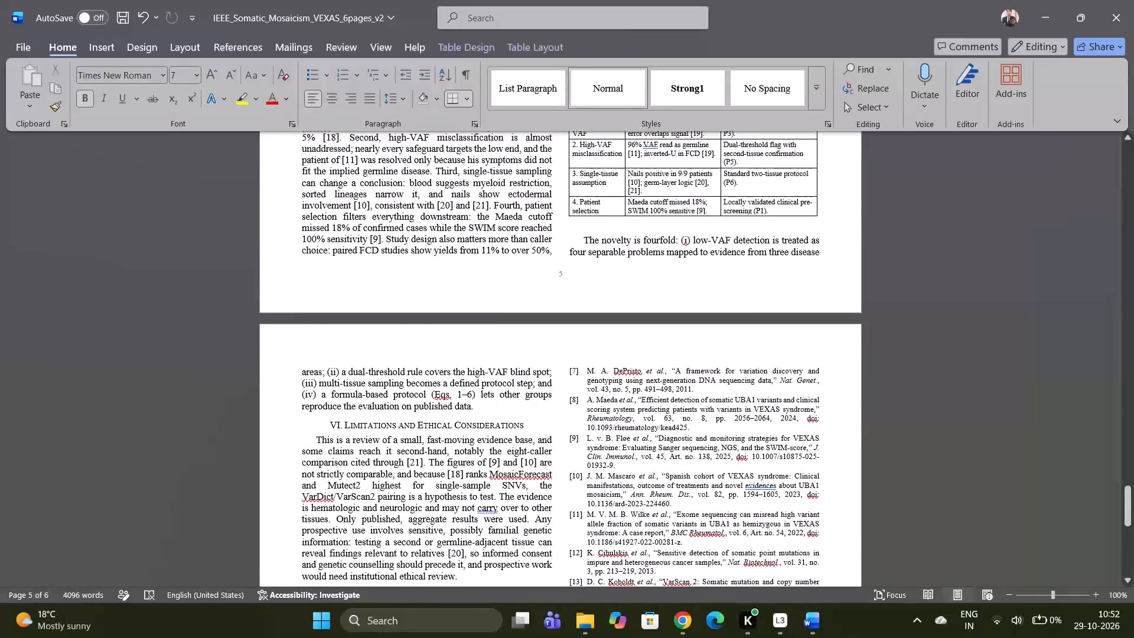
# Review the layout from the references on page 6 back through Table IV, Fig. 3 and Table III to Figs. 1 and 2.
pyautogui.scroll(3, 820, 496)
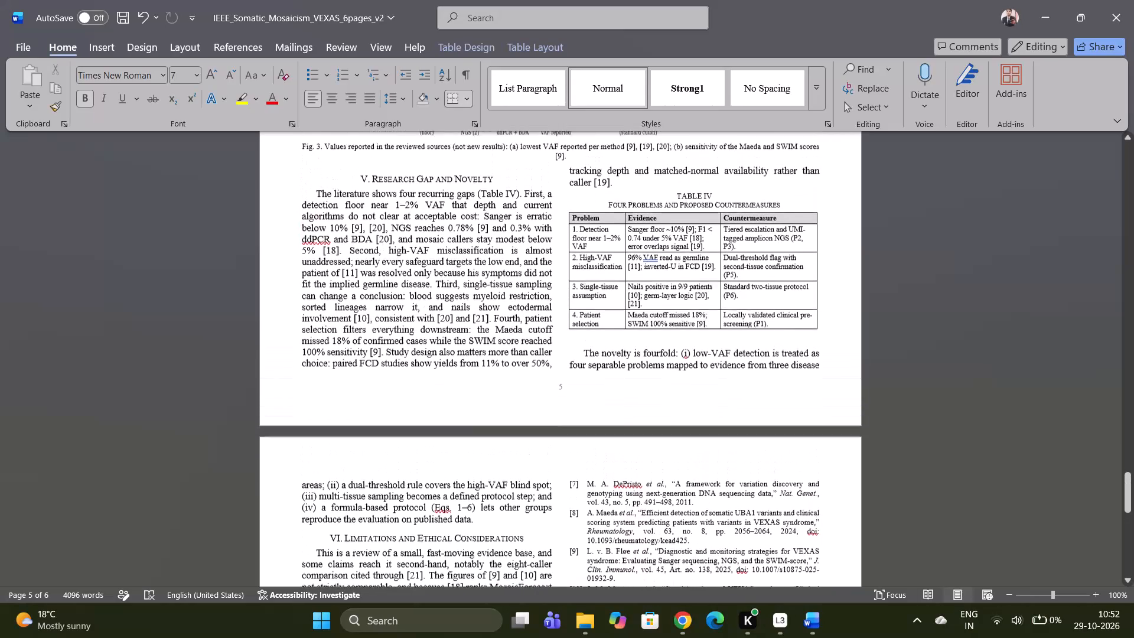
pyautogui.scroll(3, 820, 496)
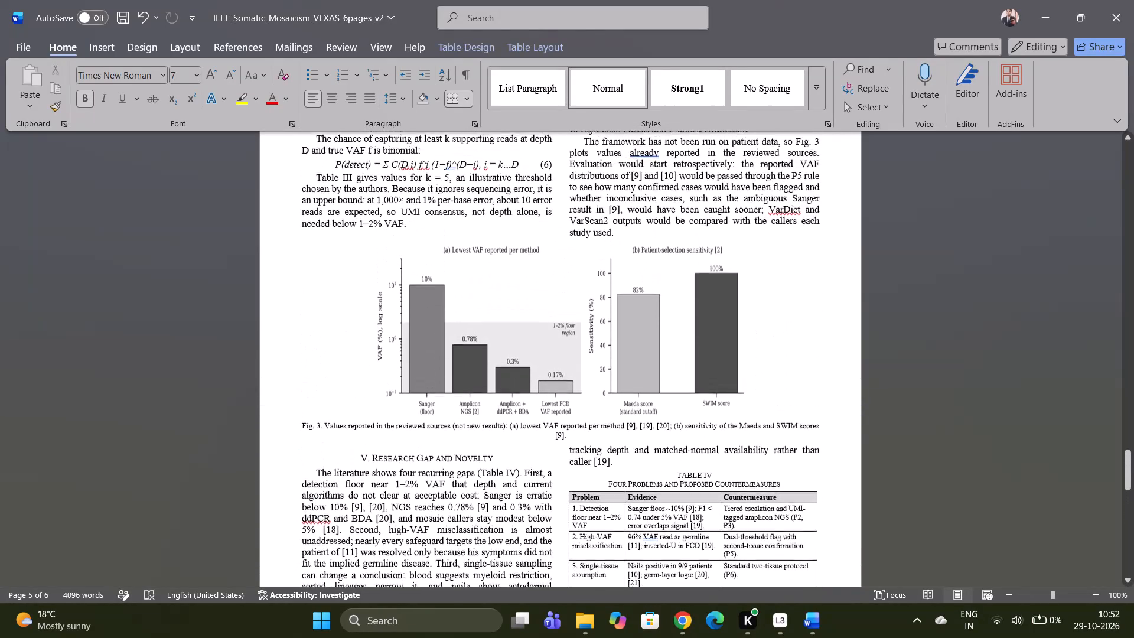
pyautogui.scroll(1, 820, 496)
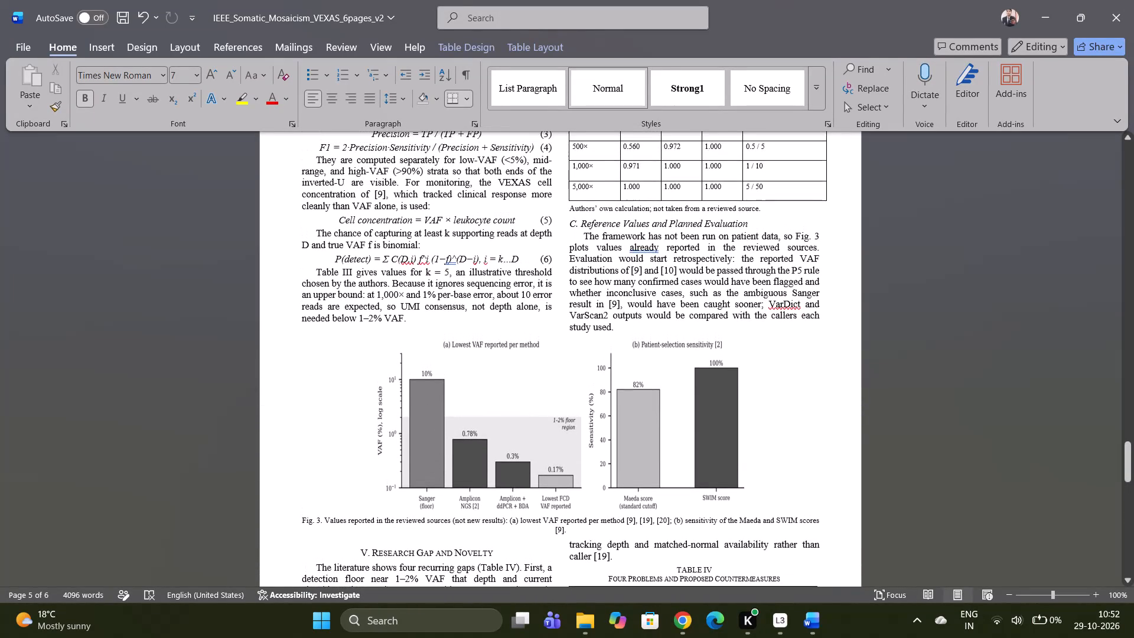
pyautogui.scroll(1, 820, 496)
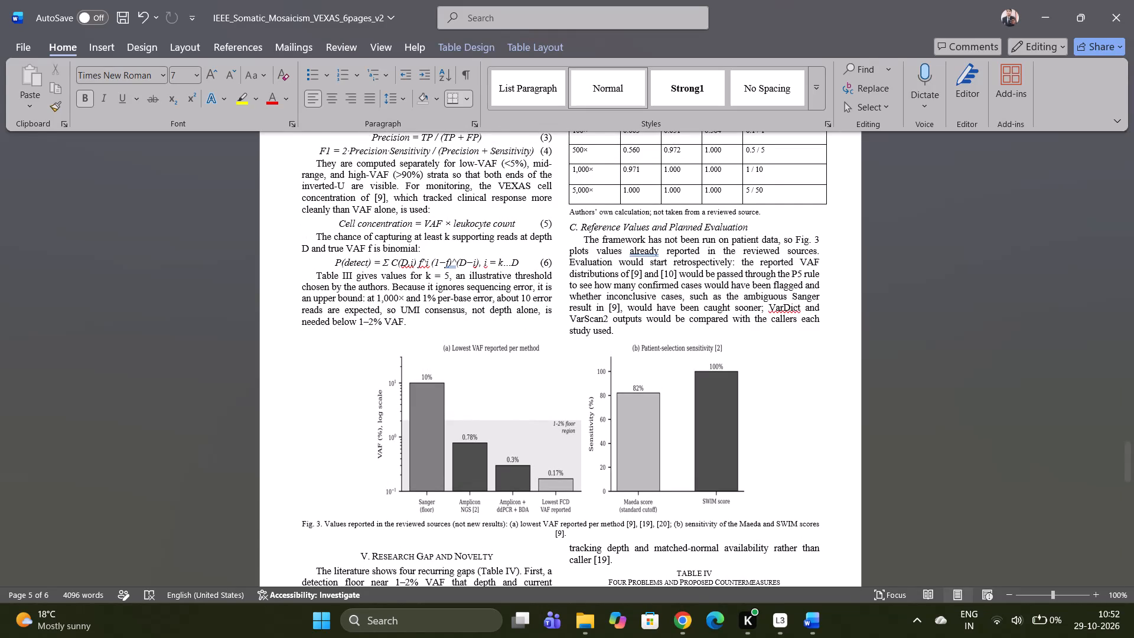
pyautogui.scroll(2, 820, 496)
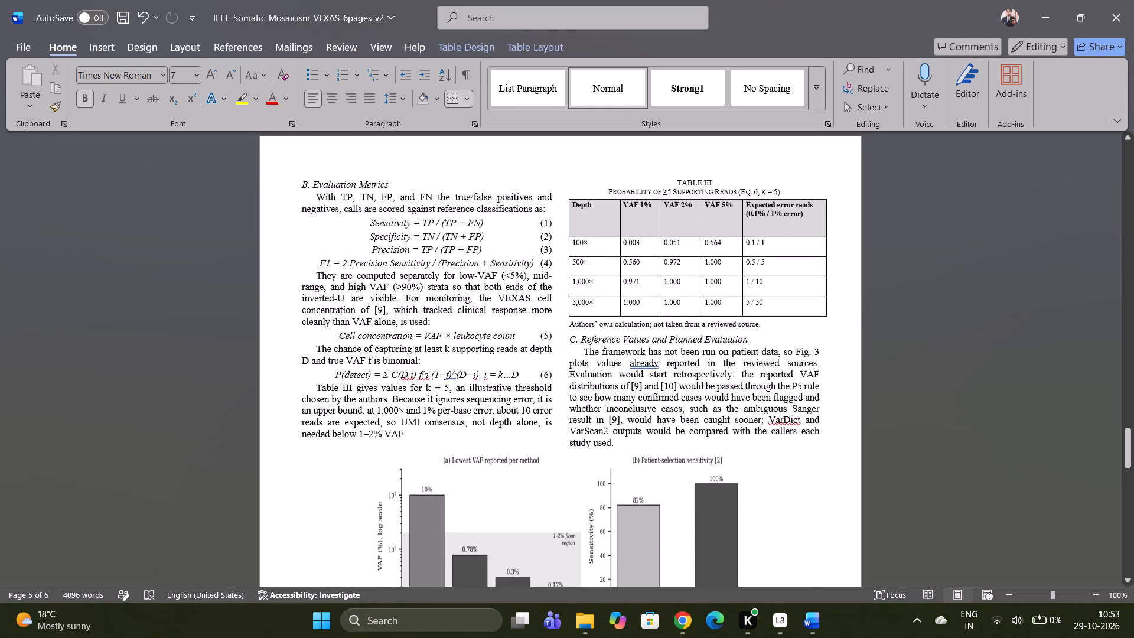
pyautogui.scroll(3, 820, 496)
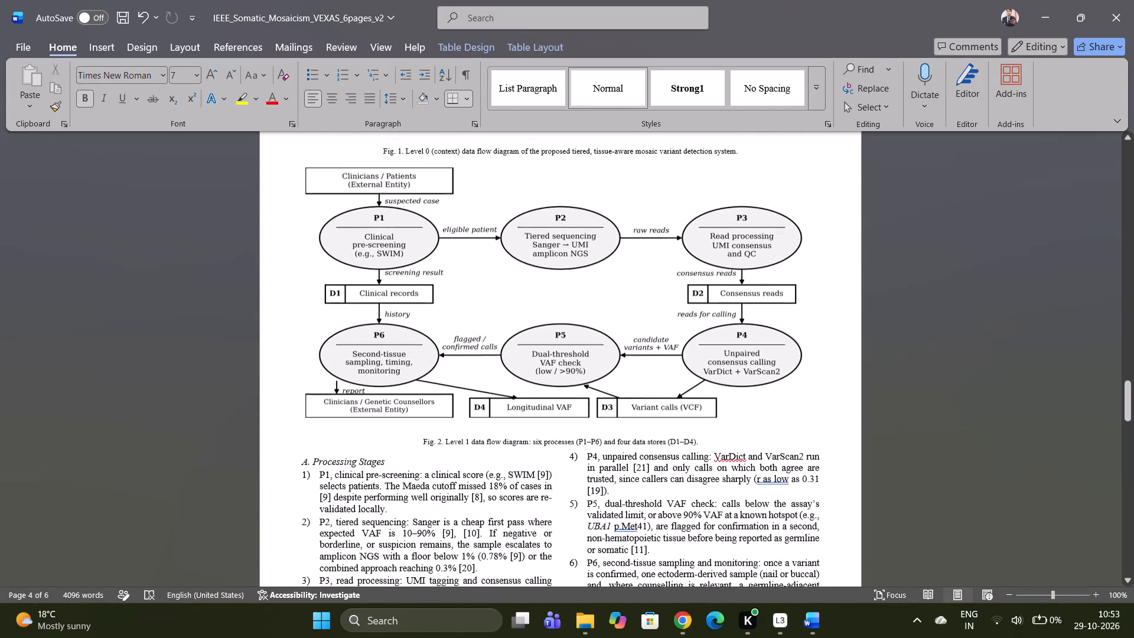
# Reduce the height of Fig. 1, keeping its width, so that it fits at the end of page 3 under the Proposed Methodology text.
pyautogui.click(605, 333)
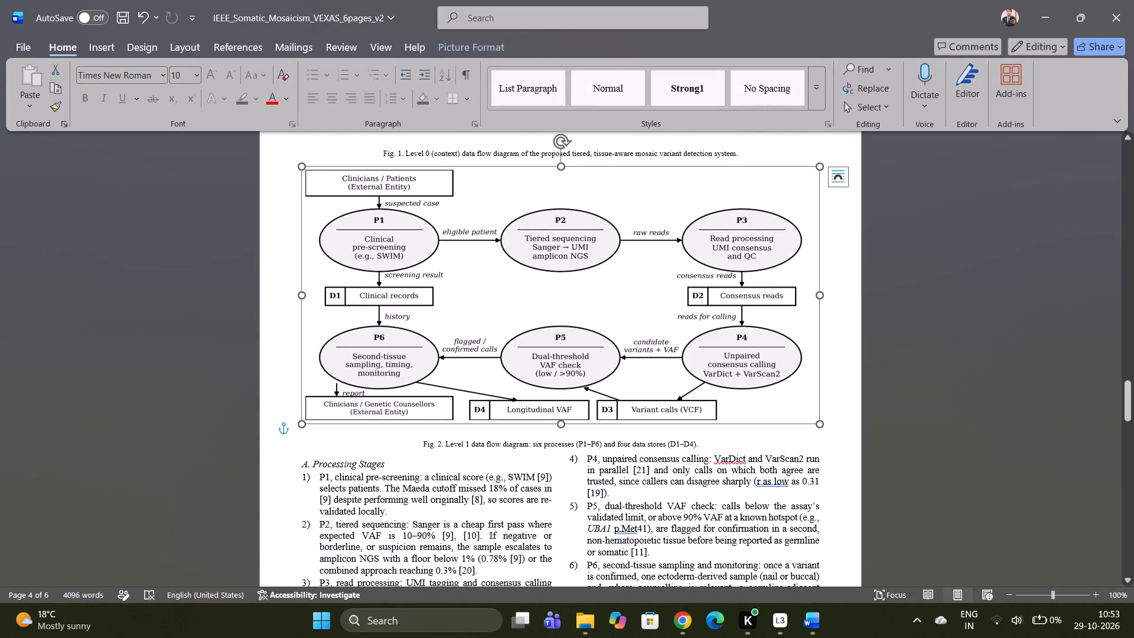
pyautogui.scroll(1, 575, 388)
pyautogui.click(572, 325)
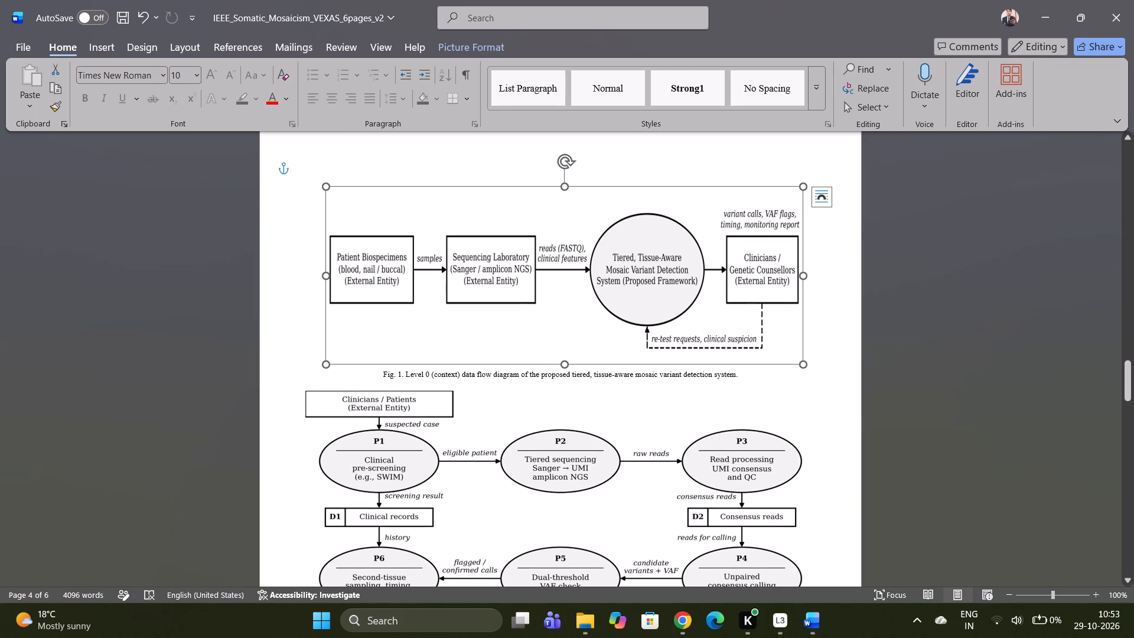
pyautogui.moveTo(565, 362); pyautogui.dragTo(568, 329)
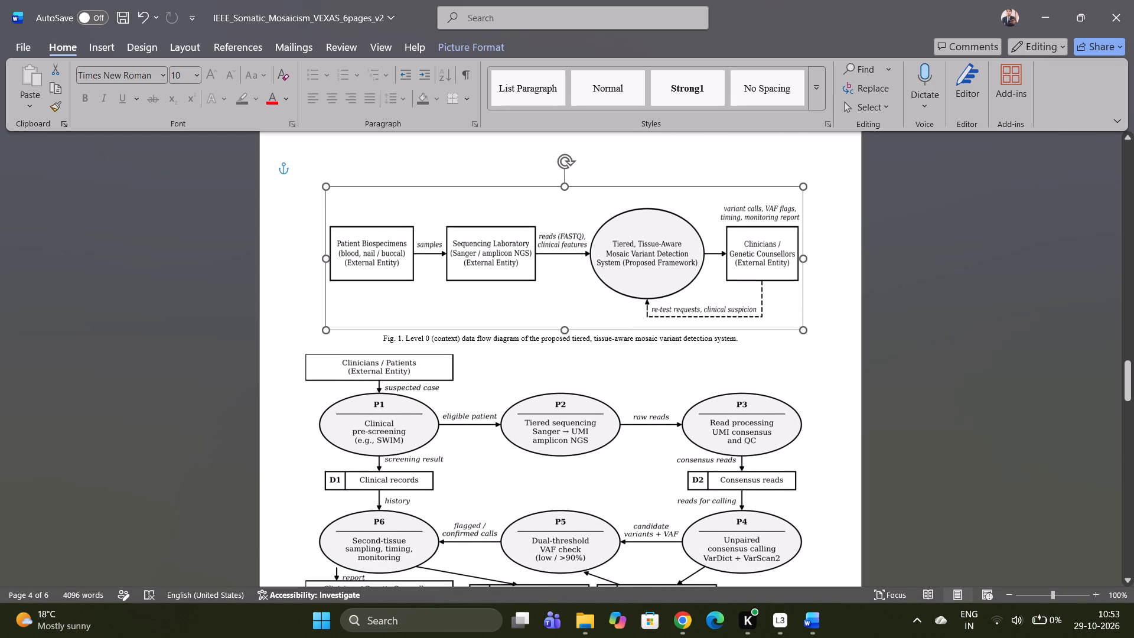
pyautogui.moveTo(568, 329); pyautogui.dragTo(570, 315)
pyautogui.scroll(1, 570, 315)
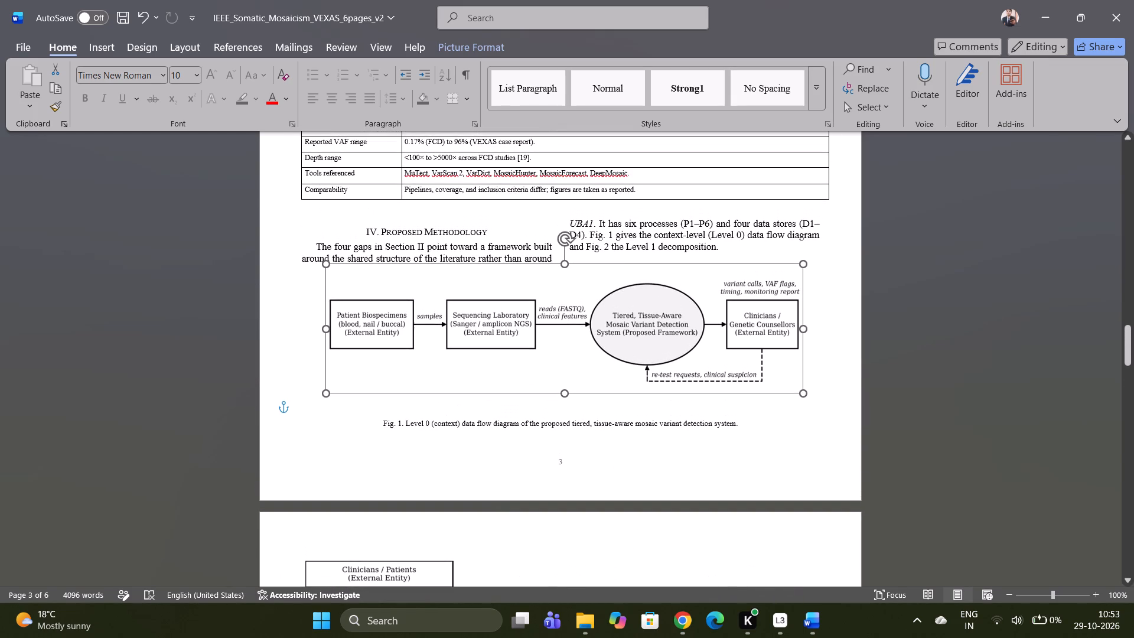
# Check the page flow from Fig. 2 to the references on page 6, and back through Fig. 1 and Table II to Table I.
pyautogui.scroll(-2, 656, 364)
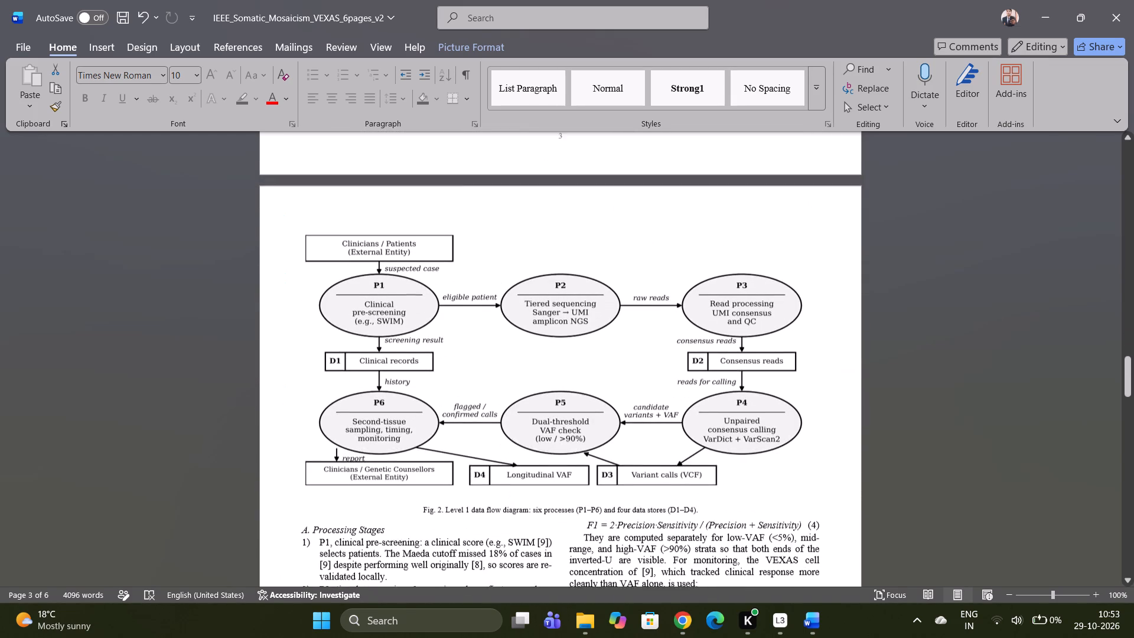
pyautogui.scroll(-1, 631, 389)
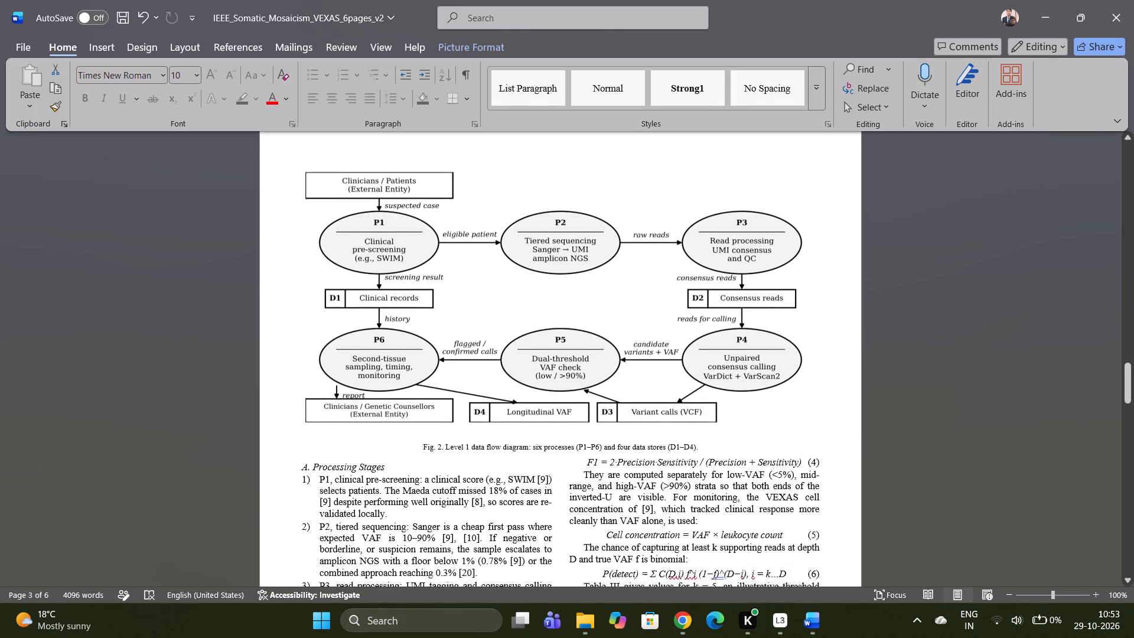
pyautogui.scroll(-9, 631, 389)
pyautogui.scroll(2, 631, 389)
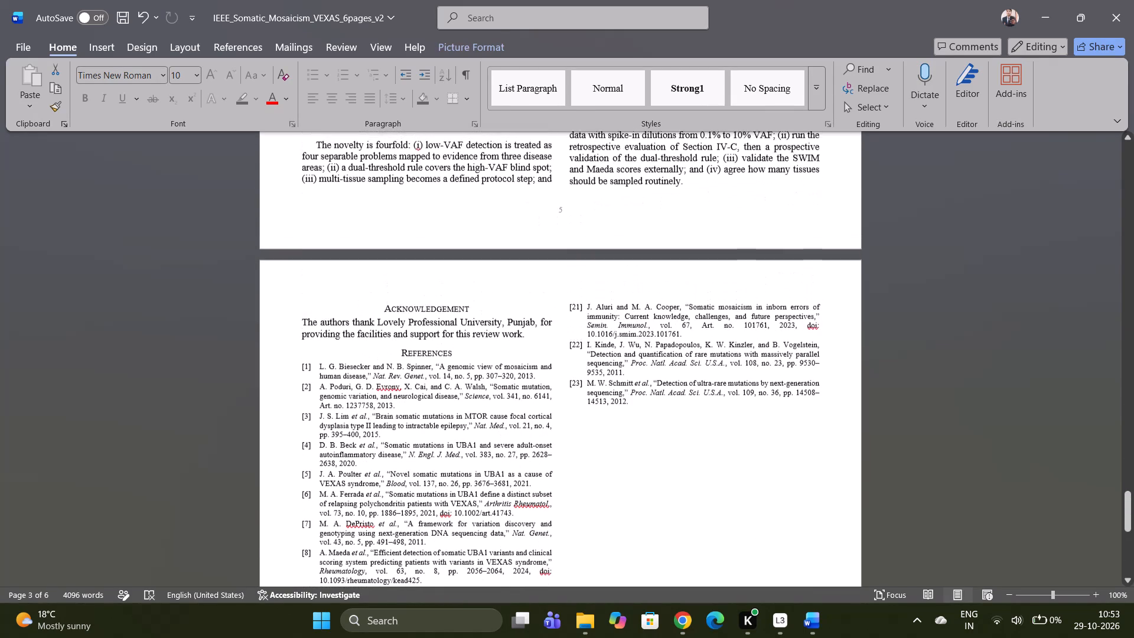
pyautogui.scroll(1, 631, 389)
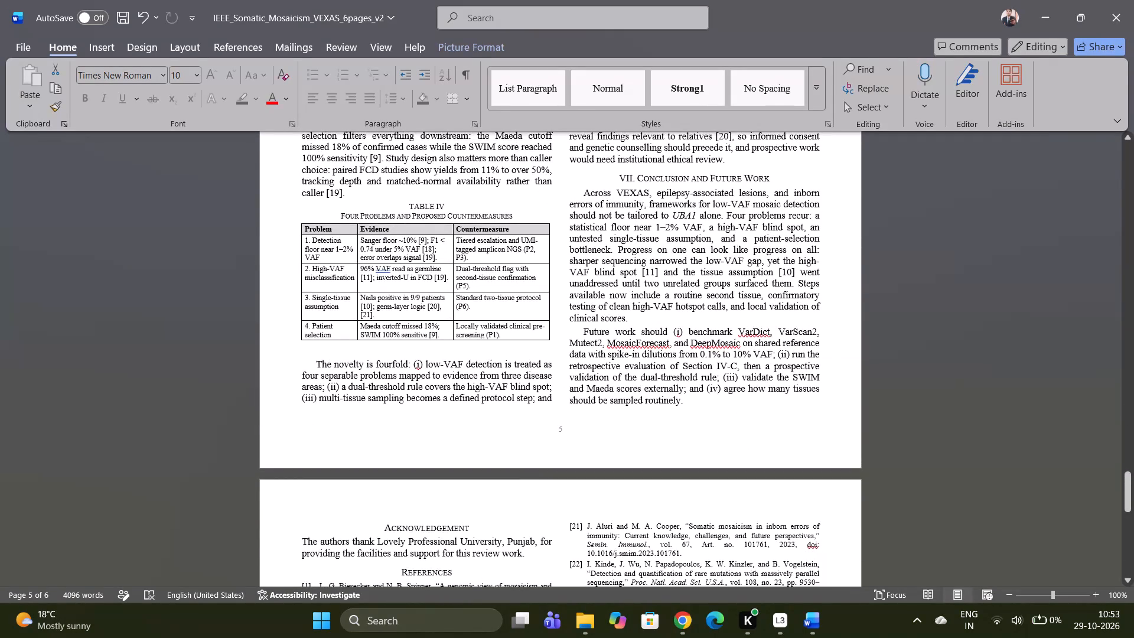
pyautogui.scroll(4, 631, 389)
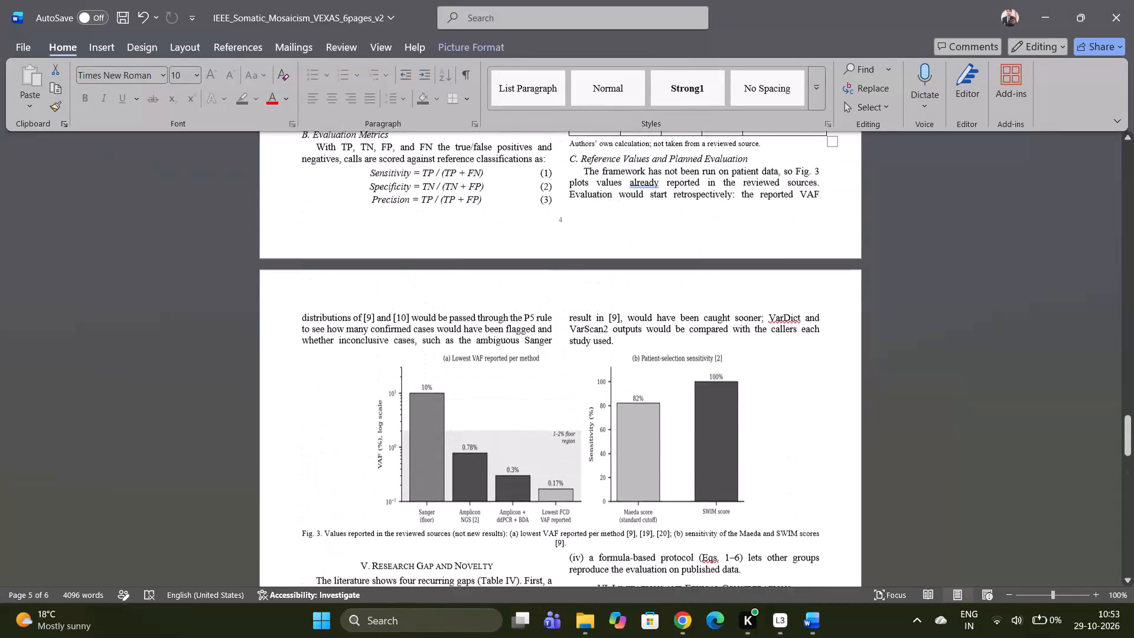
pyautogui.scroll(3, 631, 389)
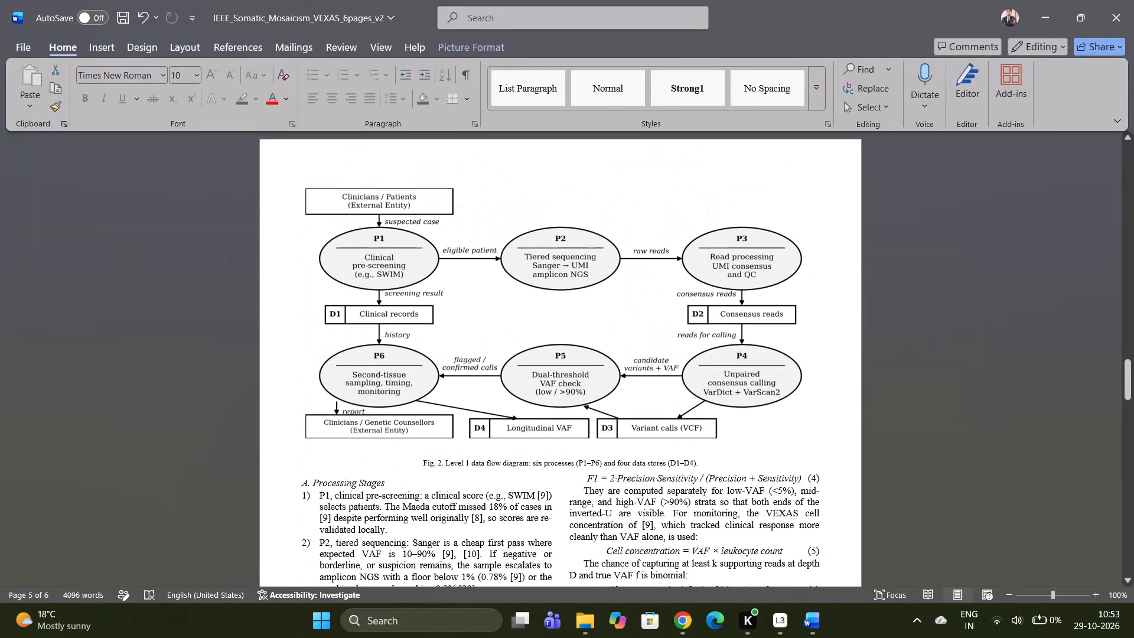
pyautogui.scroll(3, 631, 389)
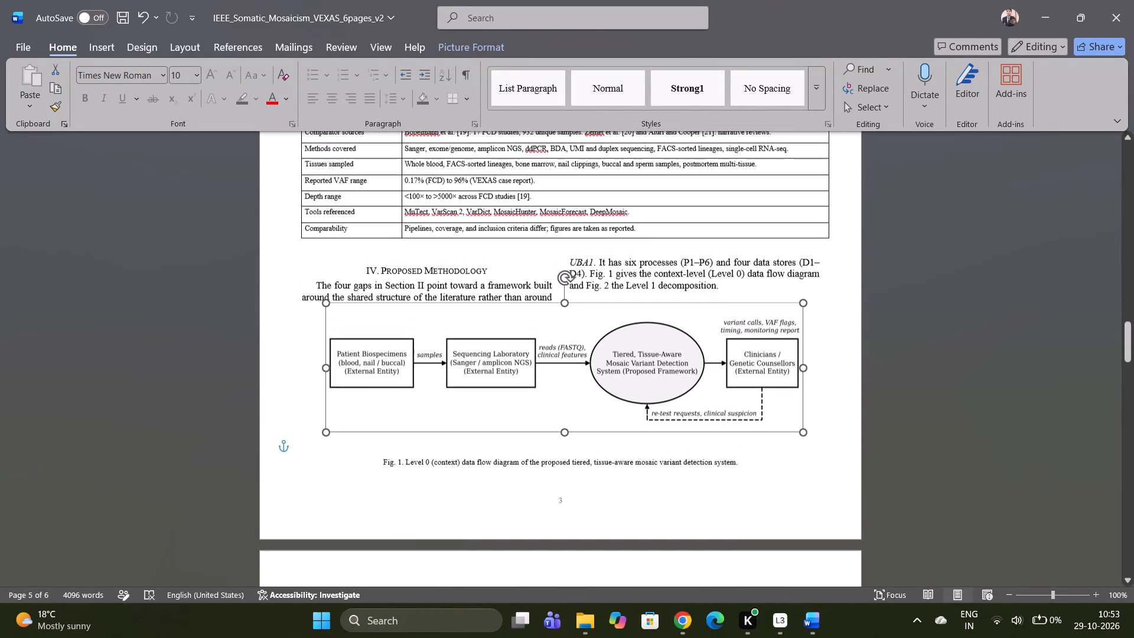
pyautogui.scroll(2, 631, 389)
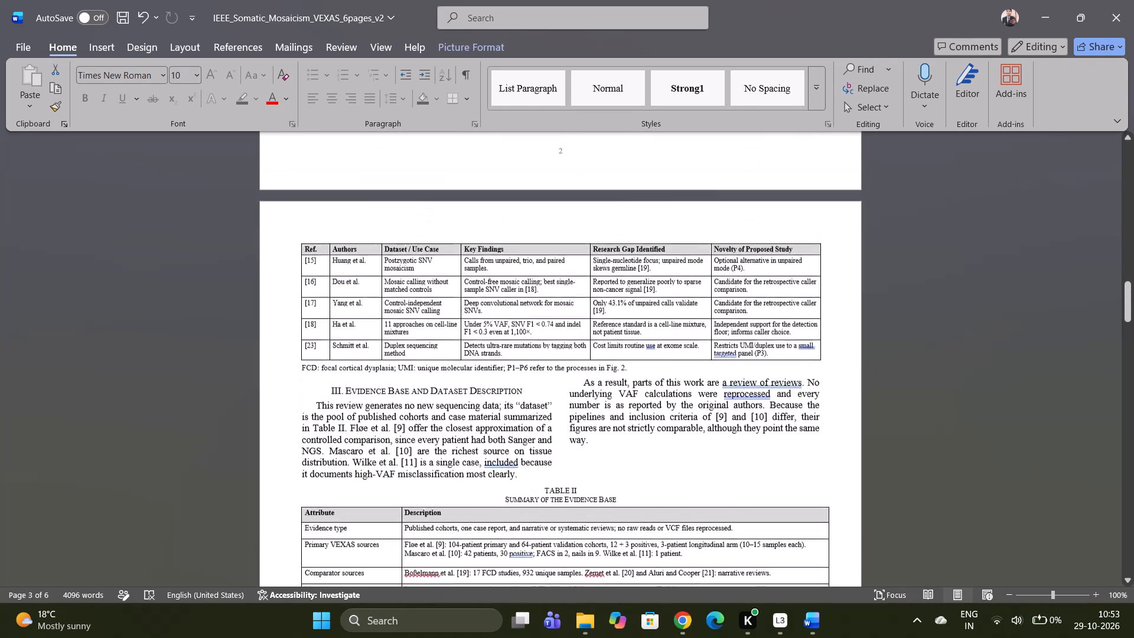
pyautogui.scroll(4, 631, 389)
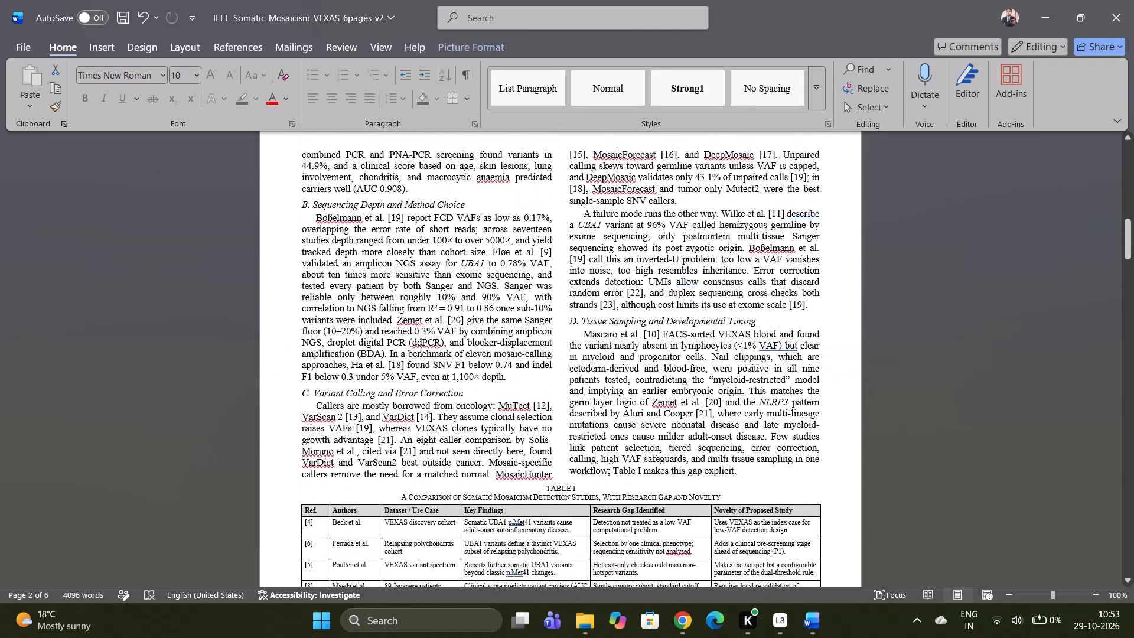
# Renumber the Ref. entries of the Beck, Ferrada and Poulter rows in Table I as [1], [2] and [3].
pyautogui.scroll(-1, 631, 389)
pyautogui.keyDown('ctrl'); pyautogui.scroll(1, 626, 438); pyautogui.keyUp('ctrl')
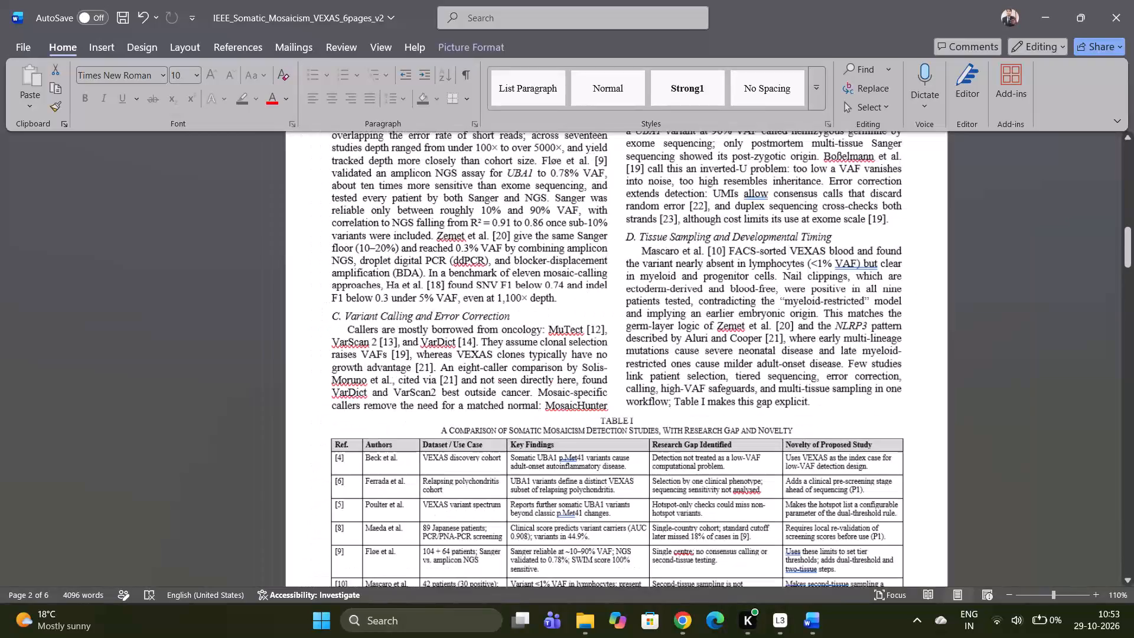
pyautogui.scroll(-1, 626, 438)
pyautogui.keyDown('ctrl'); pyautogui.scroll(3, 626, 438); pyautogui.keyUp('ctrl')
pyautogui.scroll(-2, 626, 438)
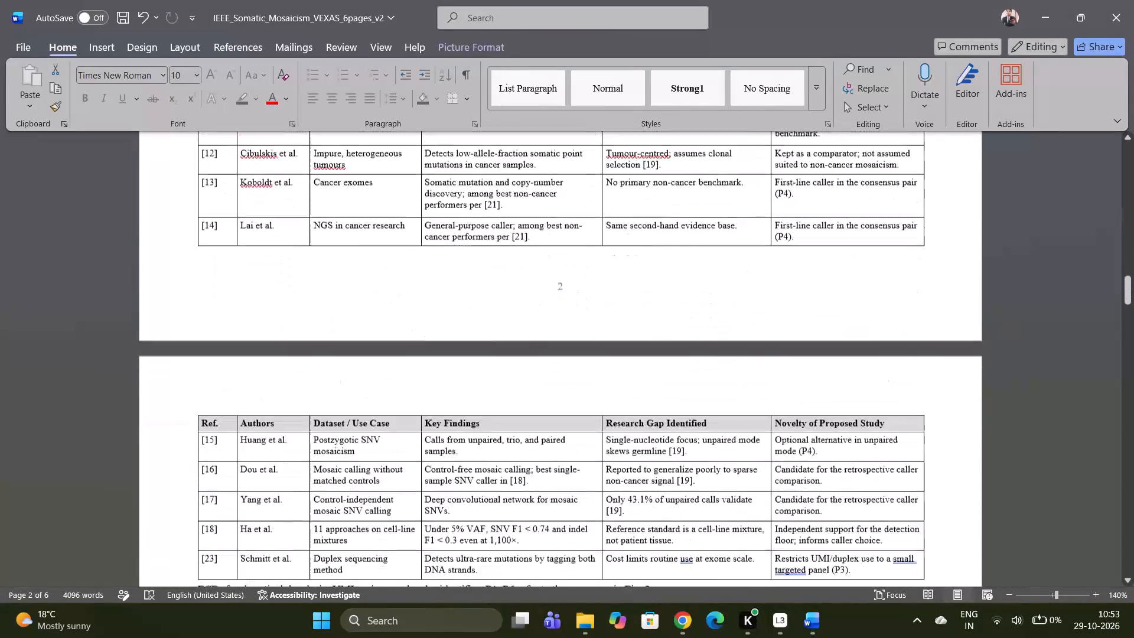
pyautogui.scroll(1, 626, 438)
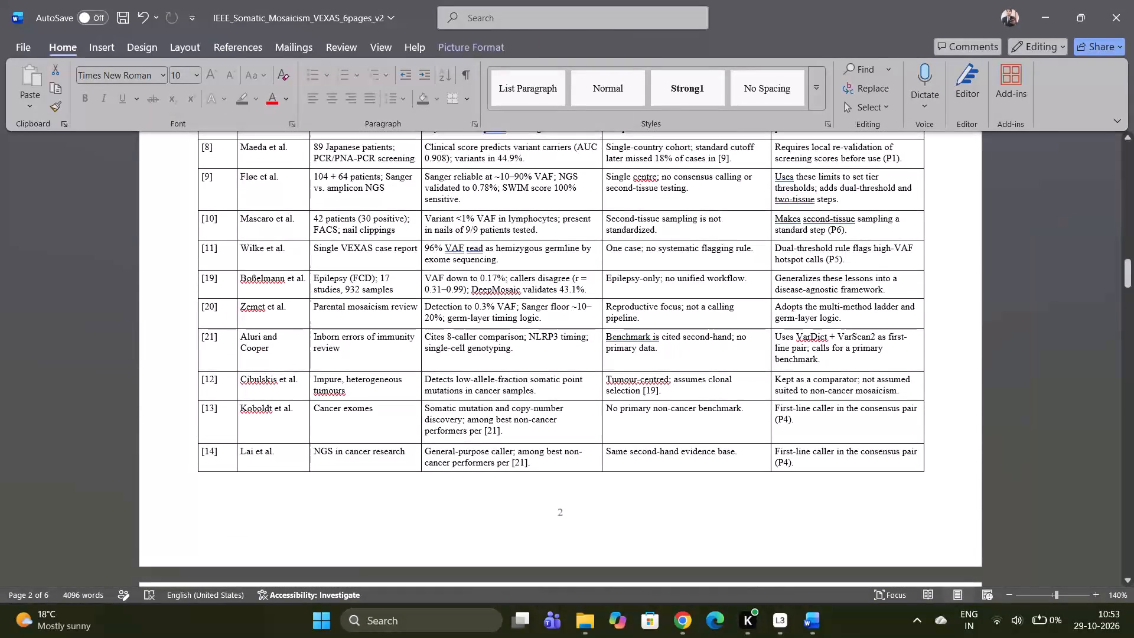
pyautogui.scroll(1, 626, 438)
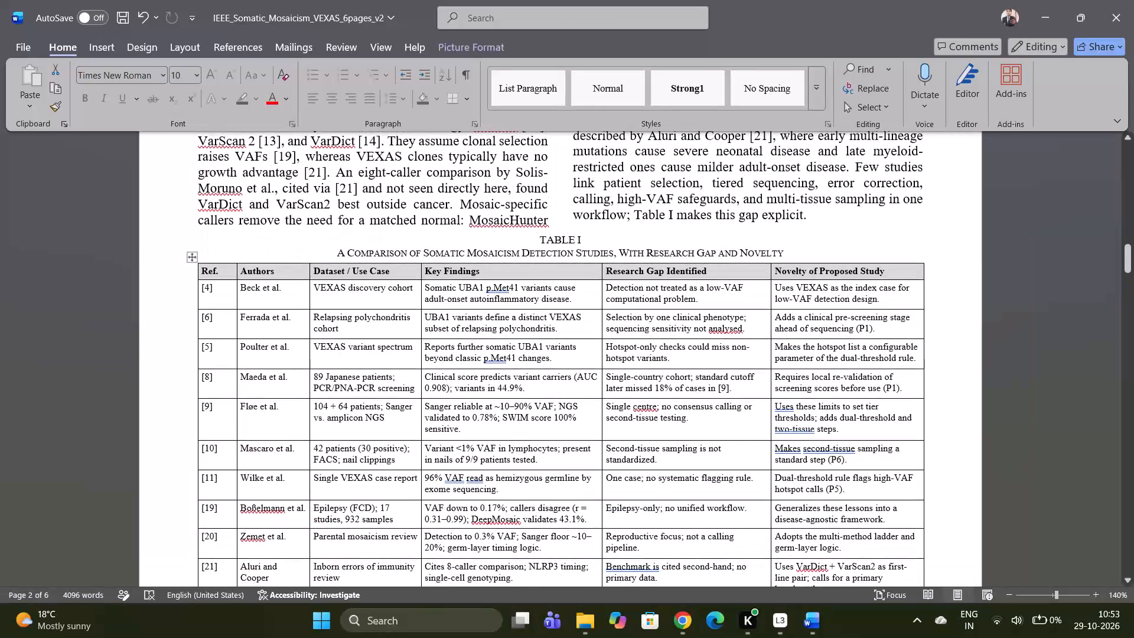
pyautogui.click(208, 288)
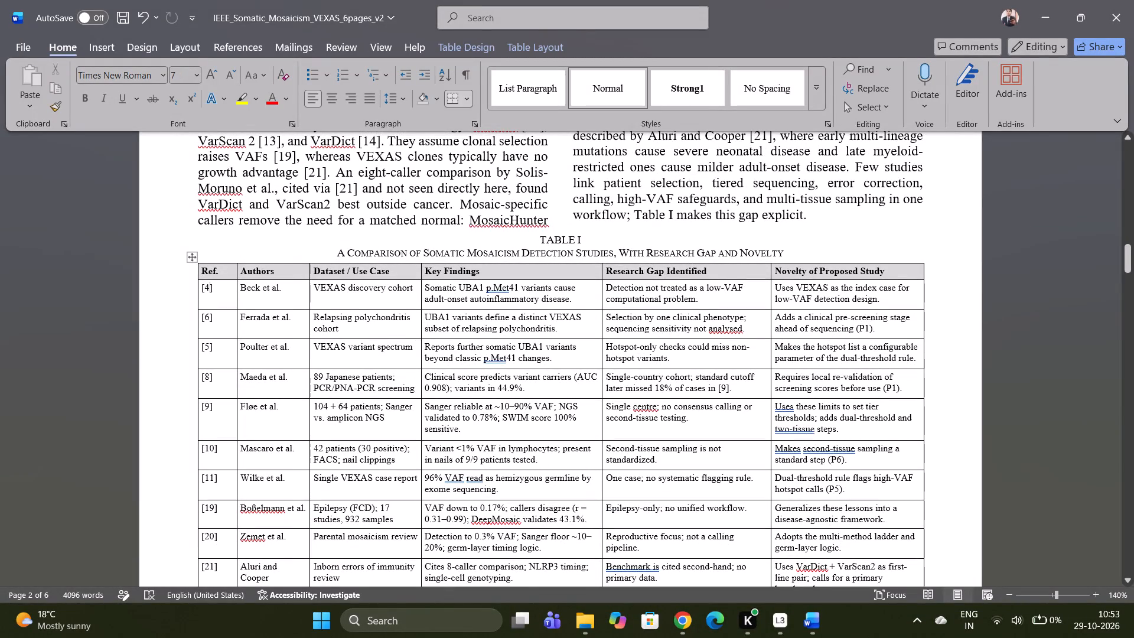
pyautogui.press('BackSpace')
pyautogui.press('1')
pyautogui.click(207, 321)
pyautogui.press('BackSpace')
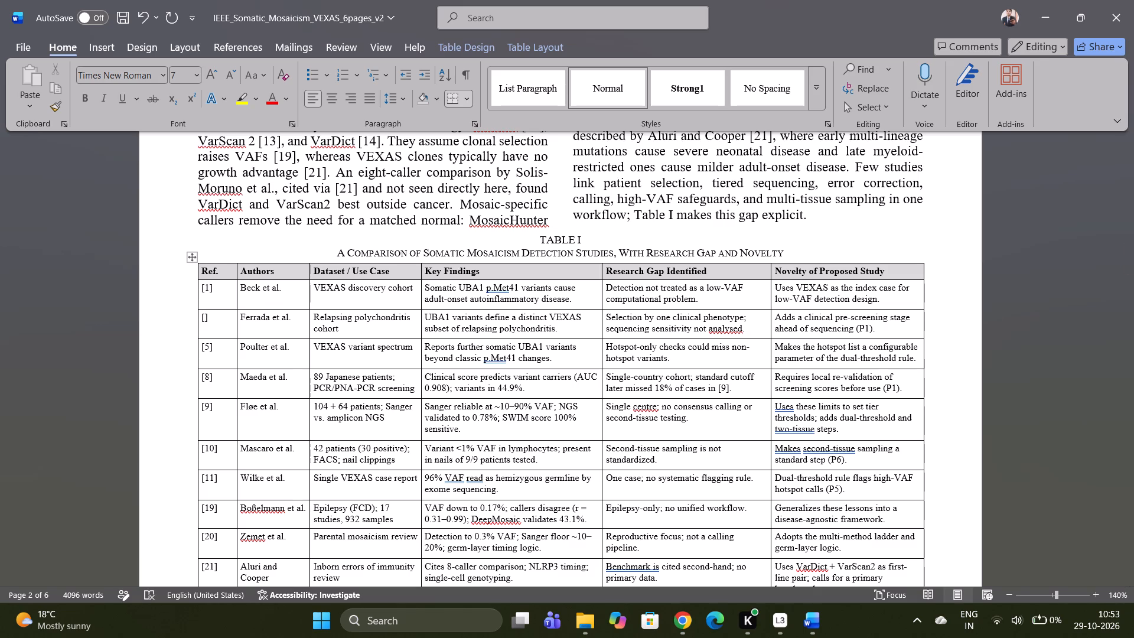
pyautogui.press('2')
pyautogui.click(208, 344)
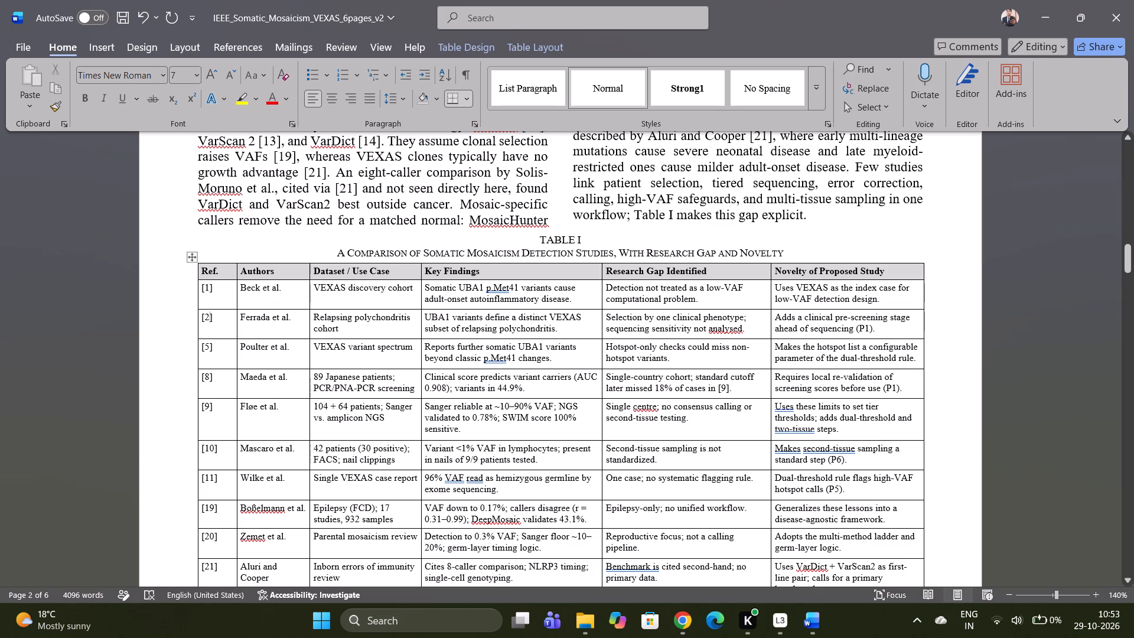
pyautogui.press('BackSpace')
pyautogui.press('3')
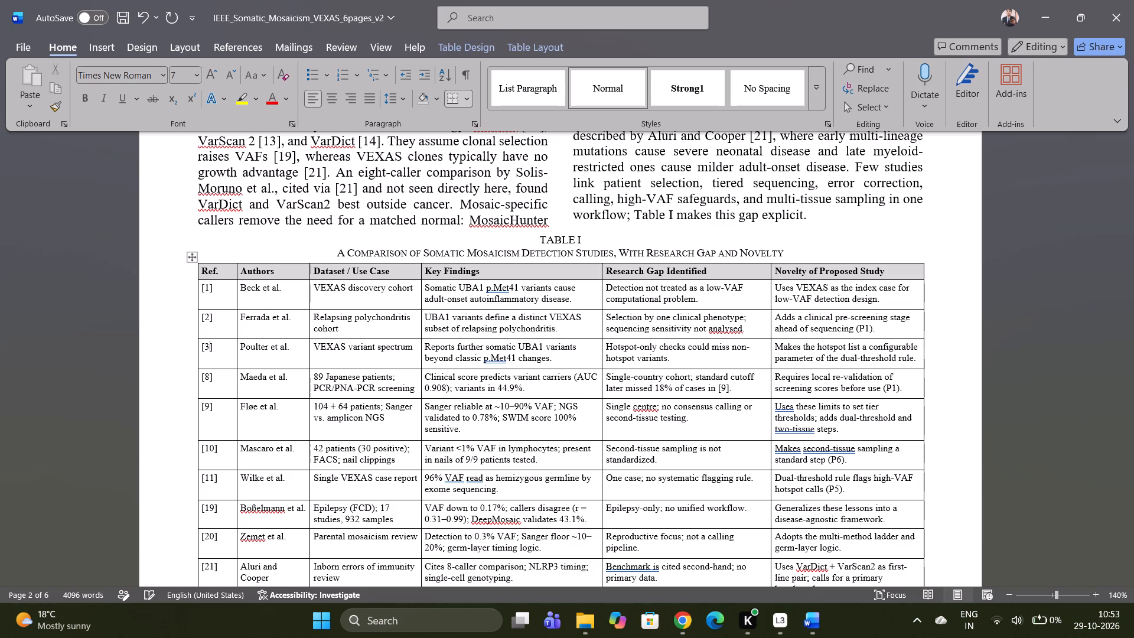
# Renumber the Ref. entries of the Maeda, Fløe and Mascaro rows in Table I as [4], [5] and [6].
pyautogui.click(208, 380)
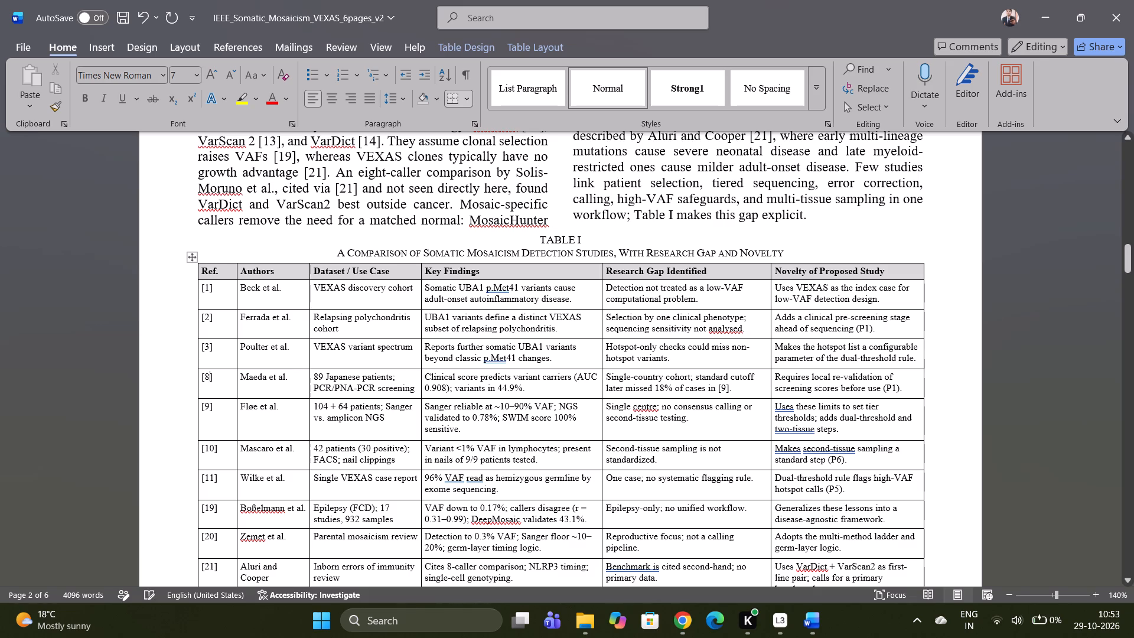
pyautogui.press('BackSpace')
pyautogui.press('4')
pyautogui.click(208, 408)
pyautogui.press('BackSpace')
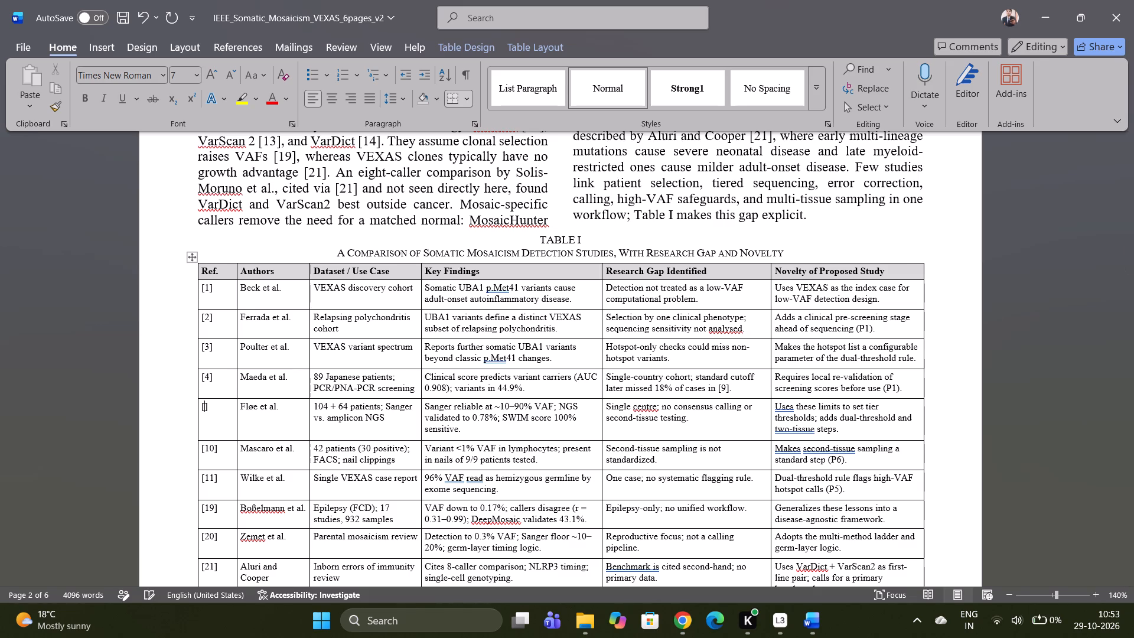
pyautogui.press('5')
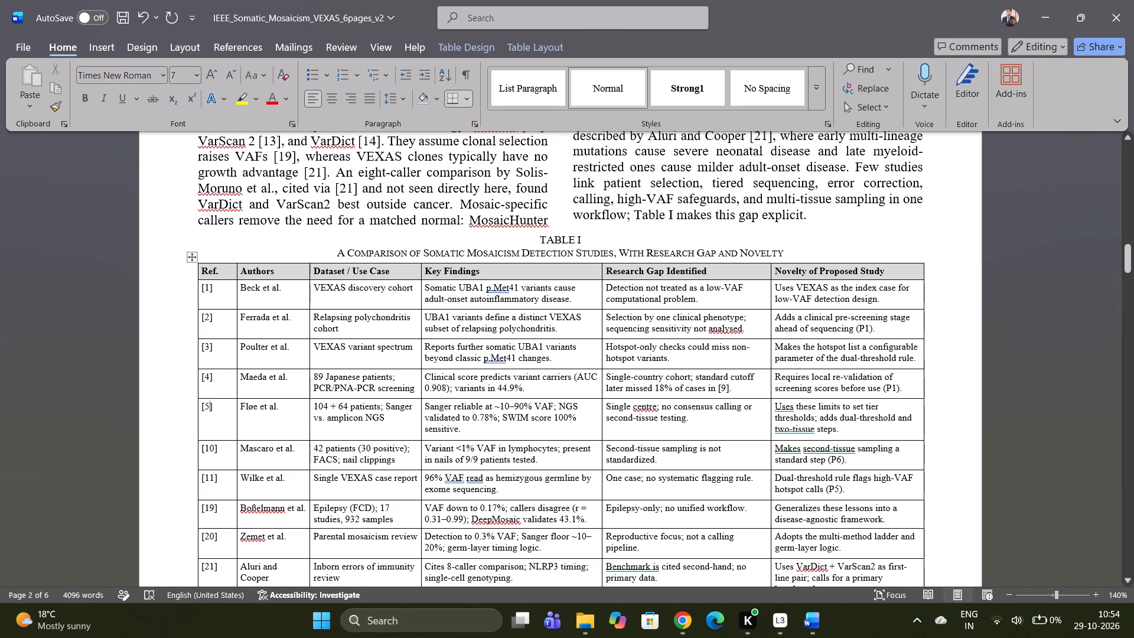
pyautogui.click(214, 452)
pyautogui.press('BackSpace')
pyautogui.press('BackSpace')
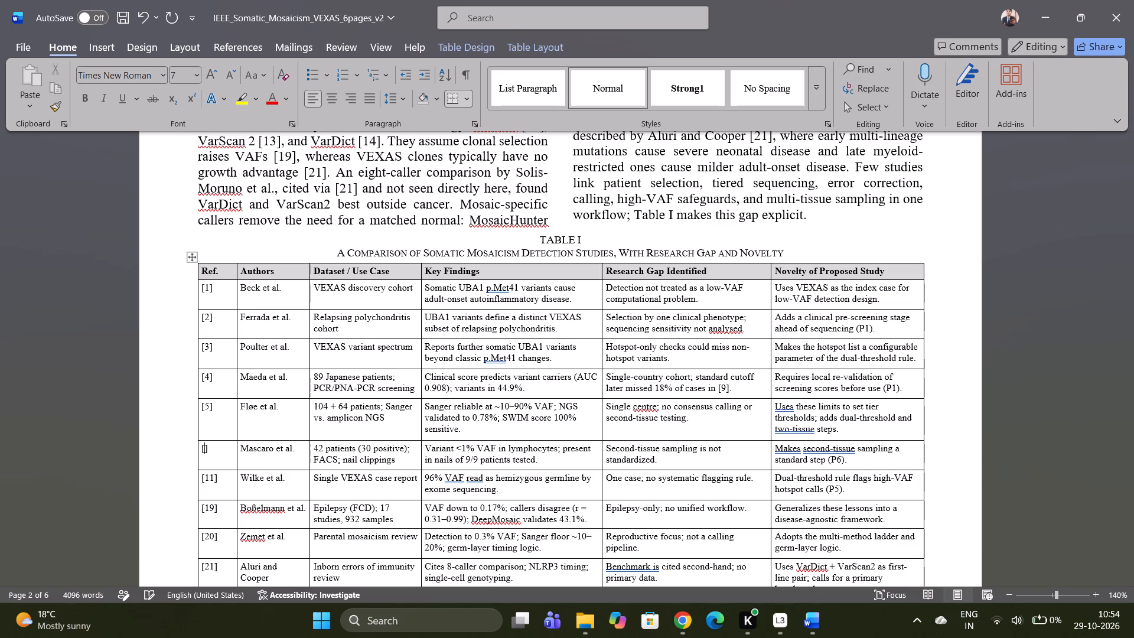
pyautogui.press('6')
# Renumber the Ref. entries of the Wilke, Boßelmann and Zemet rows in Table I as [7], [8] and [9].
pyautogui.click(213, 479)
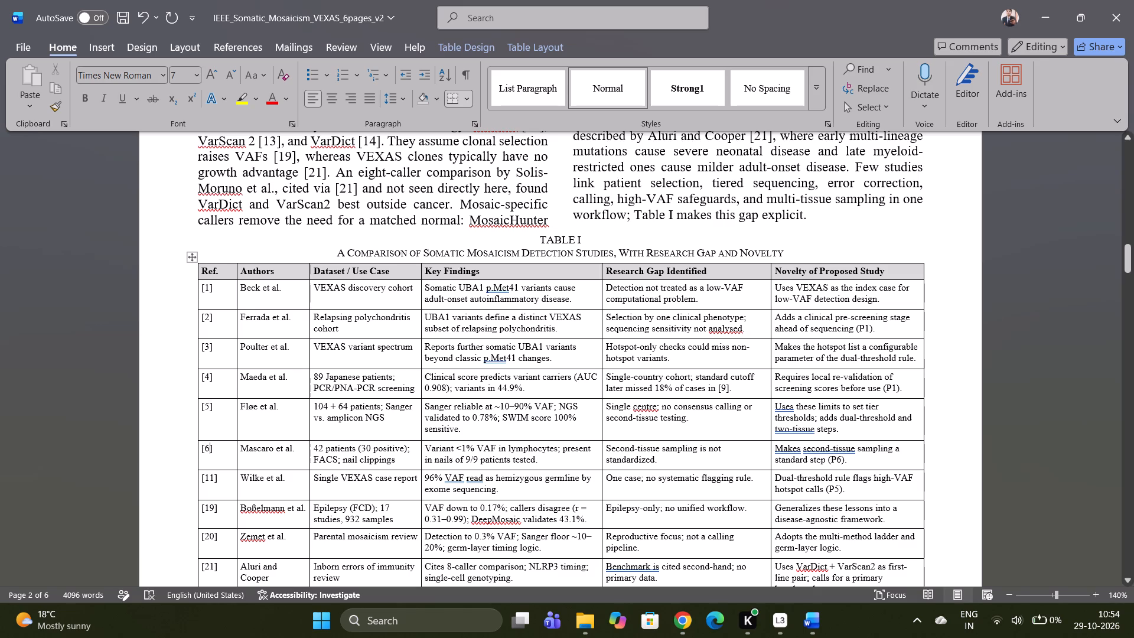
pyautogui.press('BackSpace')
pyautogui.press('BackSpace')
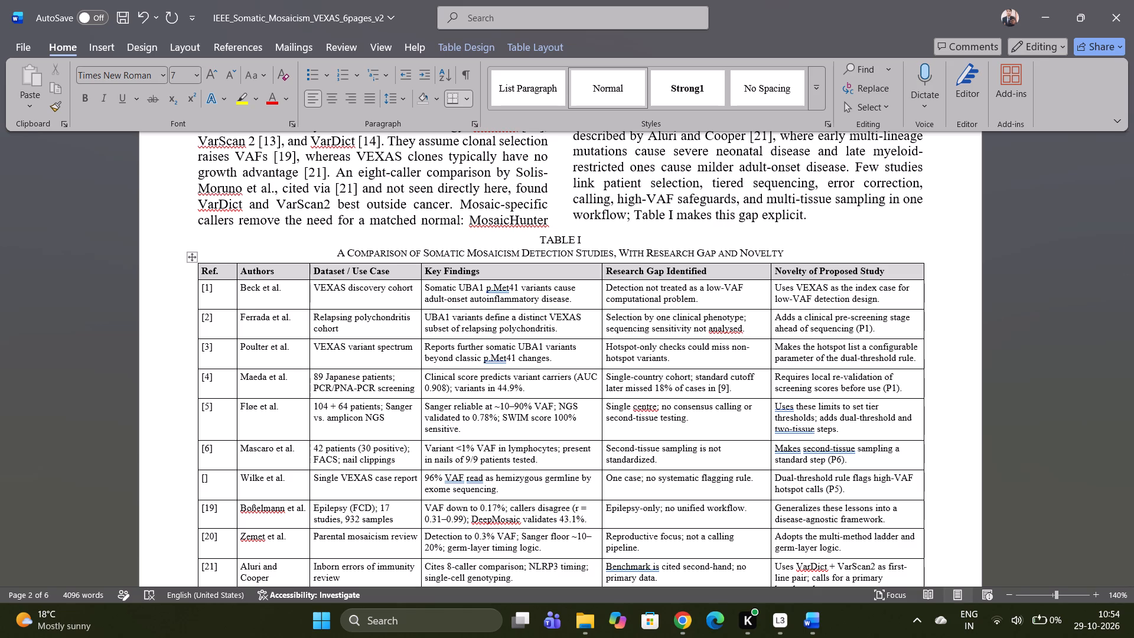
pyautogui.press('7')
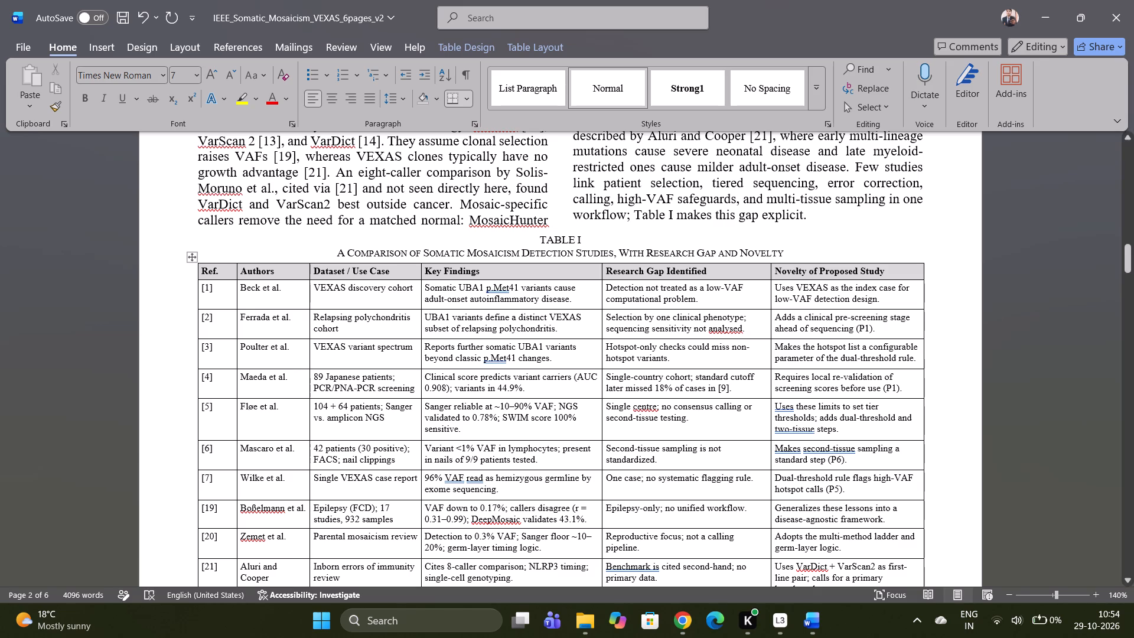
pyautogui.click(214, 511)
pyautogui.press('BackSpace')
pyautogui.press('BackSpace')
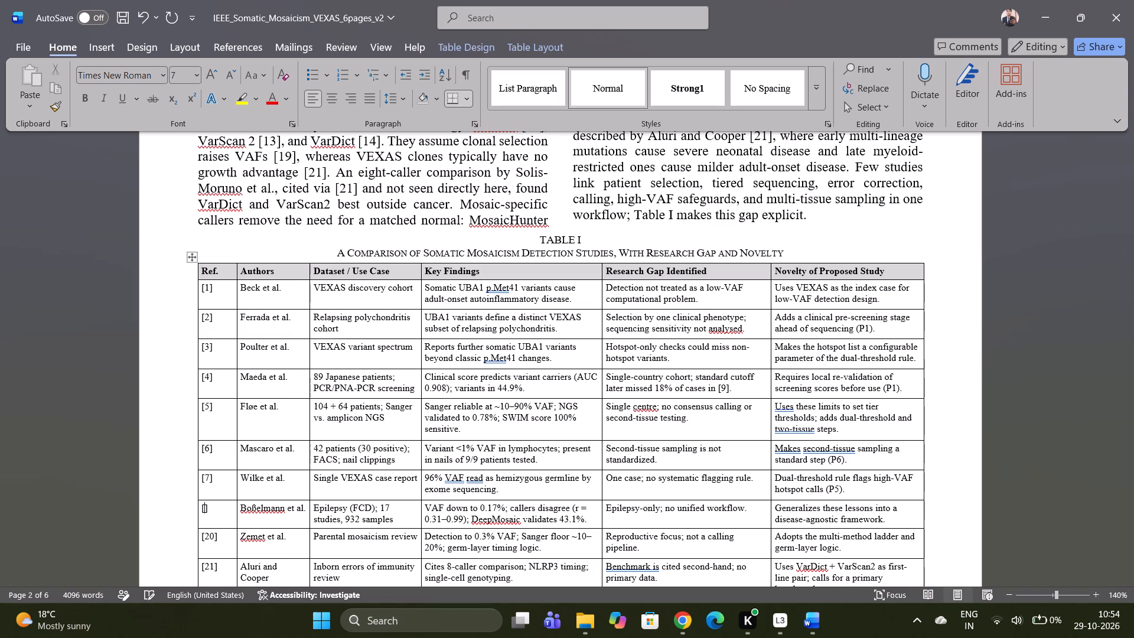
pyautogui.press('8')
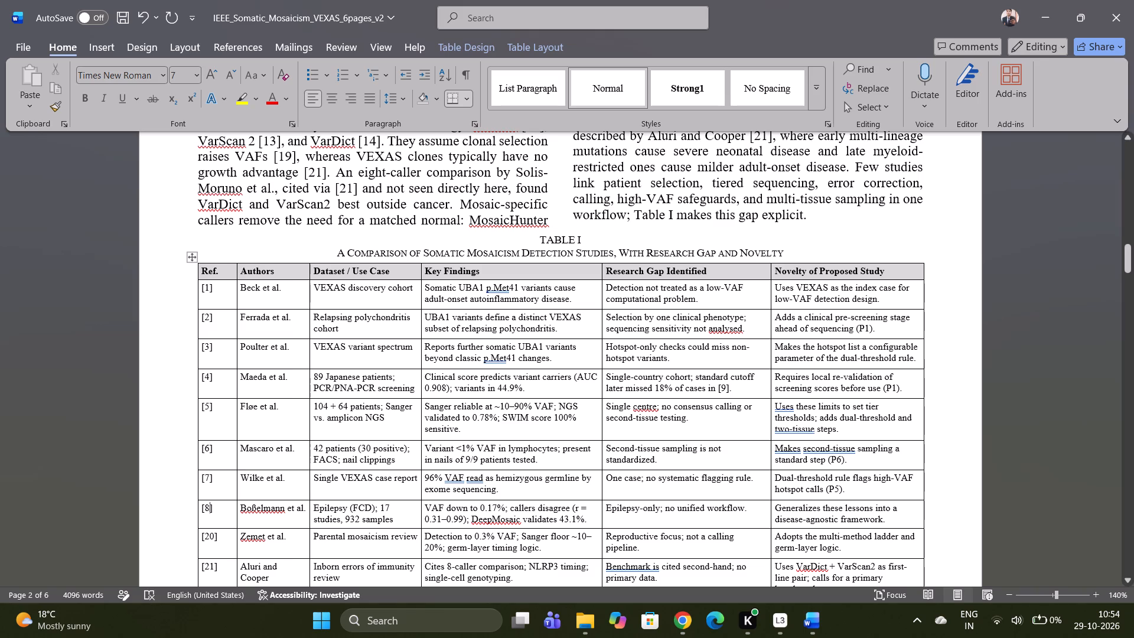
pyautogui.click(212, 537)
pyautogui.press('BackSpace')
pyautogui.press('BackSpace')
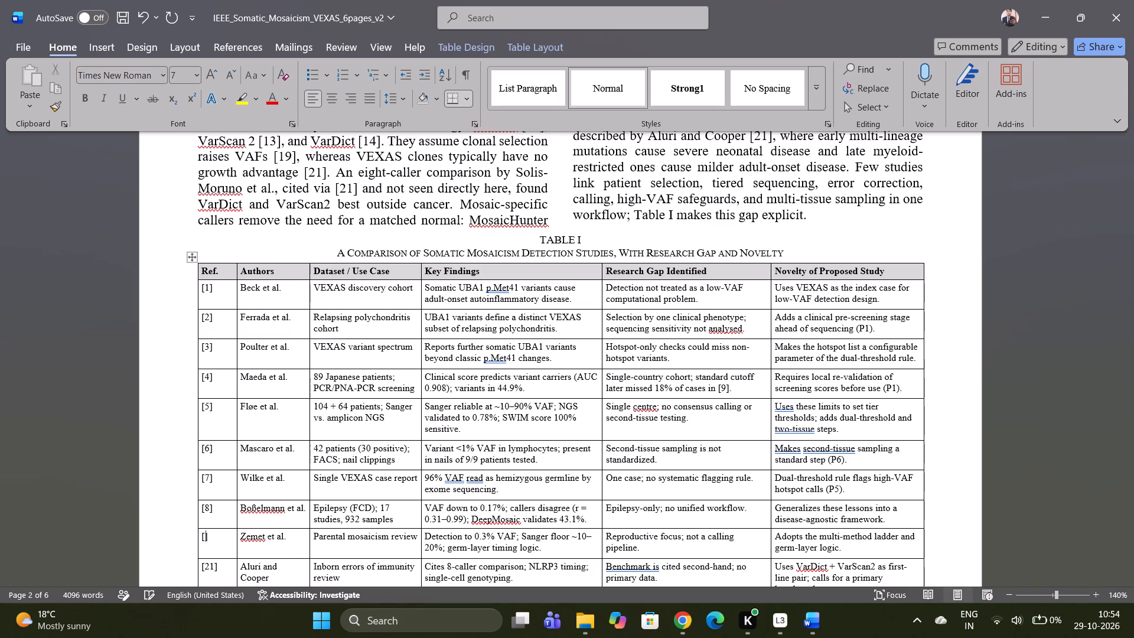
pyautogui.press('9')
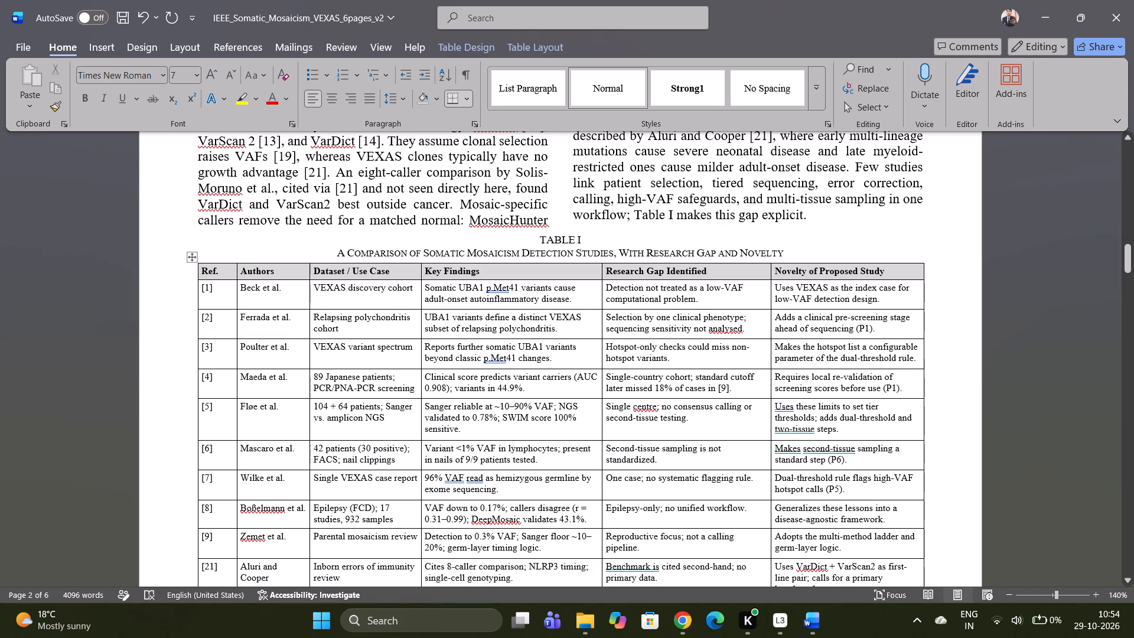
# Renumber the Ref. entries of the Aluri and Cooper, Cibulskis, Koboldt and Lai rows in Table I as [10], [11], [12] and [13].
pyautogui.click(214, 562)
pyautogui.press('Left')
pyautogui.press('BackSpace')
pyautogui.press('Right')
pyautogui.press('0')
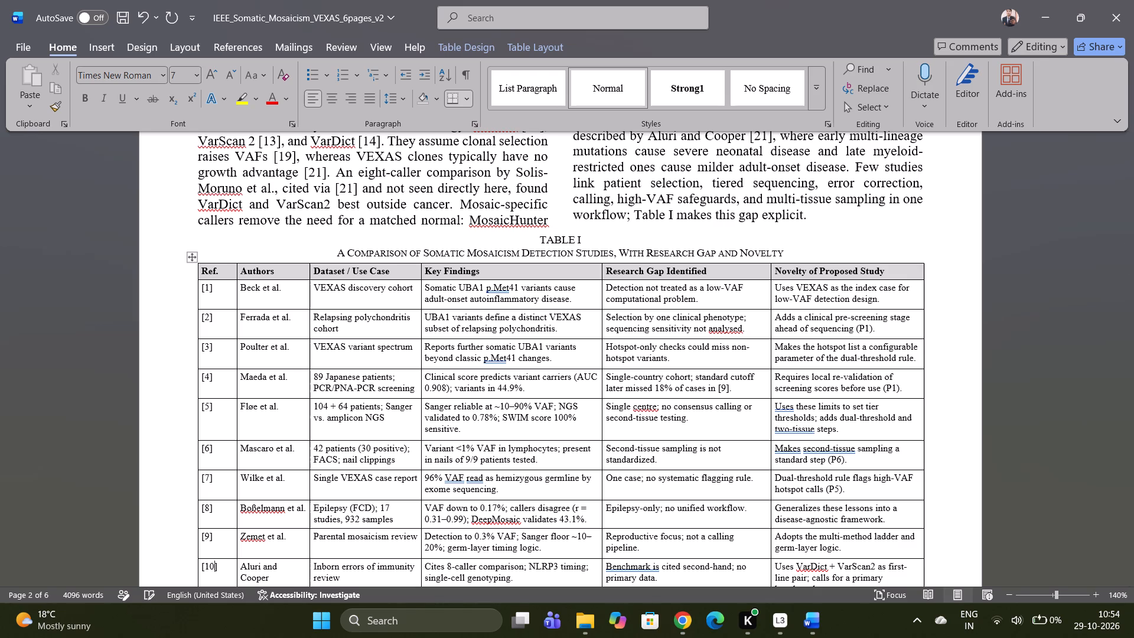
pyautogui.scroll(-3, 214, 562)
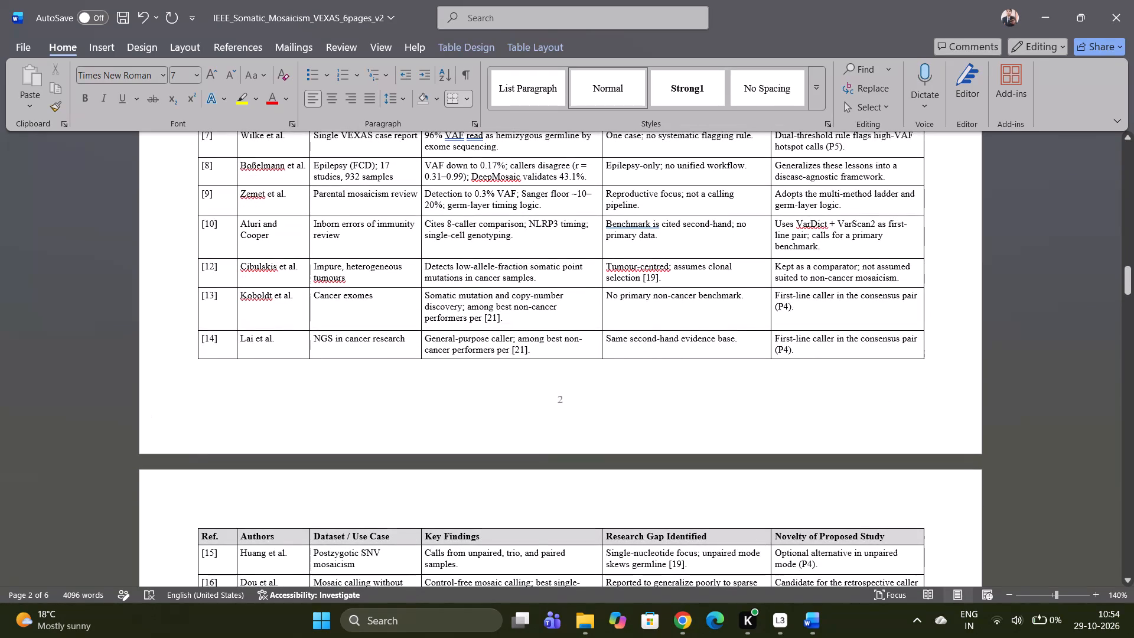
pyautogui.click(214, 267)
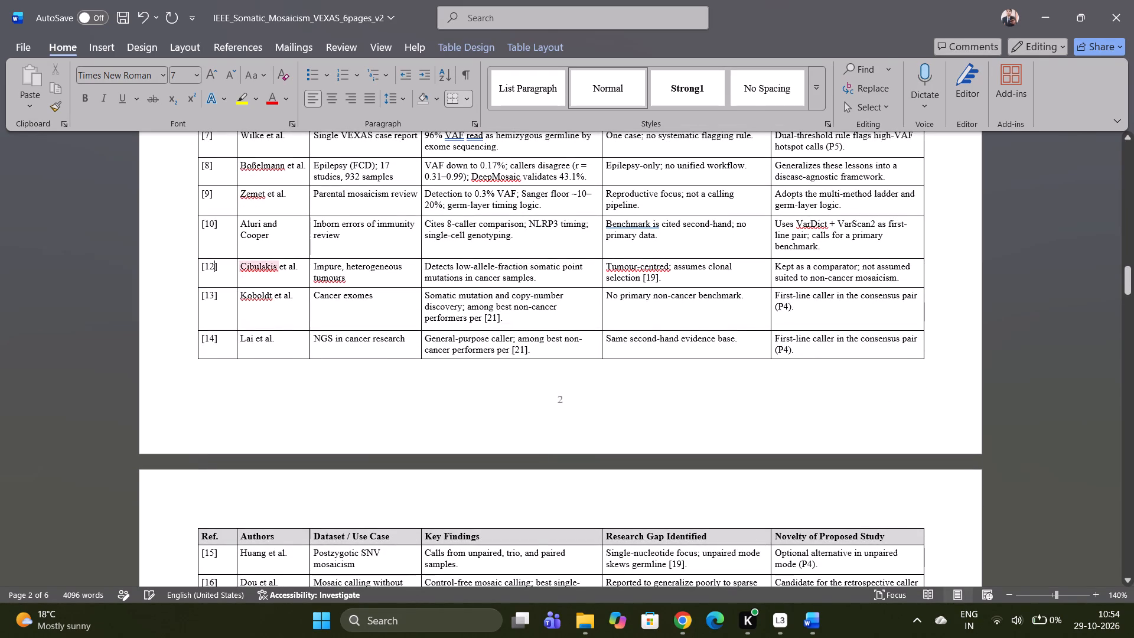
pyautogui.press('BackSpace')
pyautogui.press('1')
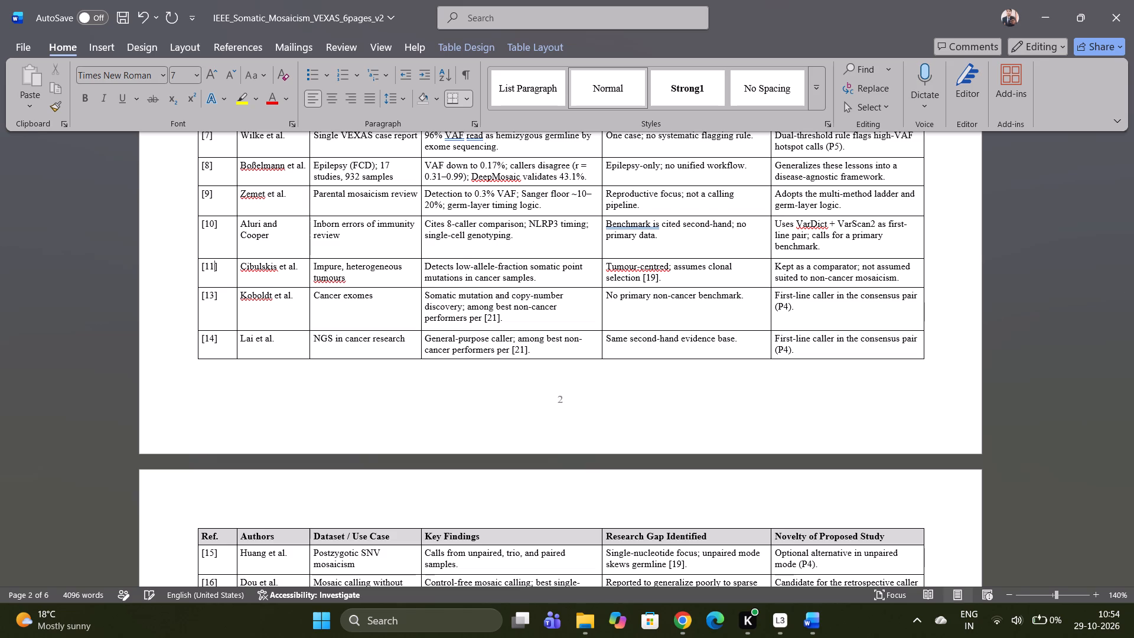
pyautogui.click(211, 299)
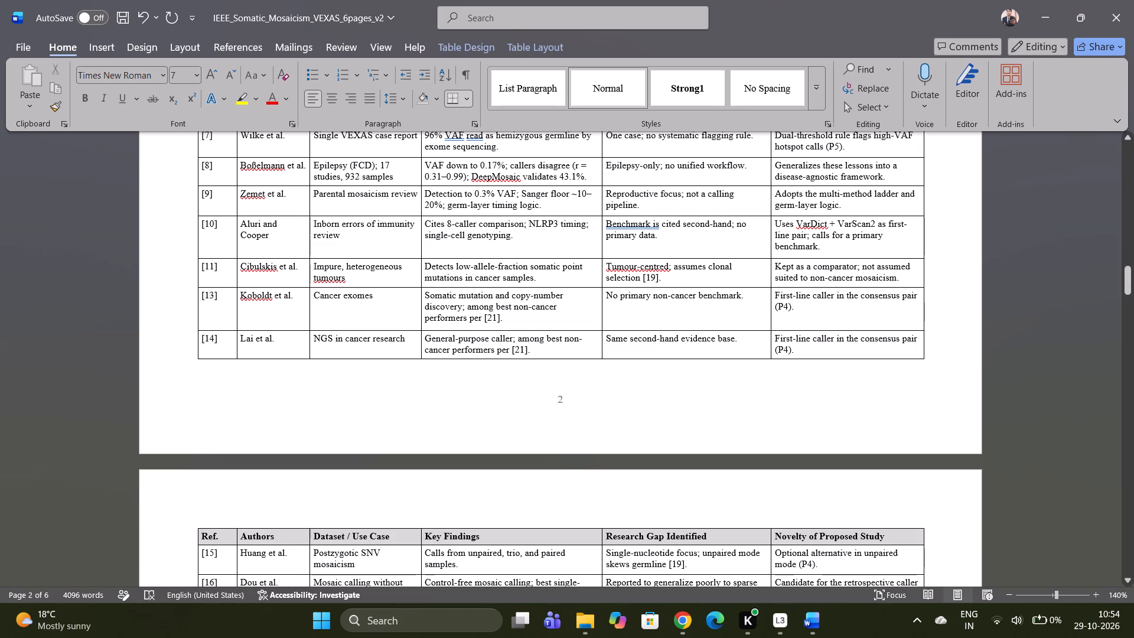
pyautogui.press('Delete')
pyautogui.press('2')
pyautogui.click(213, 337)
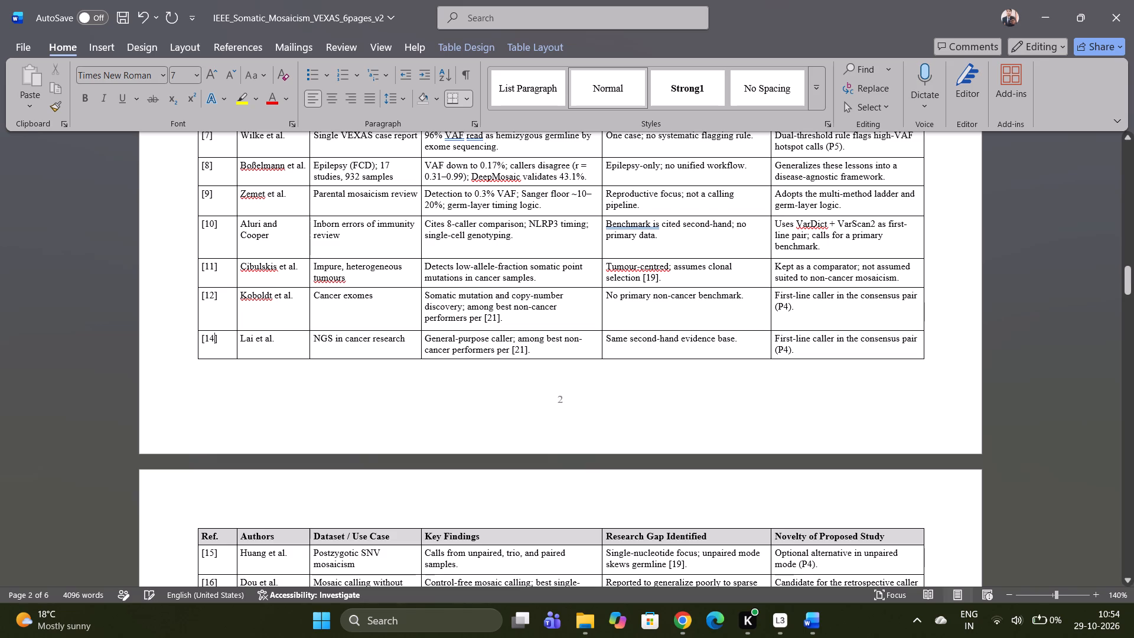
pyautogui.press('BackSpace')
pyautogui.press('3')
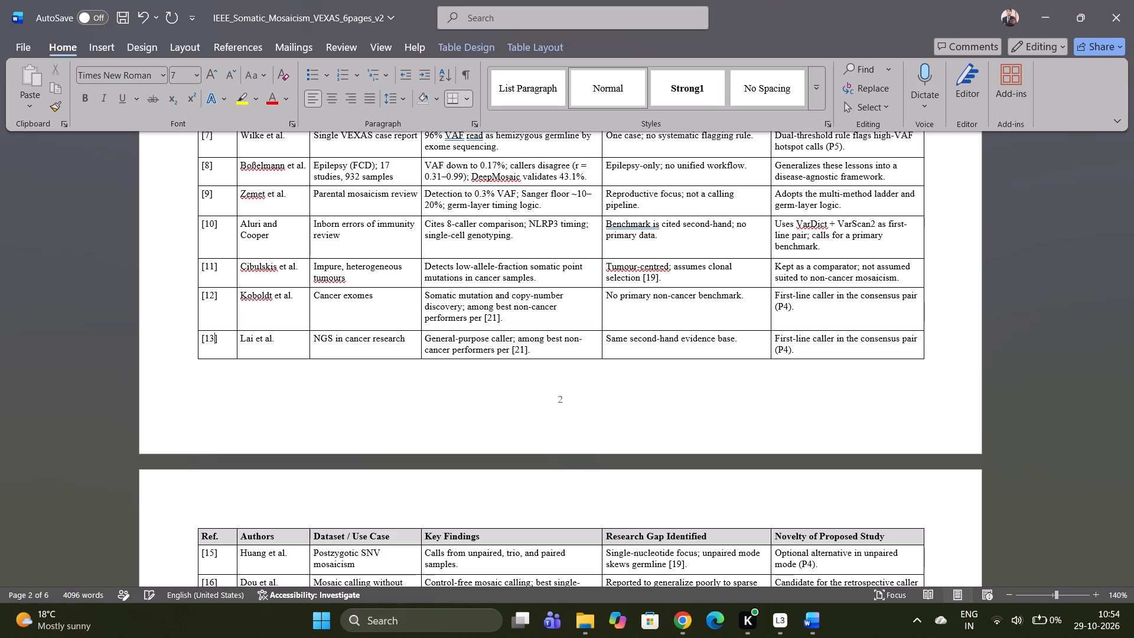
# Renumber the Ref. entries of the Huang, Dou and Yang rows in Table I on page 3 as [14], [15] and [16].
pyautogui.scroll(-1, 322, 444)
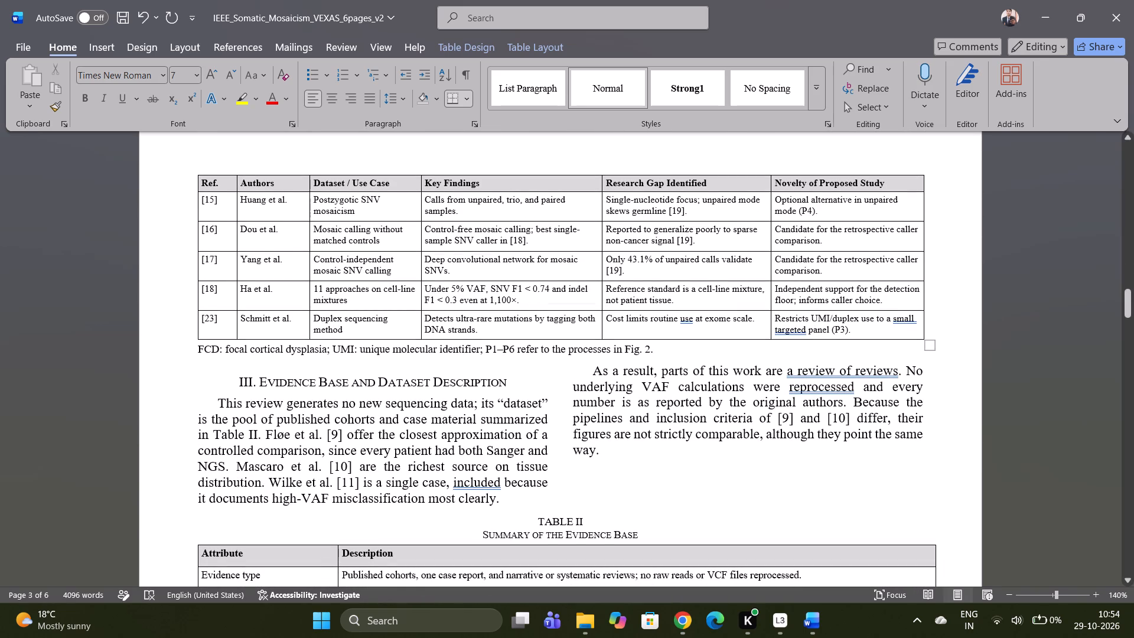
pyautogui.click(211, 199)
pyautogui.press('Delete')
pyautogui.press('4')
pyautogui.scroll(1, 319, 245)
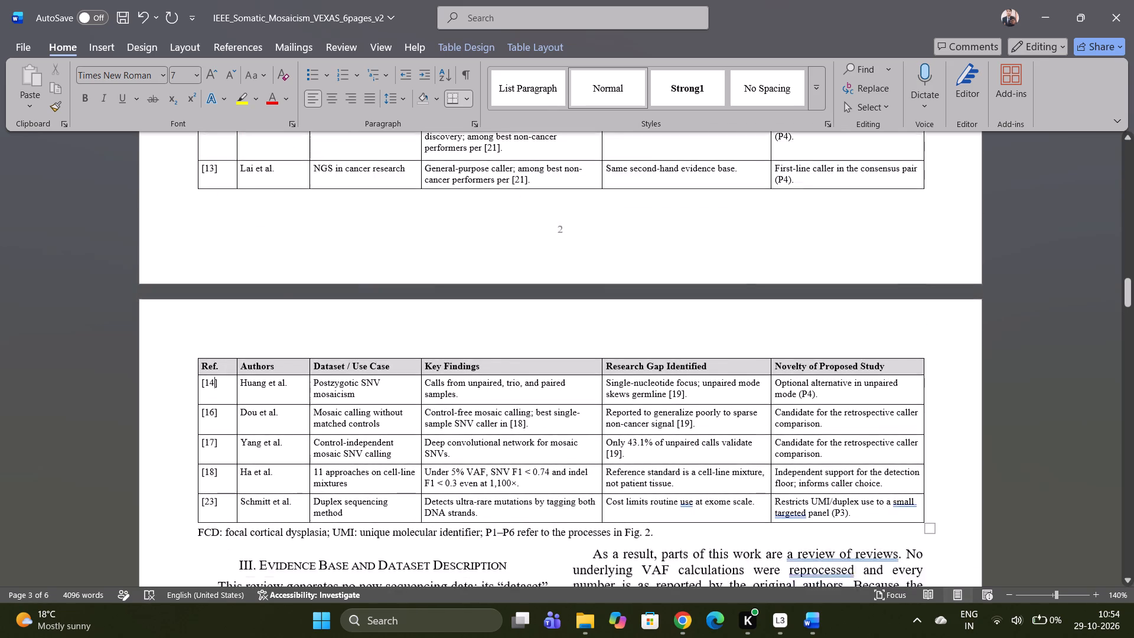
pyautogui.scroll(1, 319, 245)
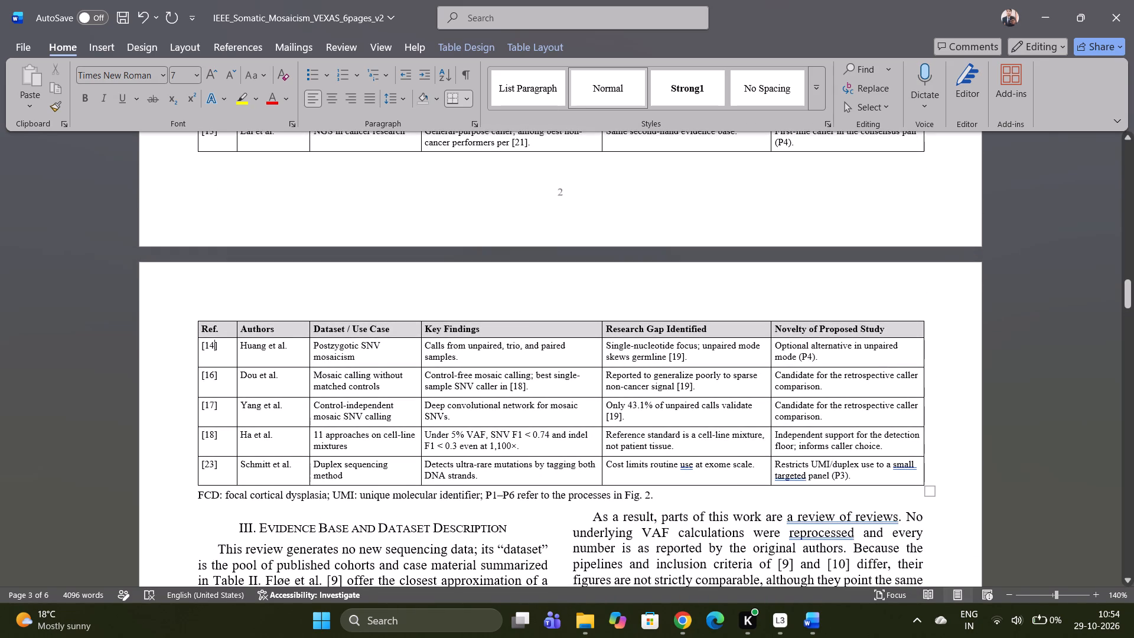
pyautogui.click(214, 377)
pyautogui.press('BackSpace')
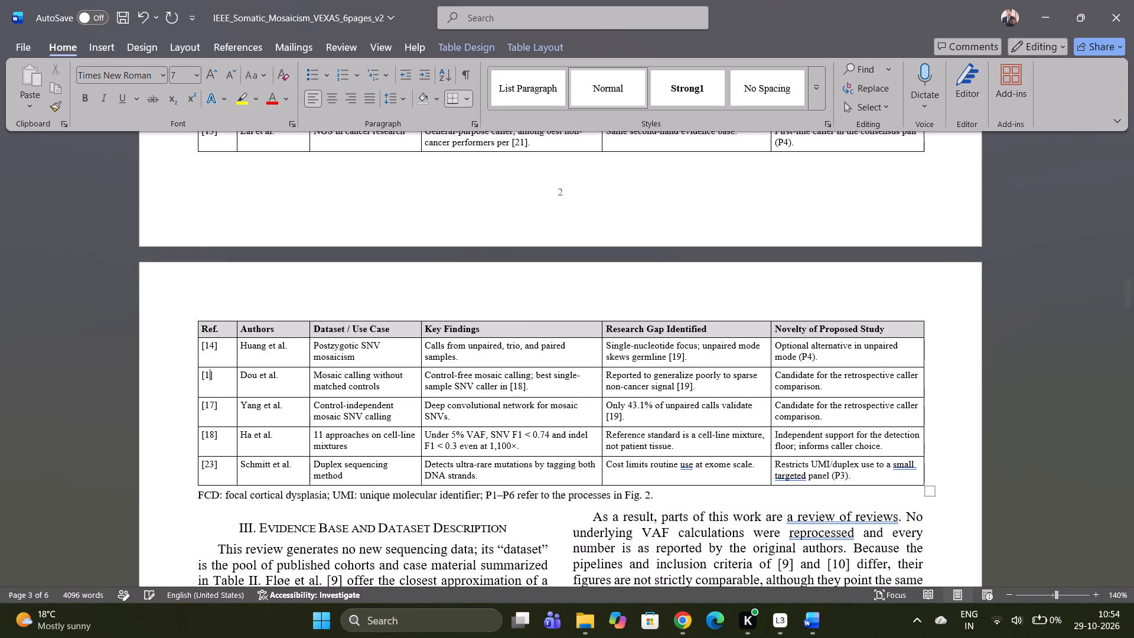
pyautogui.press('5')
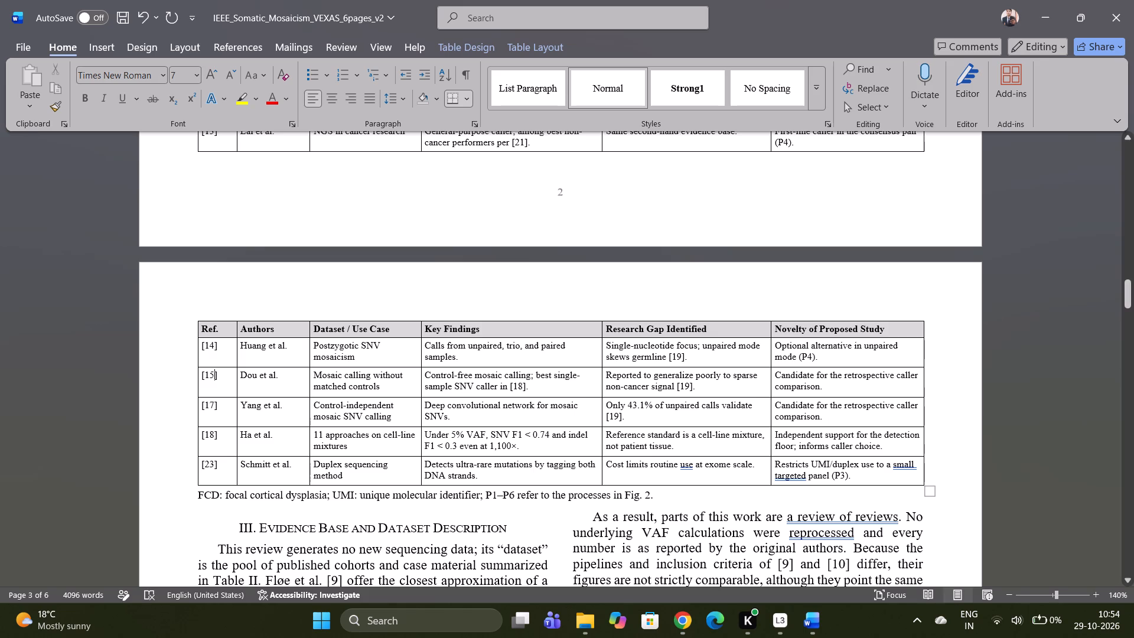
pyautogui.click(214, 403)
pyautogui.press('BackSpace')
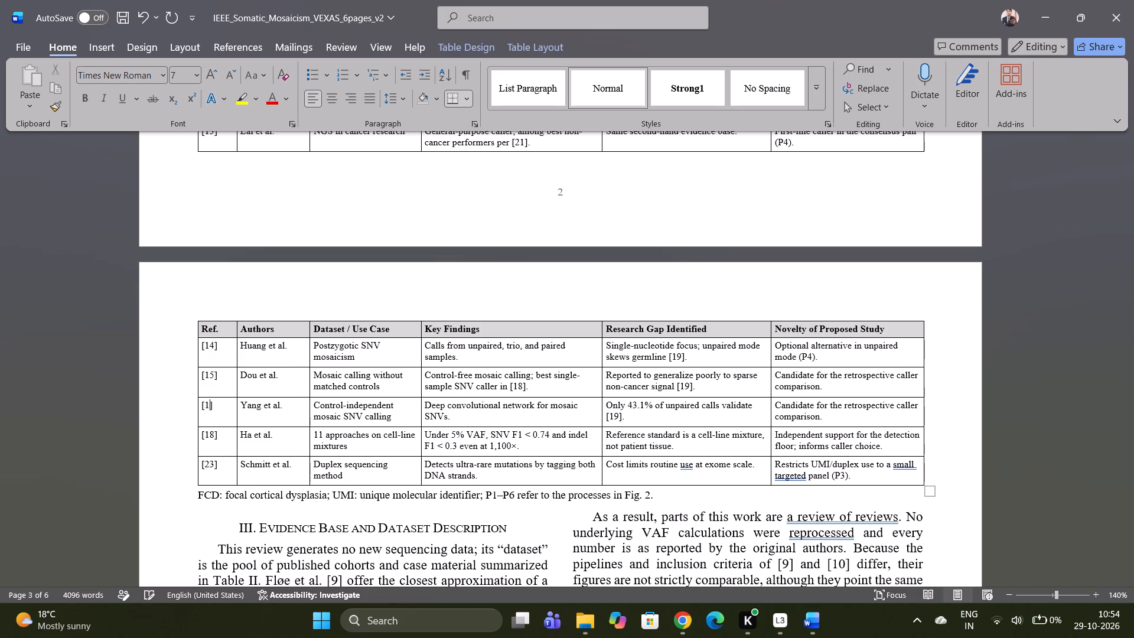
pyautogui.press('6')
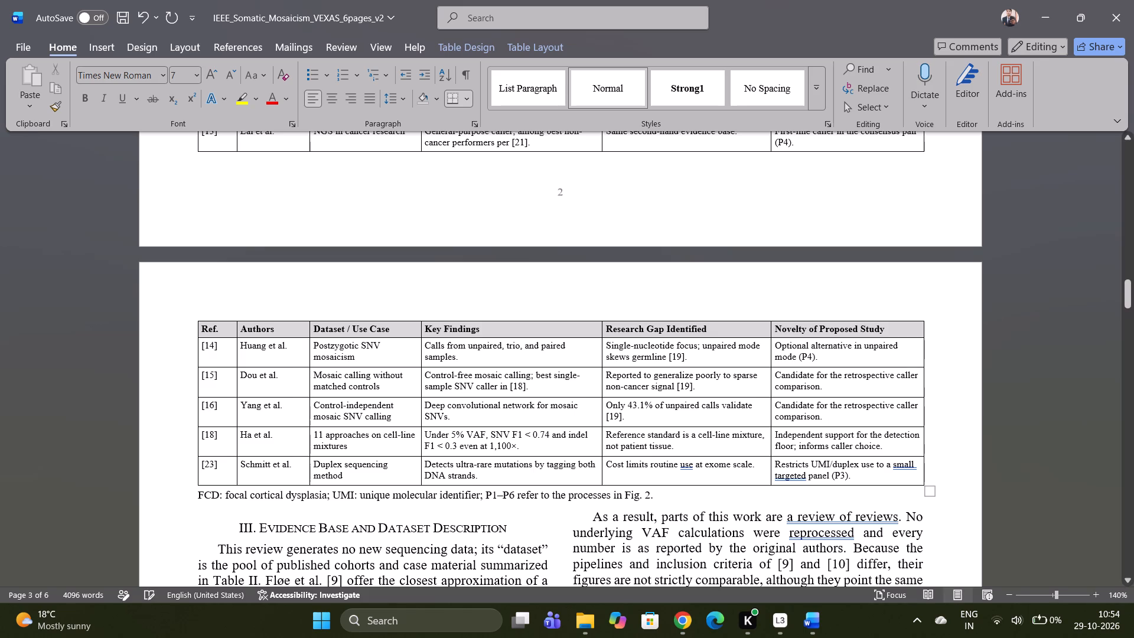
# Renumber the Ref. entries of the Ha and Schmitt rows at the end of Table I as [17] and [18].
pyautogui.click(214, 440)
pyautogui.press('BackSpace')
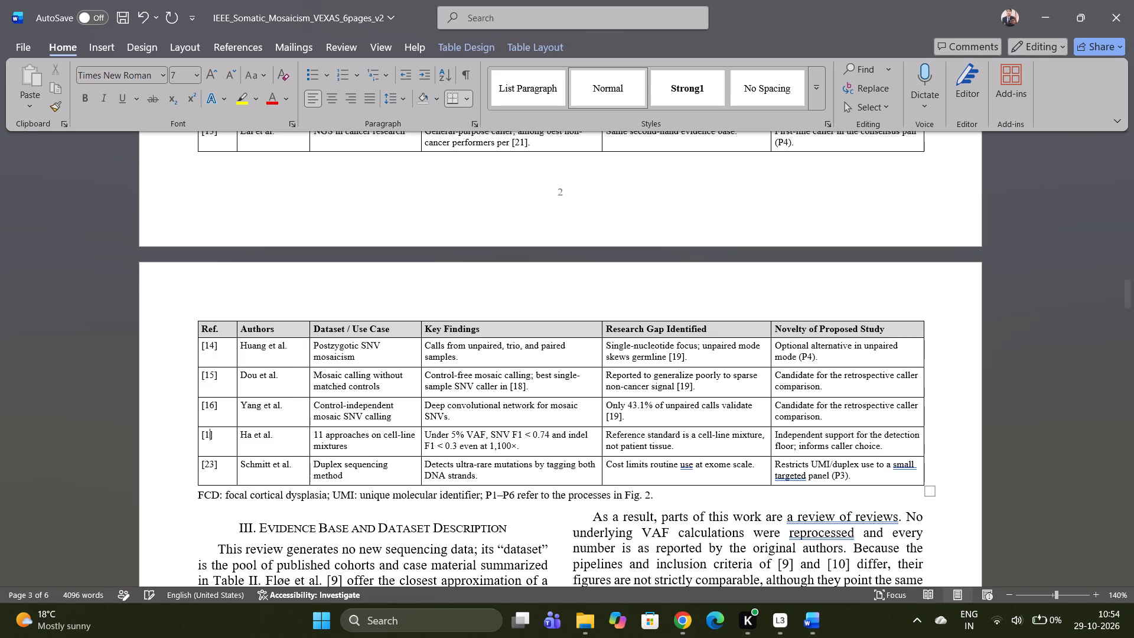
pyautogui.press('7')
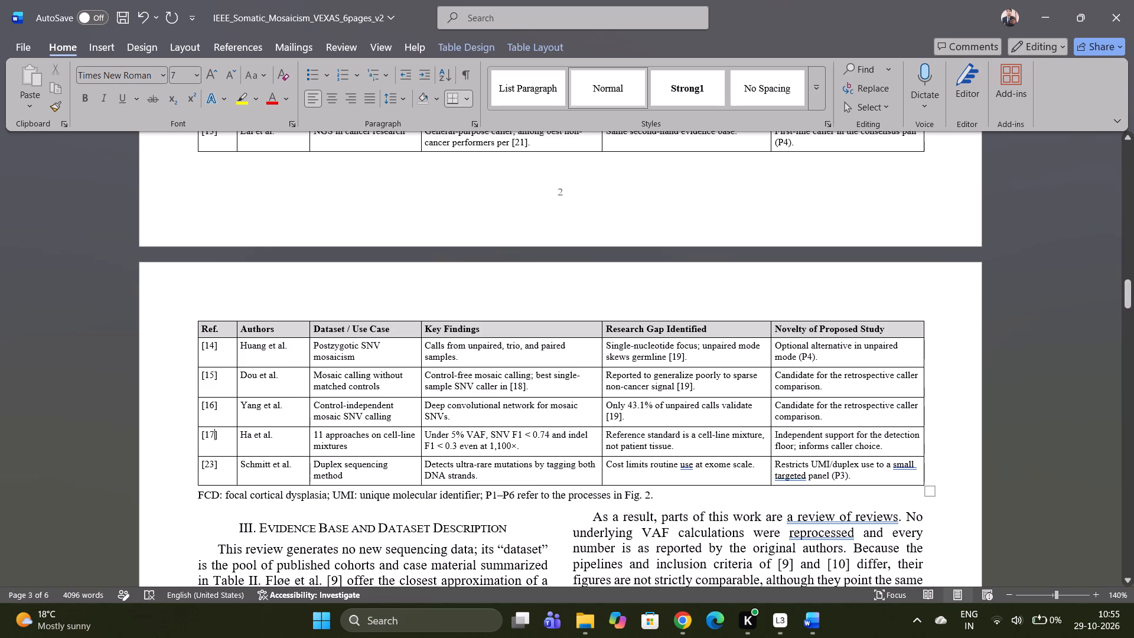
pyautogui.click(215, 461)
pyautogui.press('BackSpace')
pyautogui.press('BackSpace')
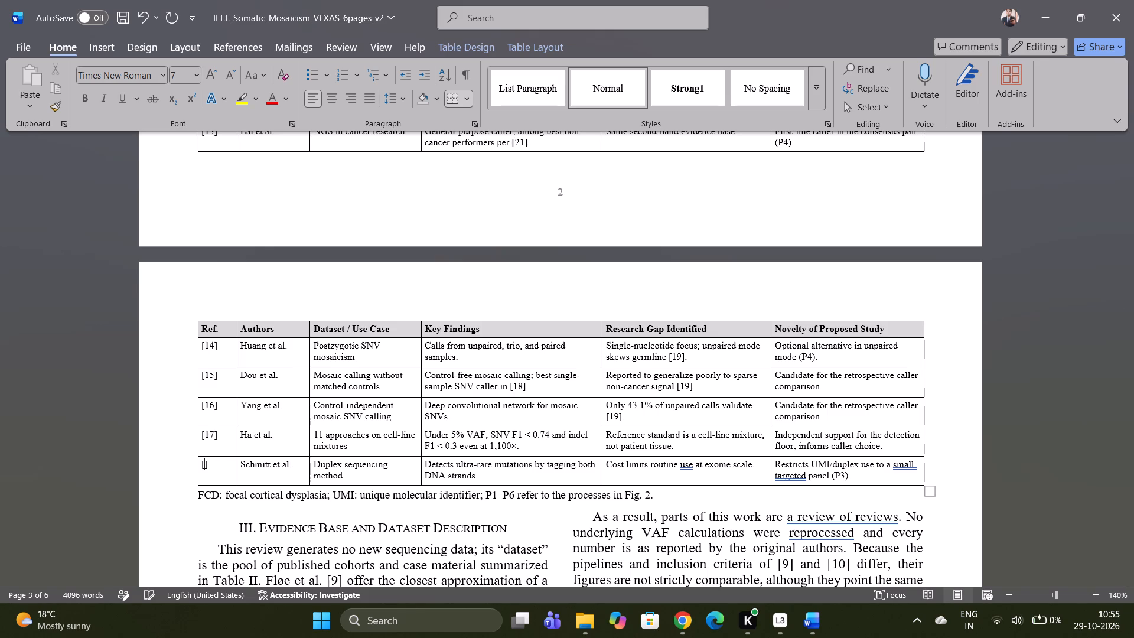
pyautogui.write('18')
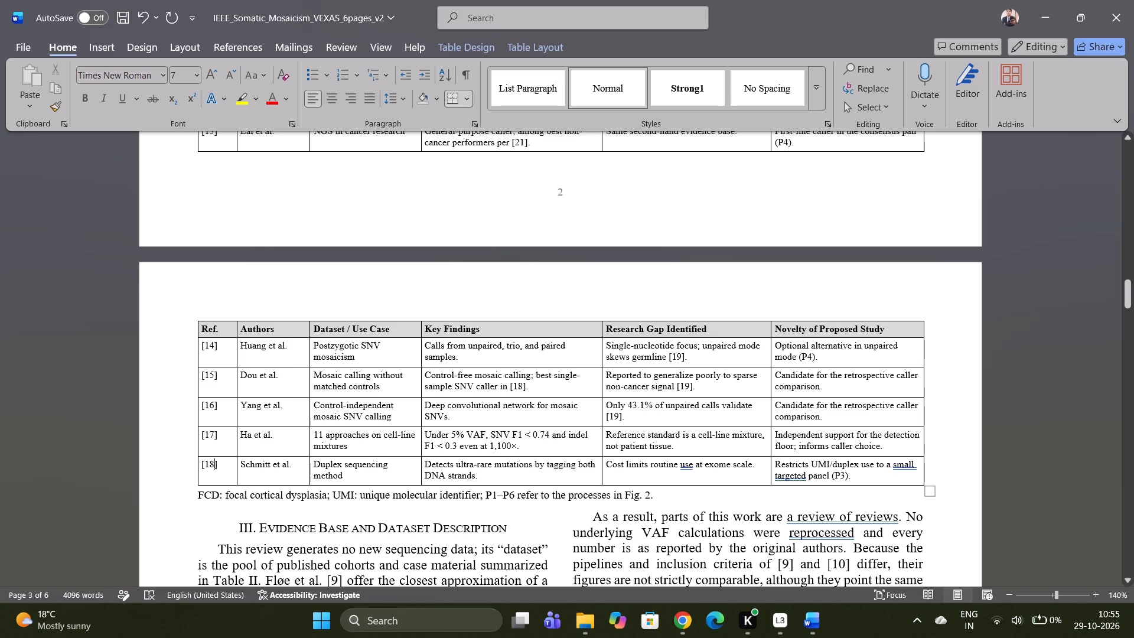
# Center the abbreviation note beginning "FCD: focal cortical dysplasia" beneath the end of Table I on page 3.
pyautogui.click(198, 497)
pyautogui.moveTo(198, 497); pyautogui.dragTo(630, 501)
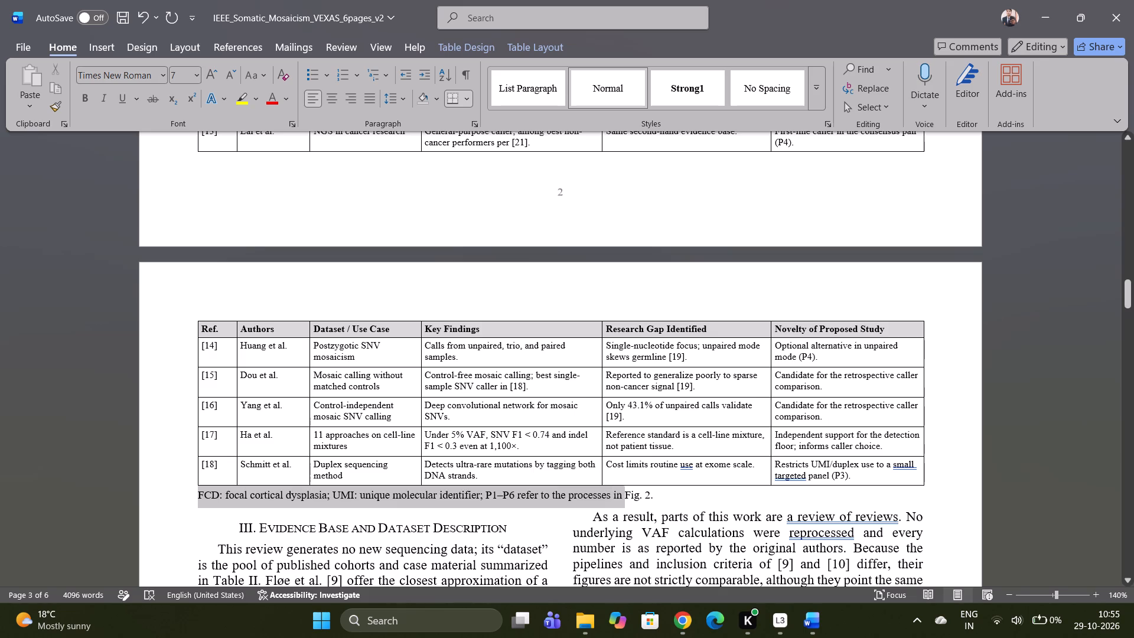
pyautogui.moveTo(630, 501); pyautogui.dragTo(646, 494)
pyautogui.moveTo(646, 494); pyautogui.dragTo(651, 494)
pyautogui.moveTo(651, 494); pyautogui.dragTo(651, 494)
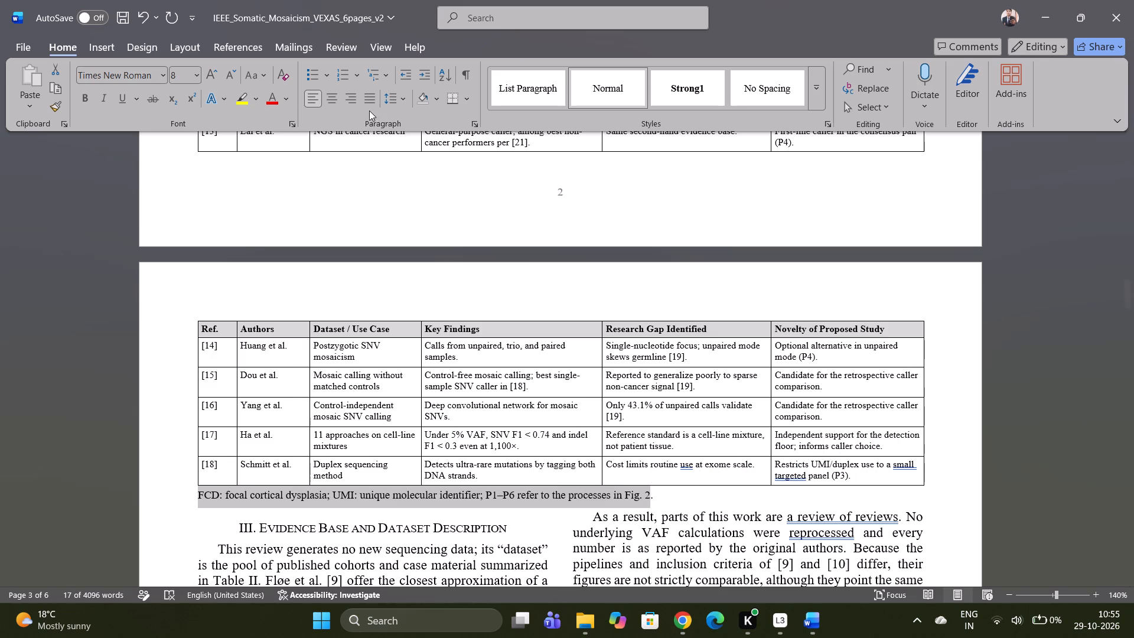
pyautogui.click(335, 100)
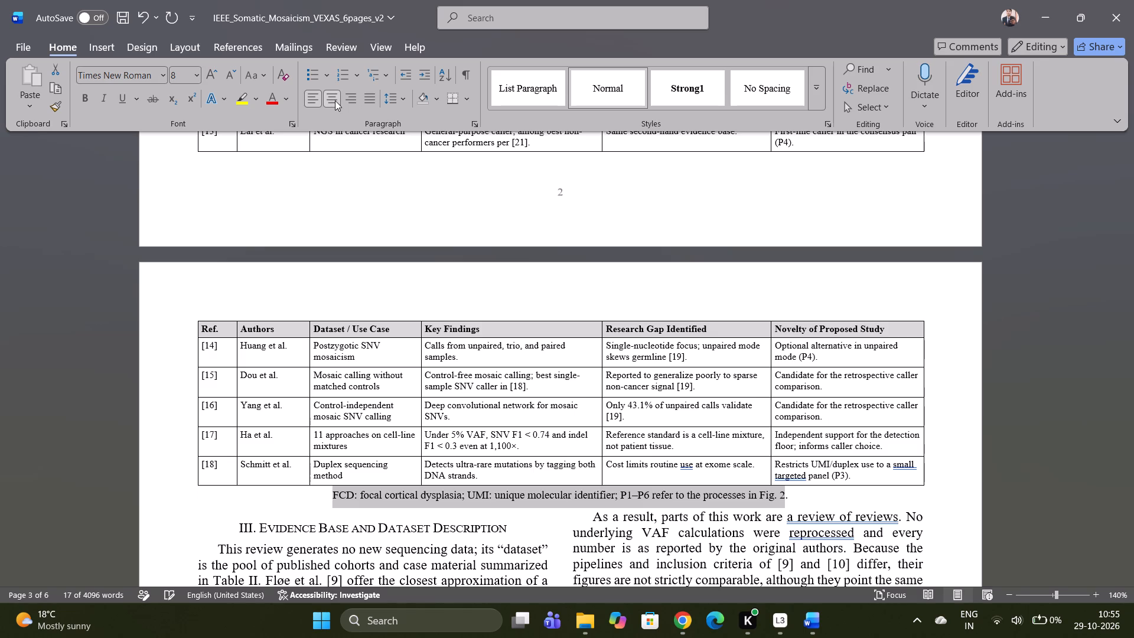
pyautogui.click(811, 497)
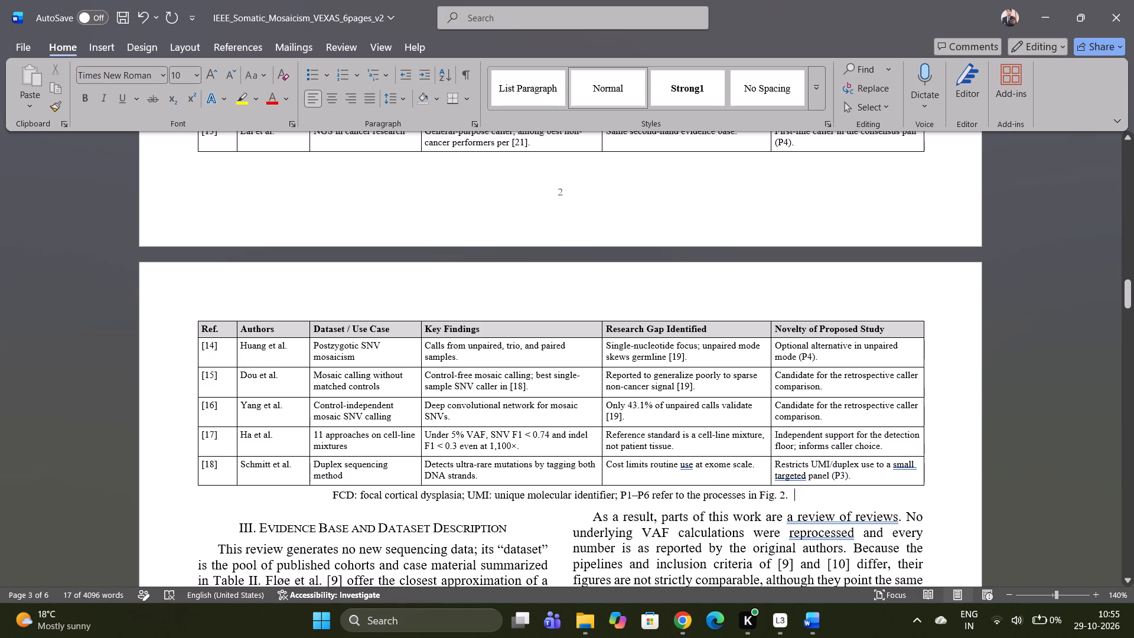
# Review the paper's layout from Table II through the reference list, and back through the figures and tables to the title page.
pyautogui.scroll(-2, 811, 497)
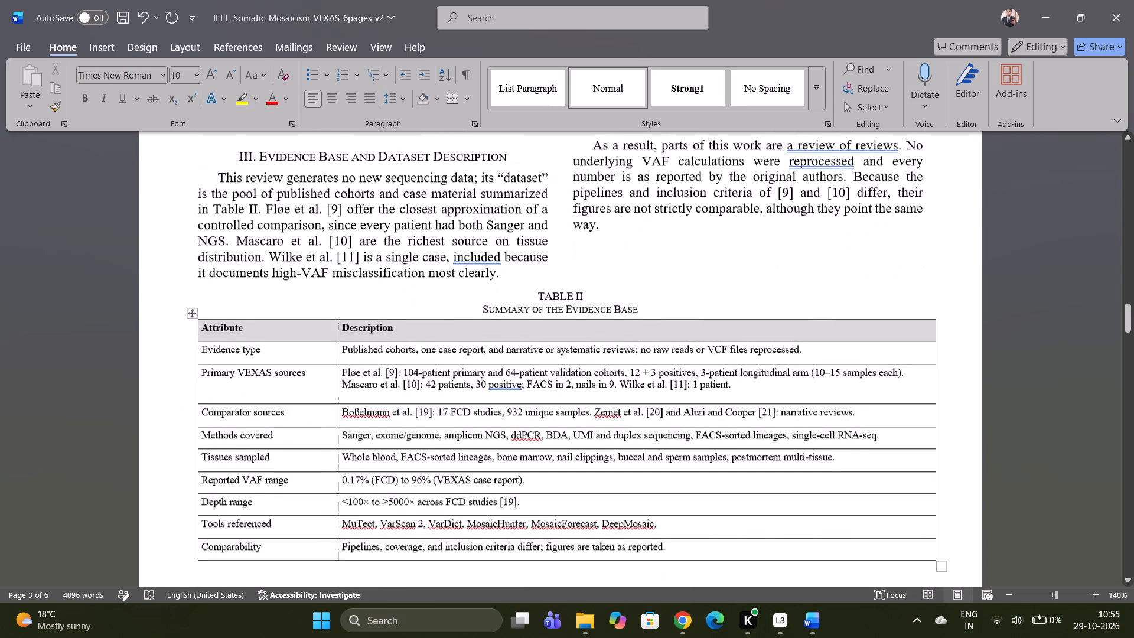
pyautogui.scroll(-3, 811, 497)
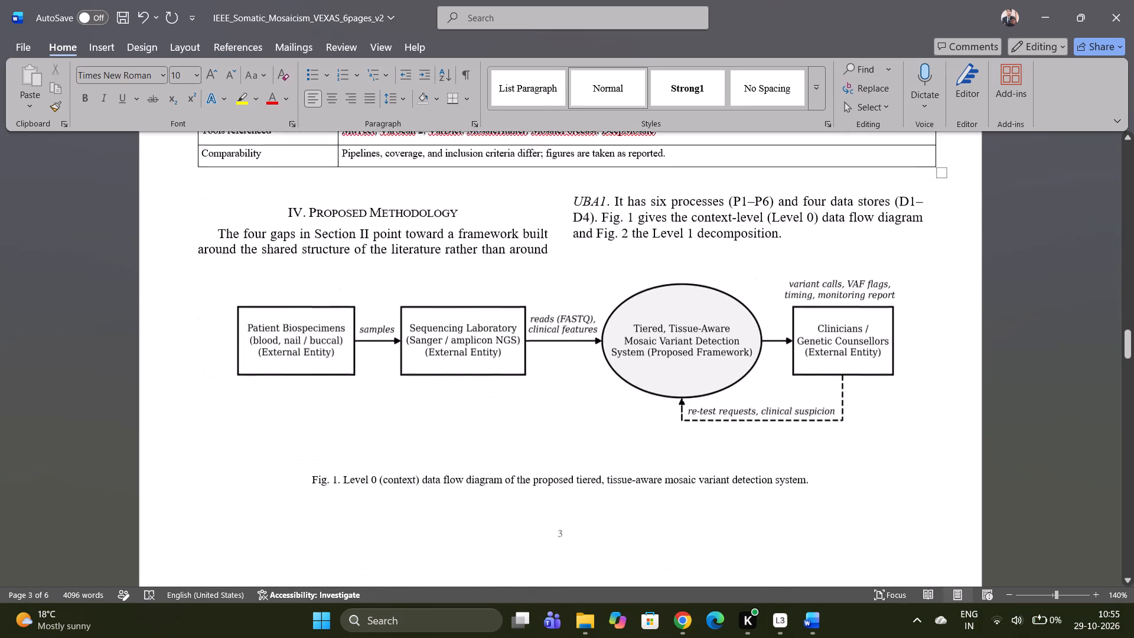
pyautogui.scroll(-8, 811, 497)
pyautogui.scroll(1, 811, 497)
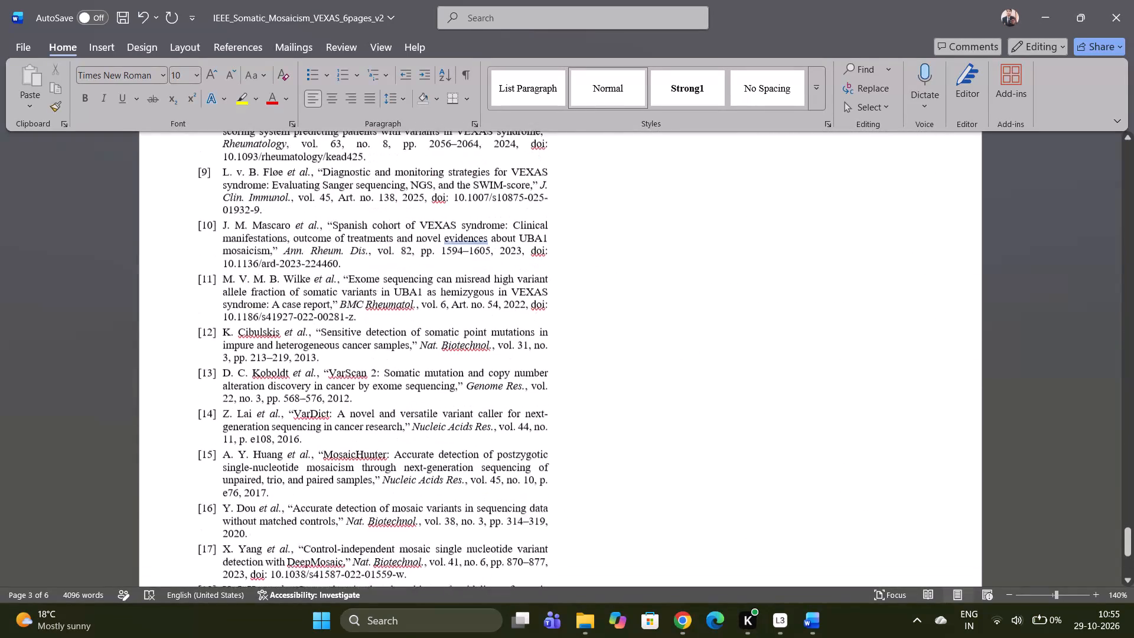
pyautogui.keyDown('ctrl'); pyautogui.scroll(-1, 811, 497); pyautogui.keyUp('ctrl')
pyautogui.scroll(1, 811, 497)
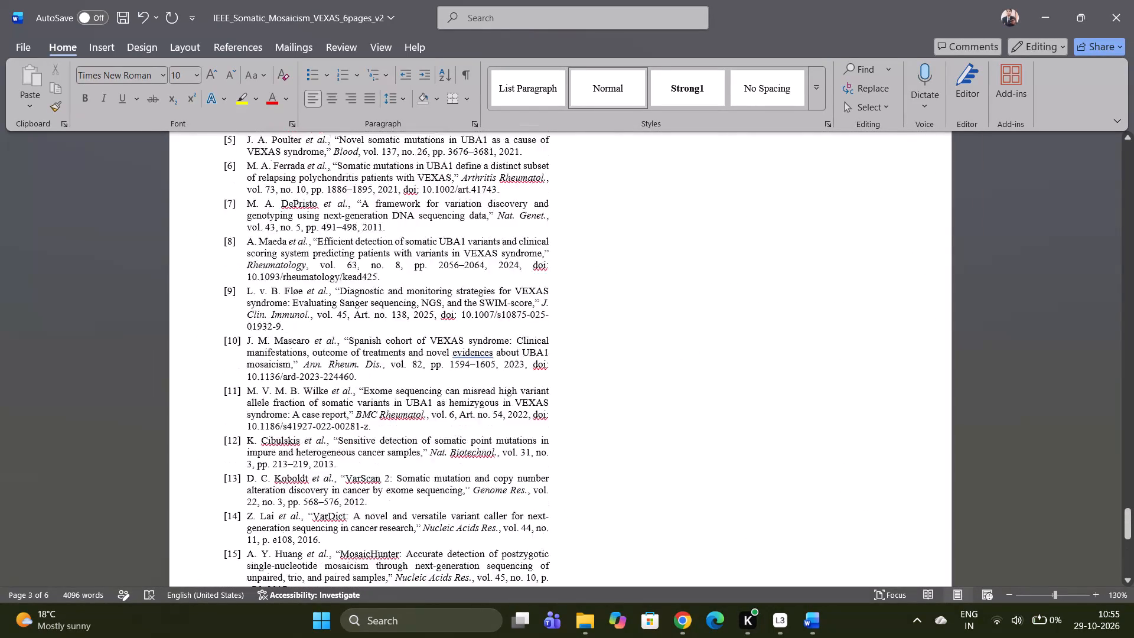
pyautogui.scroll(3, 811, 497)
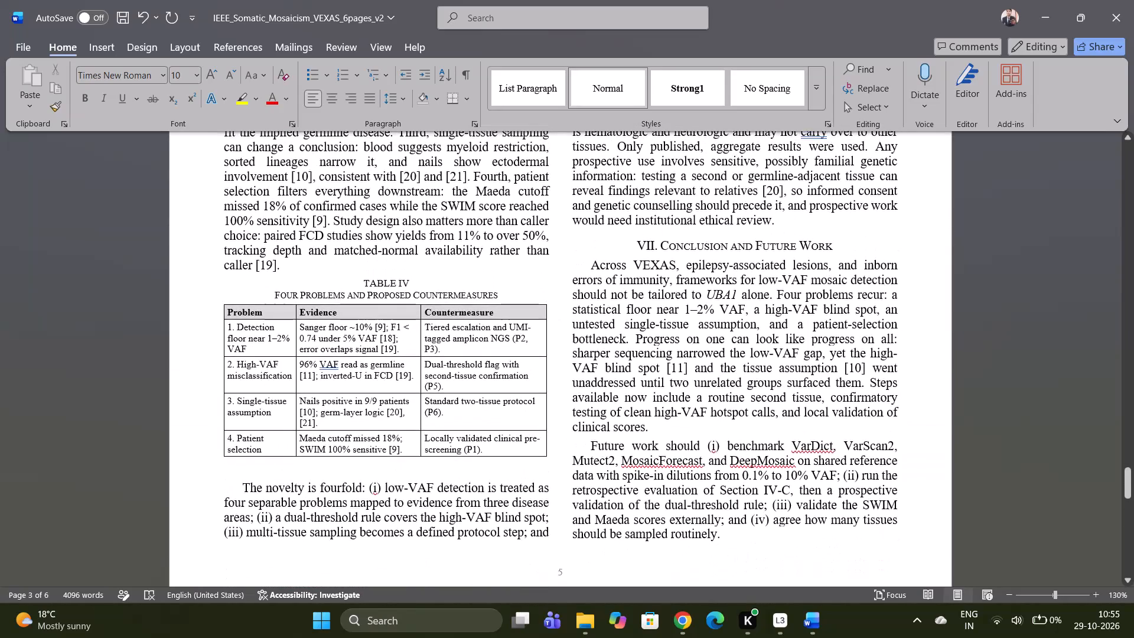
pyautogui.scroll(3, 811, 497)
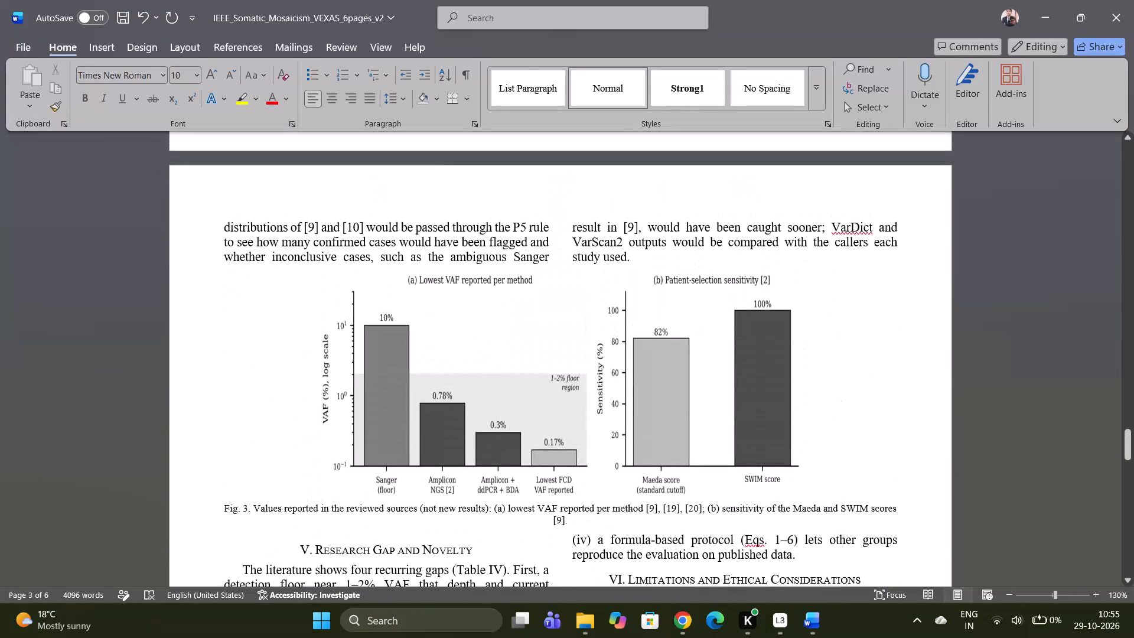
pyautogui.scroll(4, 811, 497)
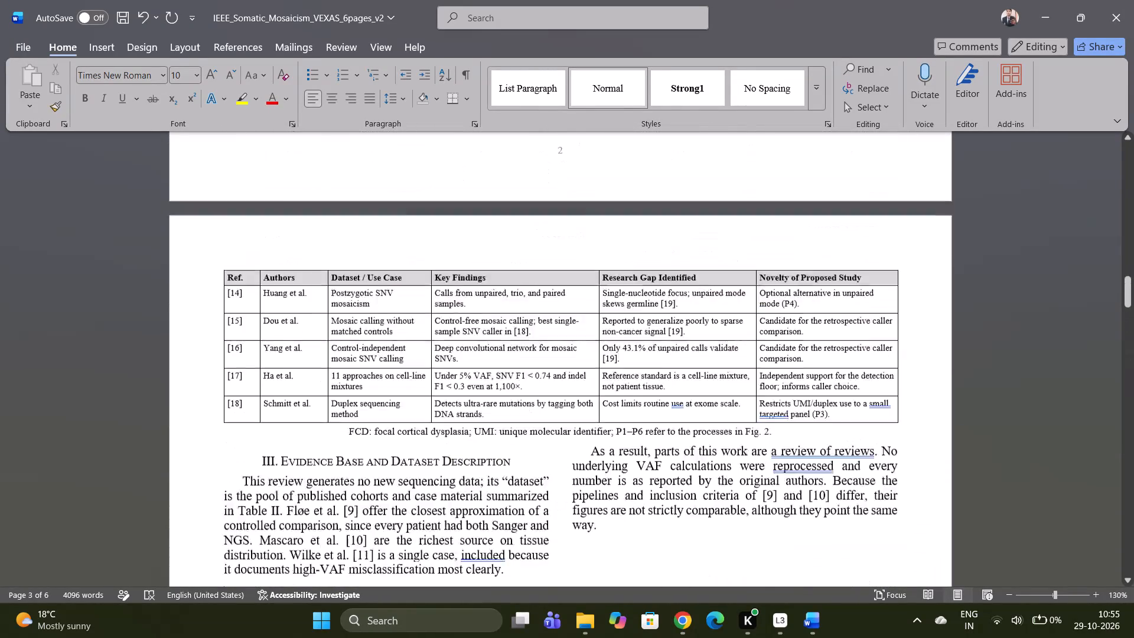
pyautogui.scroll(6, 811, 497)
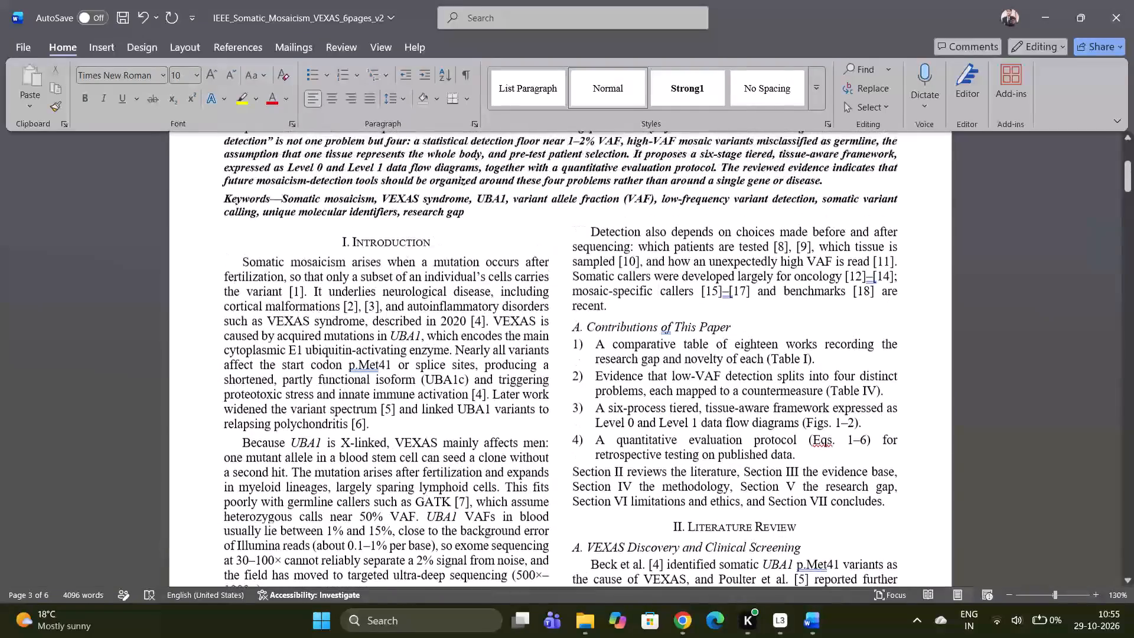
pyautogui.scroll(1, 811, 497)
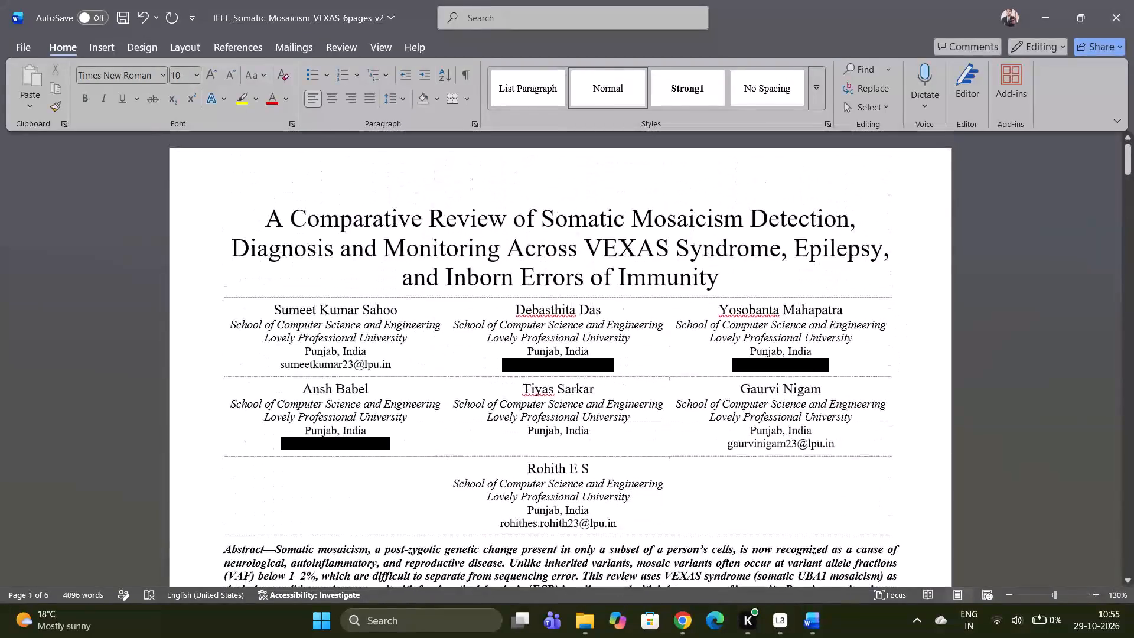
# Append ",144411" to the "Punjab, India" line of all three authors in the first row of the author block.
pyautogui.click(631, 256)
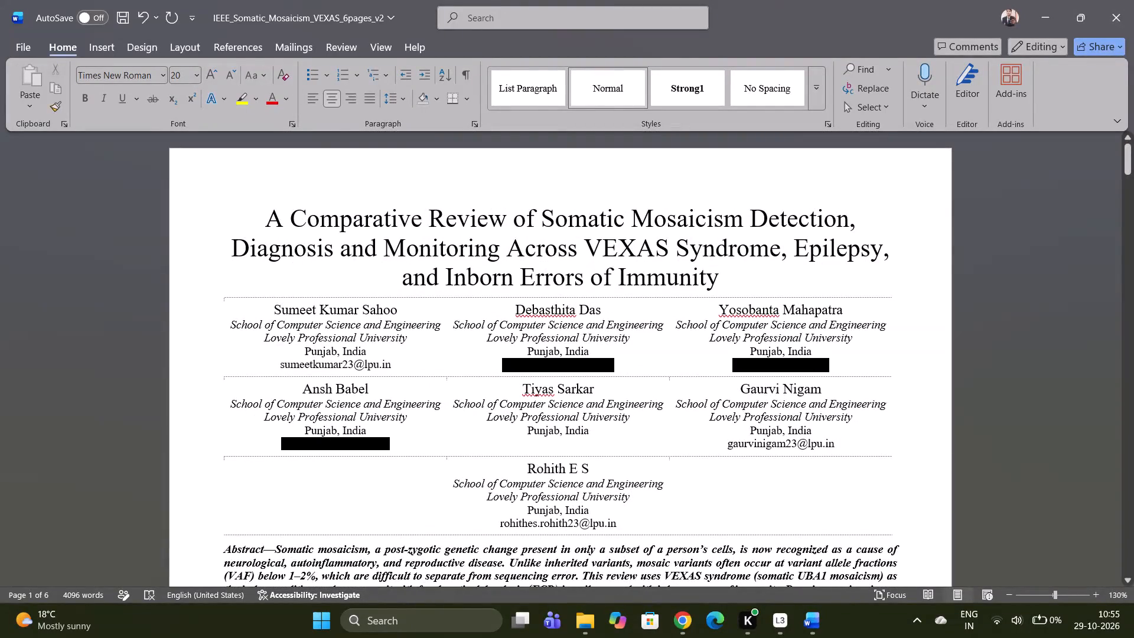
pyautogui.click(638, 274)
pyautogui.click(561, 346)
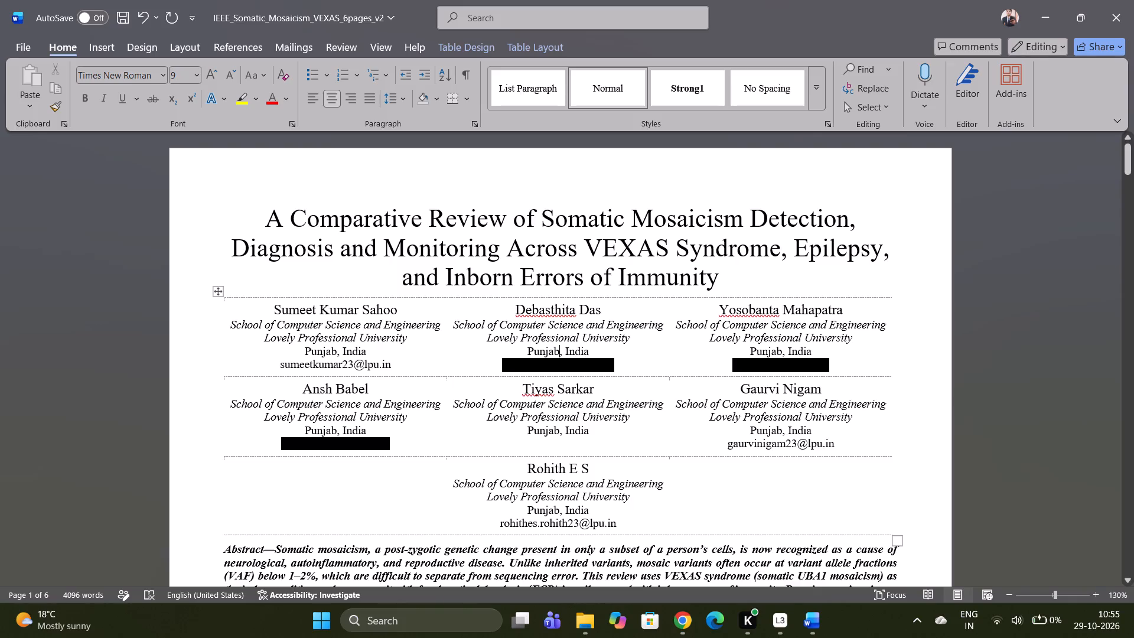
pyautogui.click(588, 350)
pyautogui.press(',')
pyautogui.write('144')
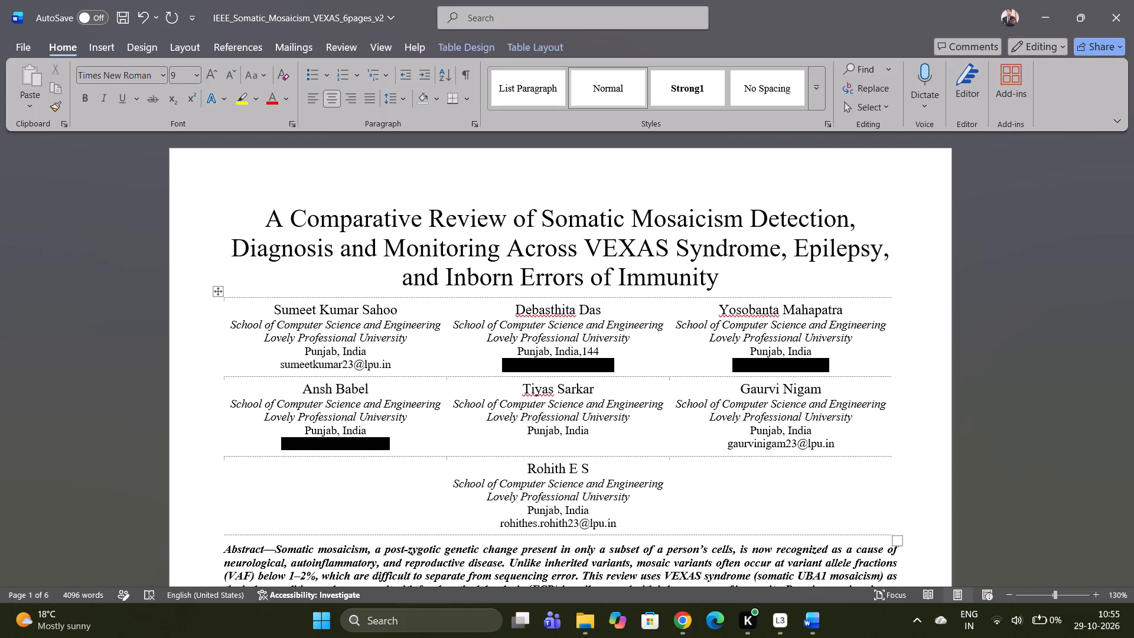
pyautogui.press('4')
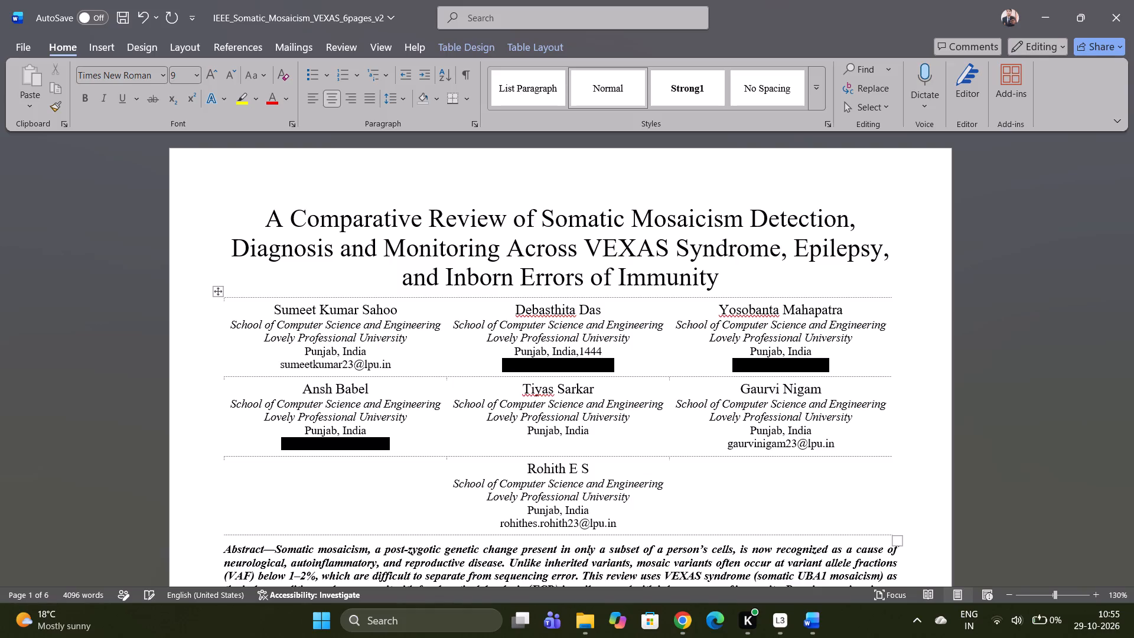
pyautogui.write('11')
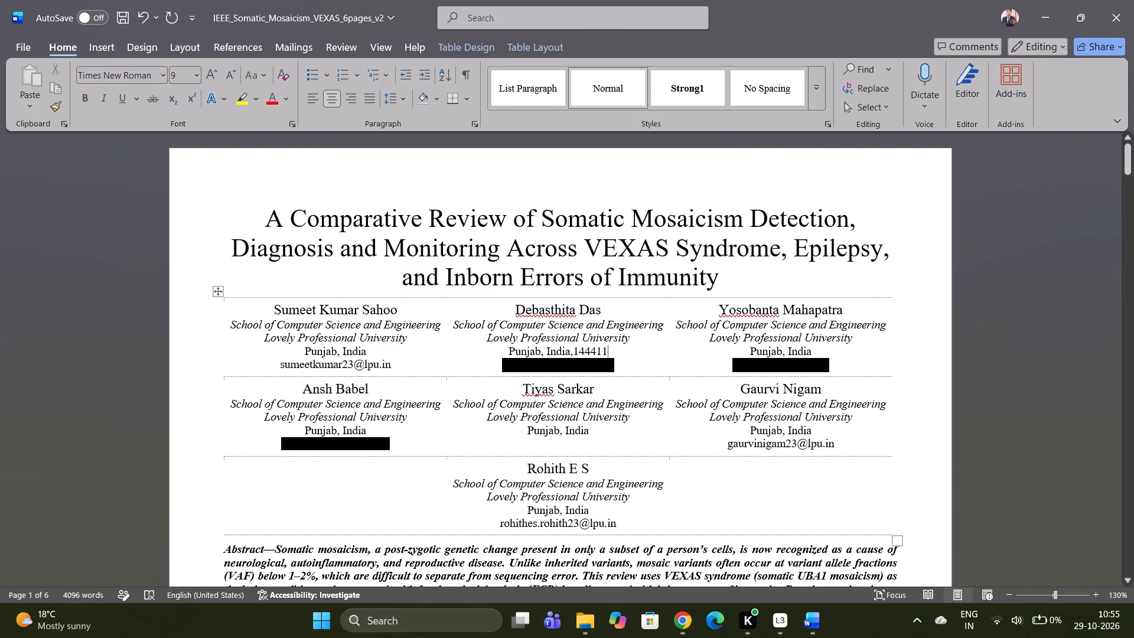
pyautogui.click(367, 356)
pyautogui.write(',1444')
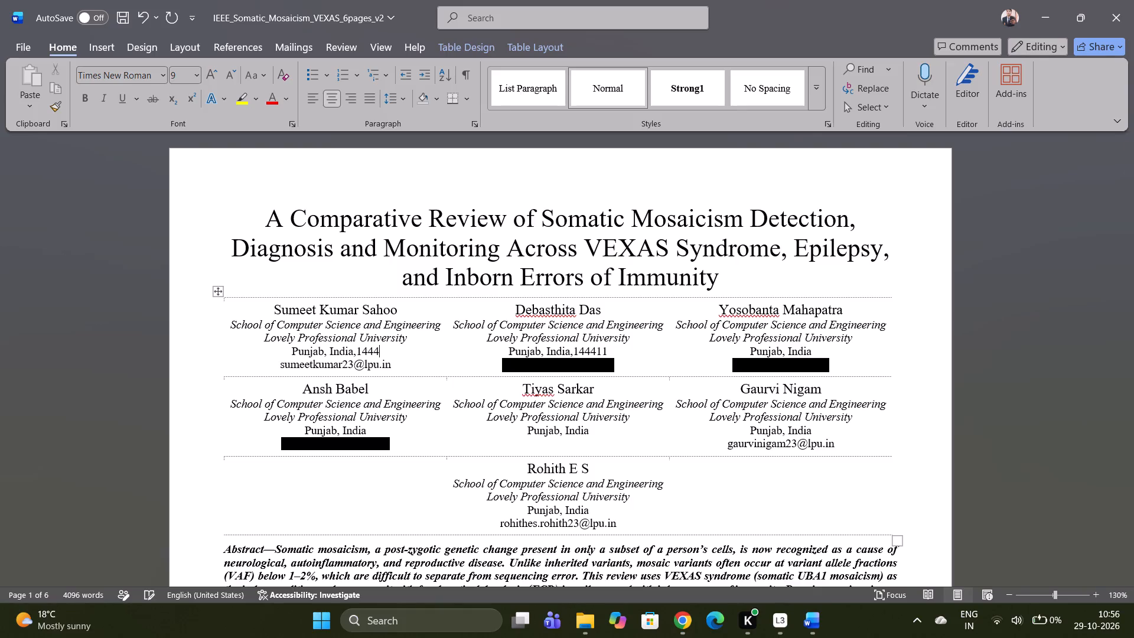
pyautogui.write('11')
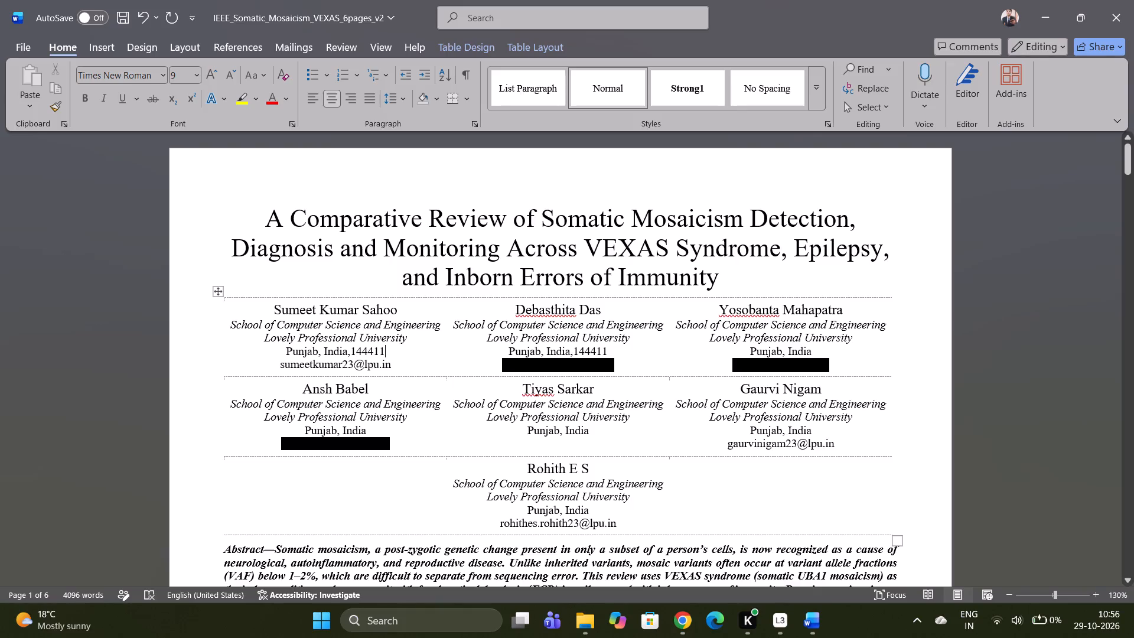
pyautogui.click(814, 356)
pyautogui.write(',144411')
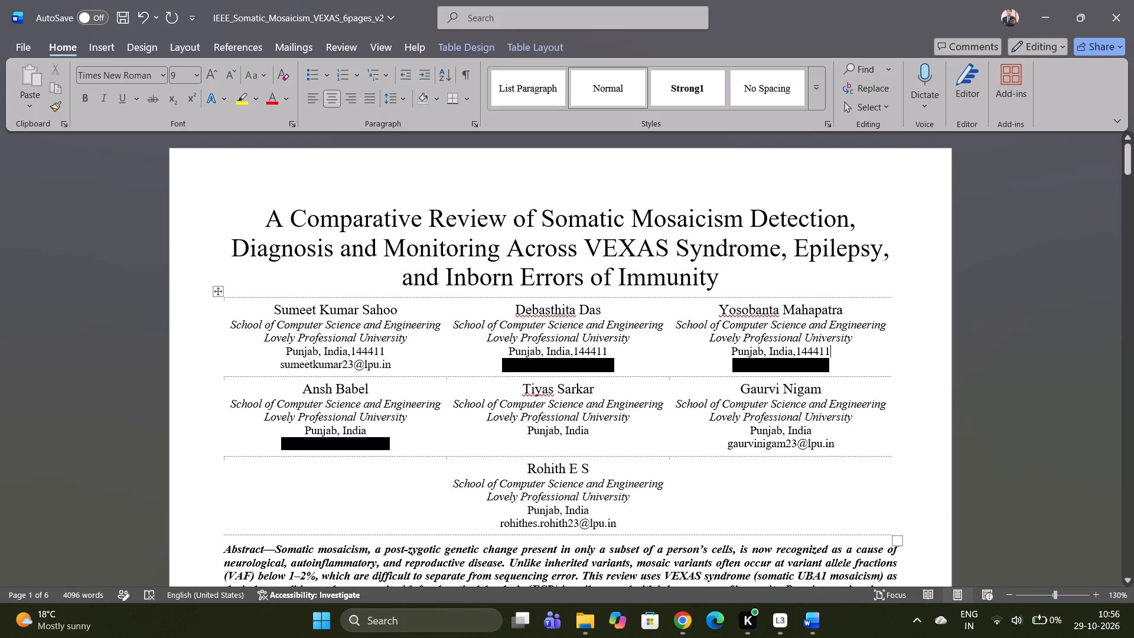
# Append ",144411" to the "Punjab, India" line of all three authors in the second row of the author block.
pyautogui.click(372, 432)
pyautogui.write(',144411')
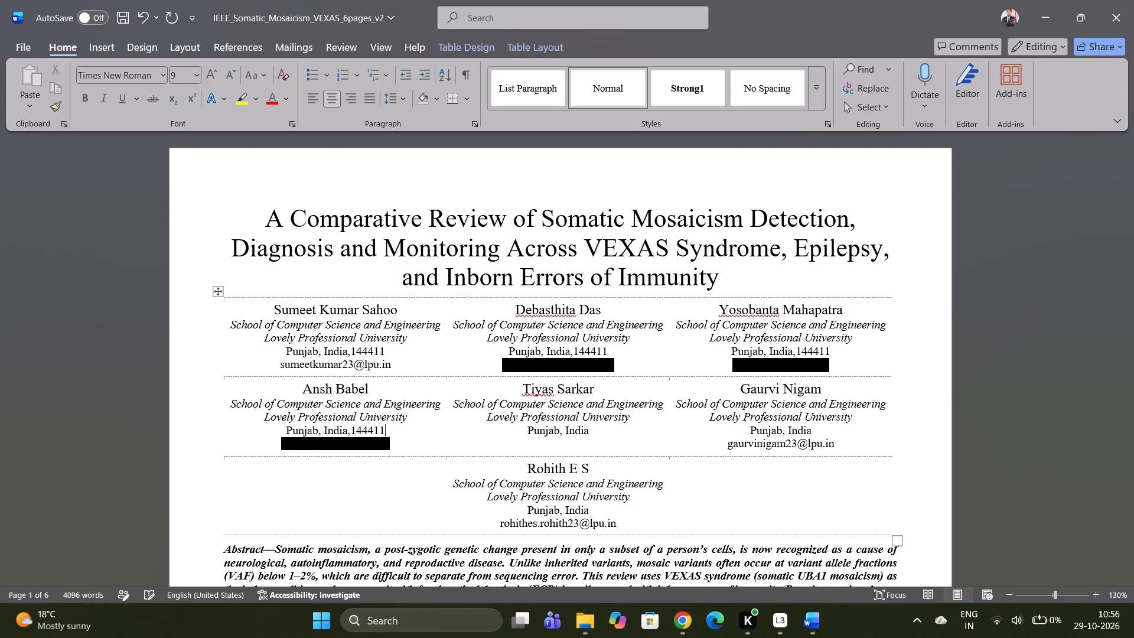
pyautogui.click(589, 432)
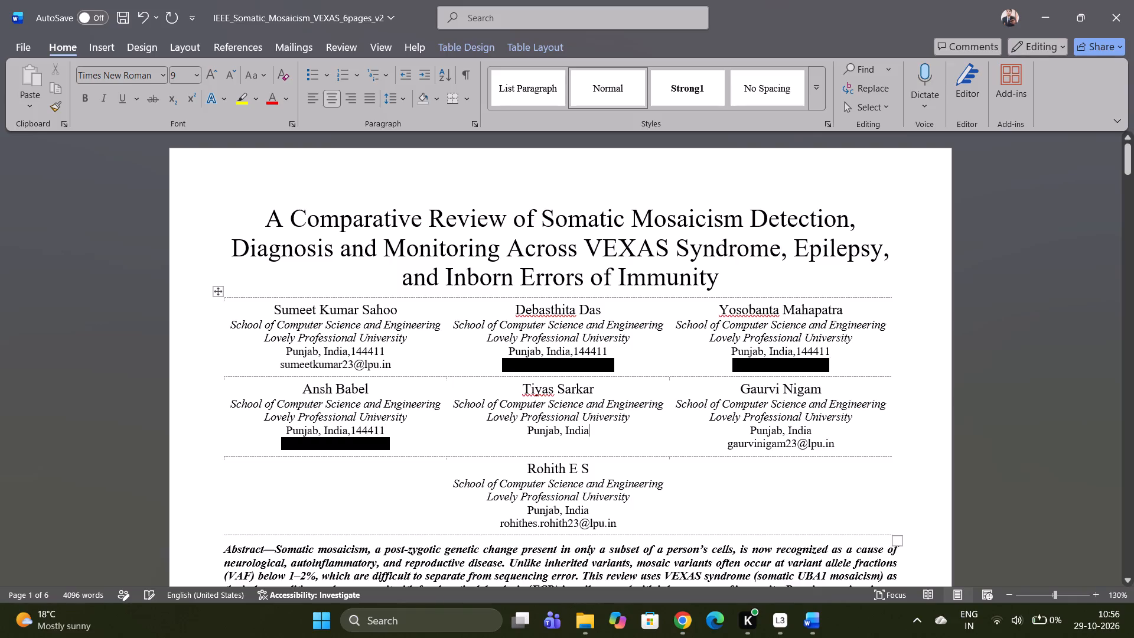
pyautogui.press(',')
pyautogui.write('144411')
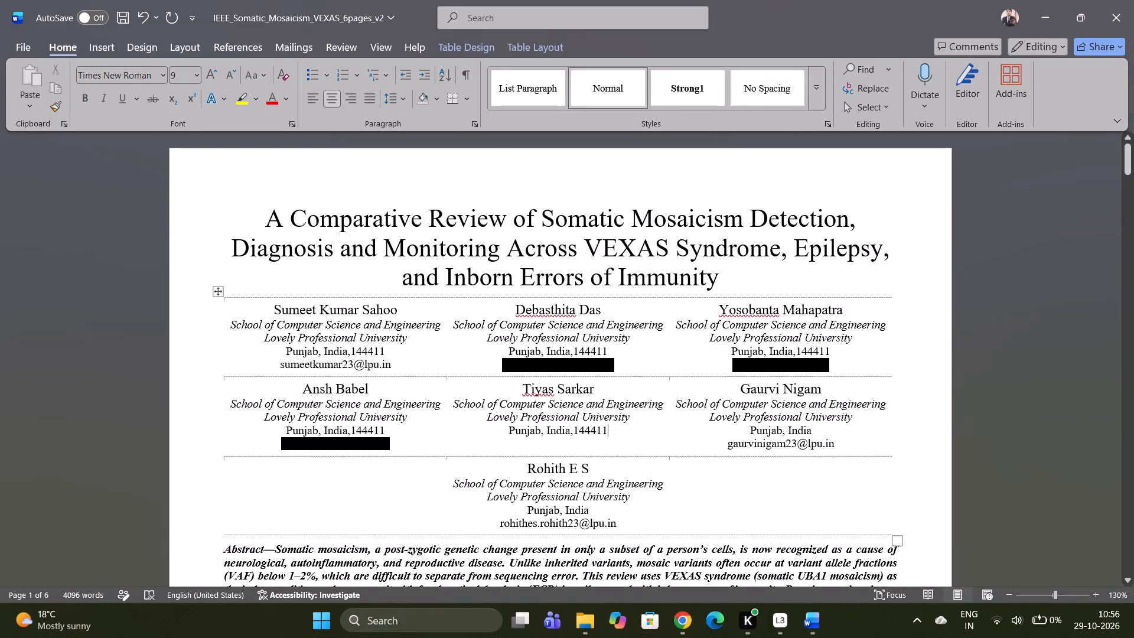
pyautogui.click(813, 428)
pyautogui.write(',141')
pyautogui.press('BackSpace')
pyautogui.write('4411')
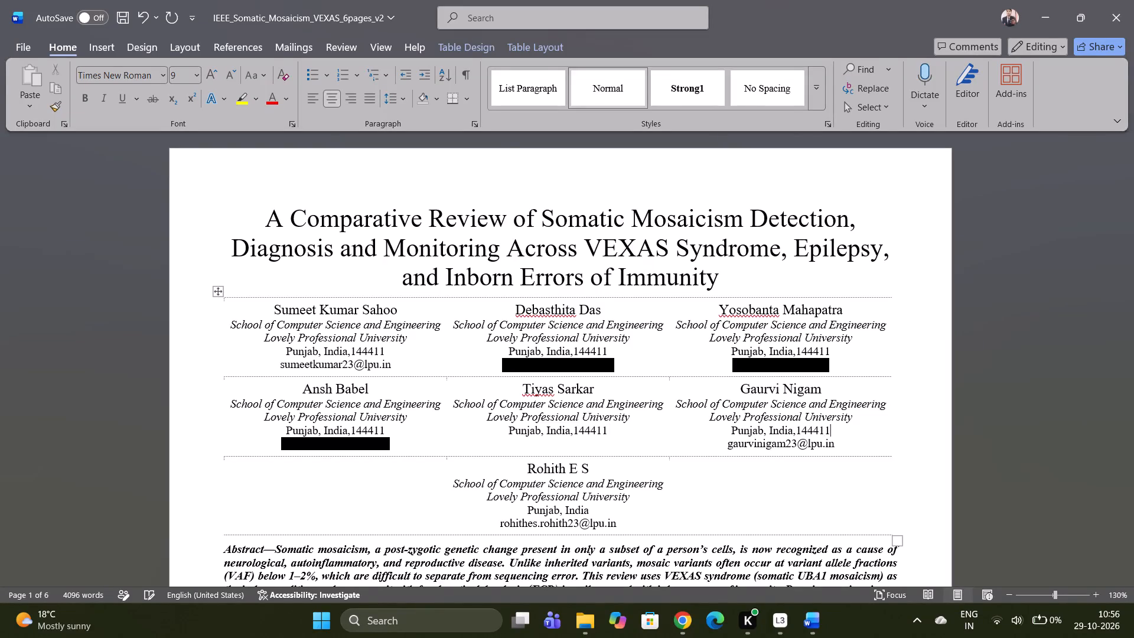
# Append ",144411" to the "Punjab, India" line of the single author in the last row of the author block.
pyautogui.scroll(-1, 770, 473)
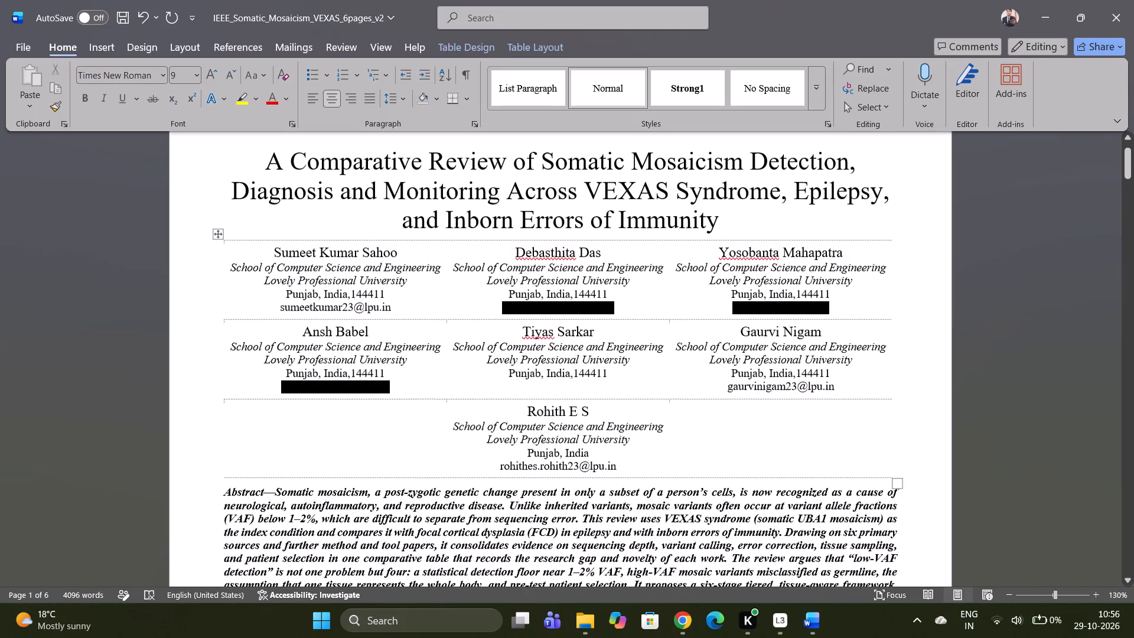
pyautogui.click(591, 455)
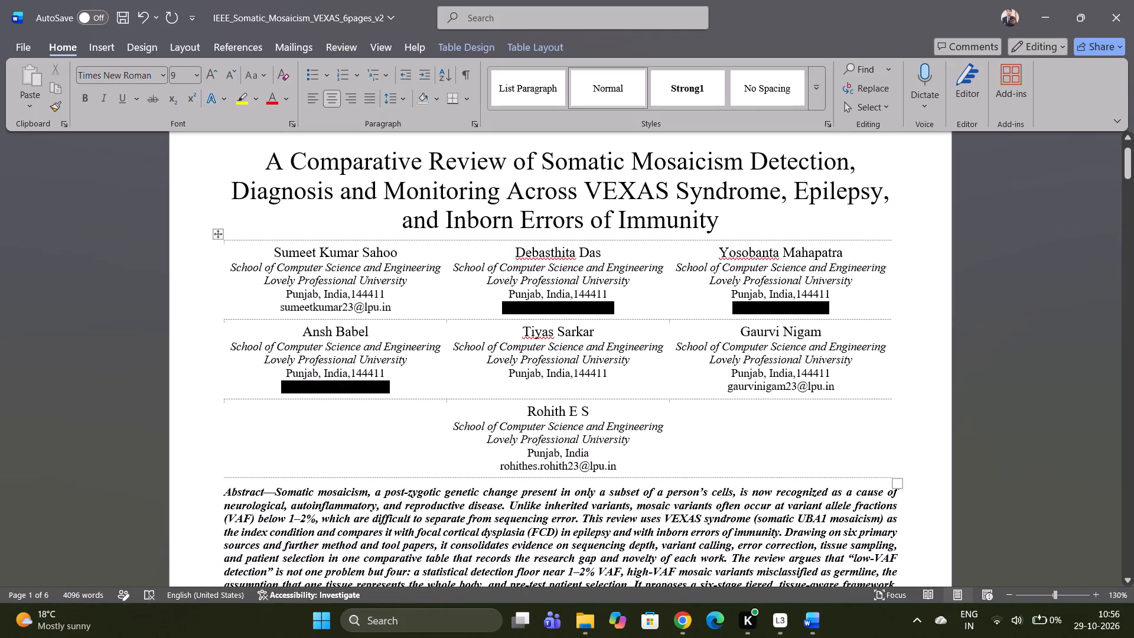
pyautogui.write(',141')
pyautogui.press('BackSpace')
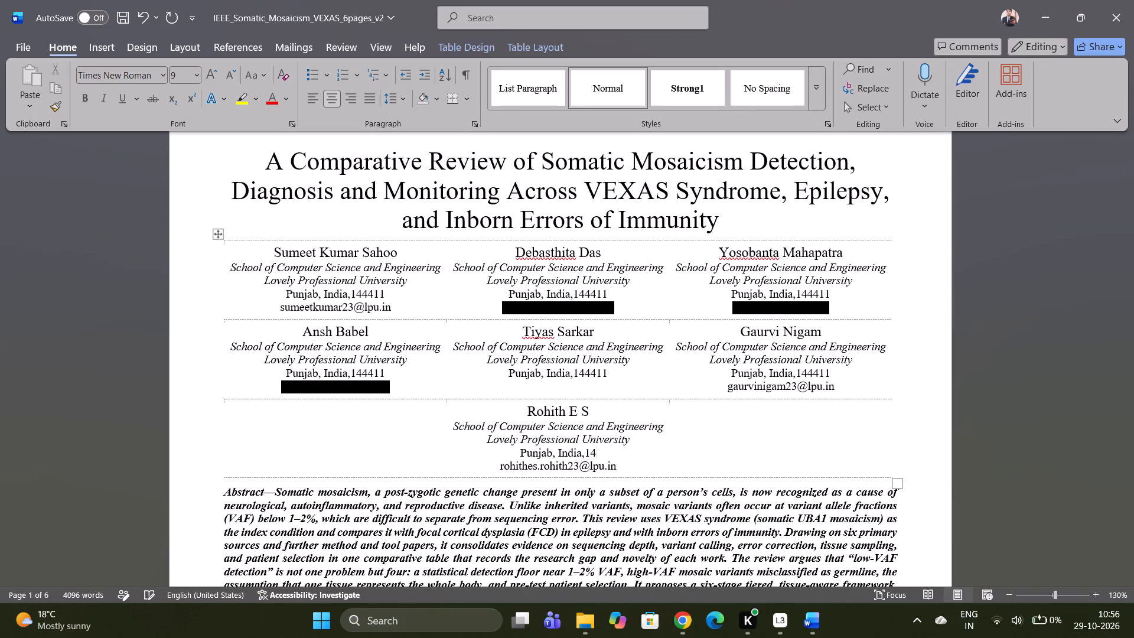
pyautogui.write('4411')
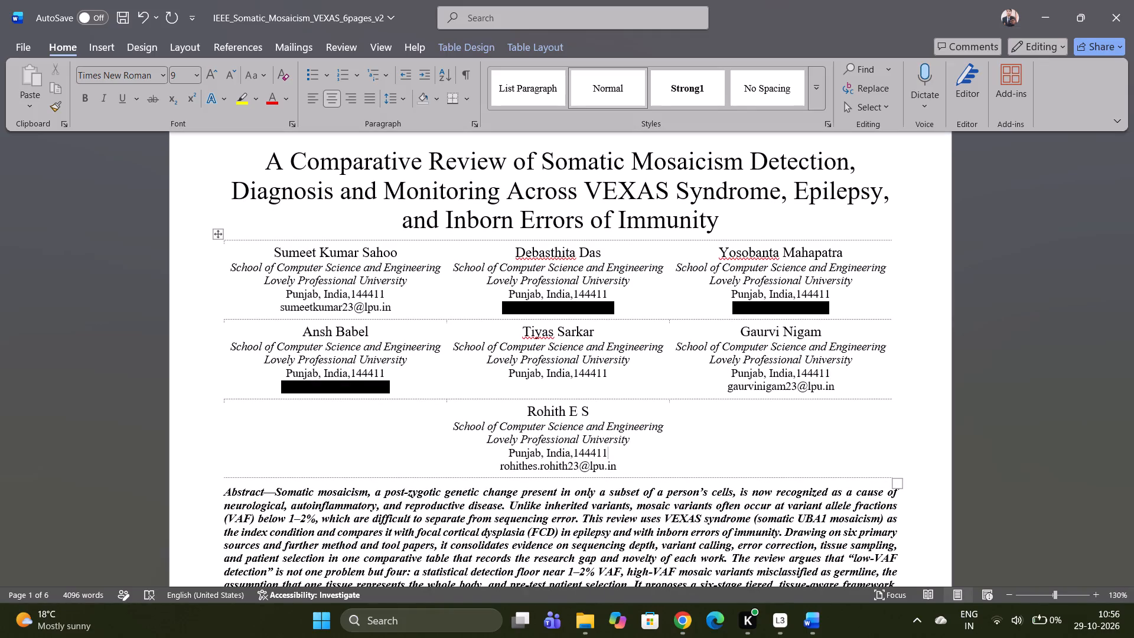
# Review the paper's layout from the abstract through the figures and tables to the reference list, and back to Table III.
pyautogui.click(682, 456)
pyautogui.click(697, 495)
pyautogui.scroll(-2, 697, 495)
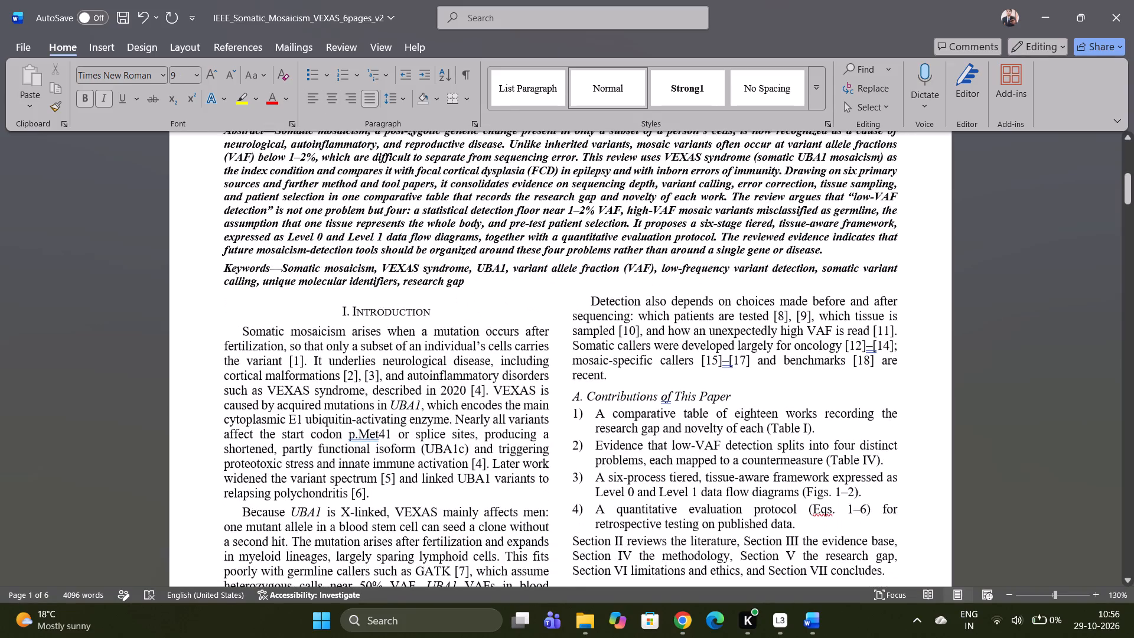
pyautogui.scroll(-5, 697, 495)
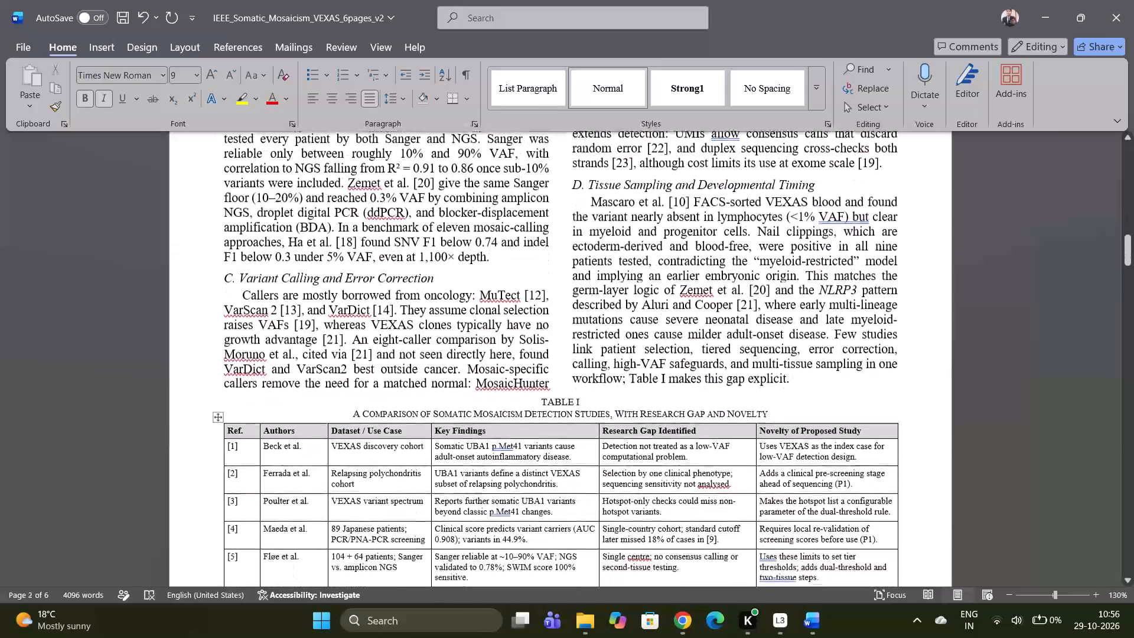
pyautogui.scroll(-6, 697, 495)
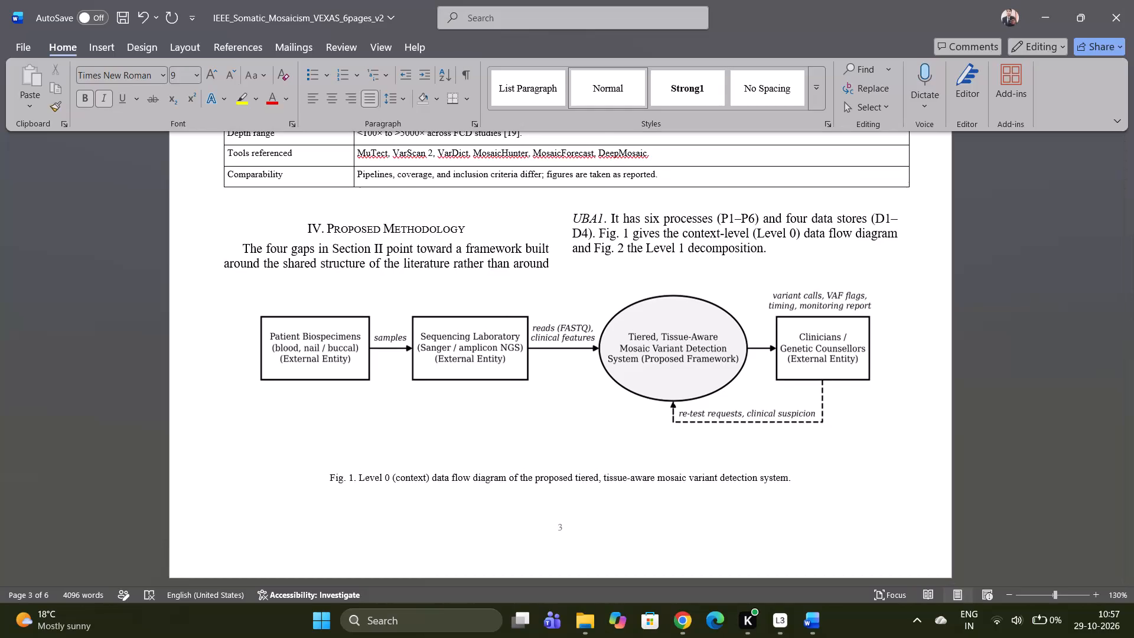
pyautogui.scroll(-4, 697, 495)
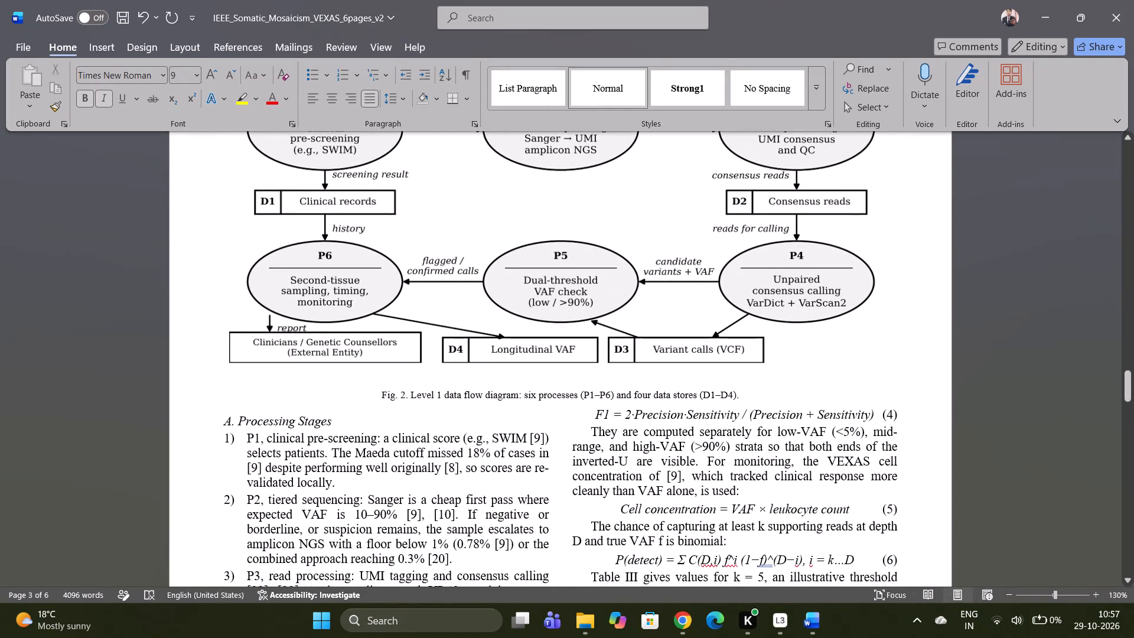
pyautogui.scroll(-2, 697, 495)
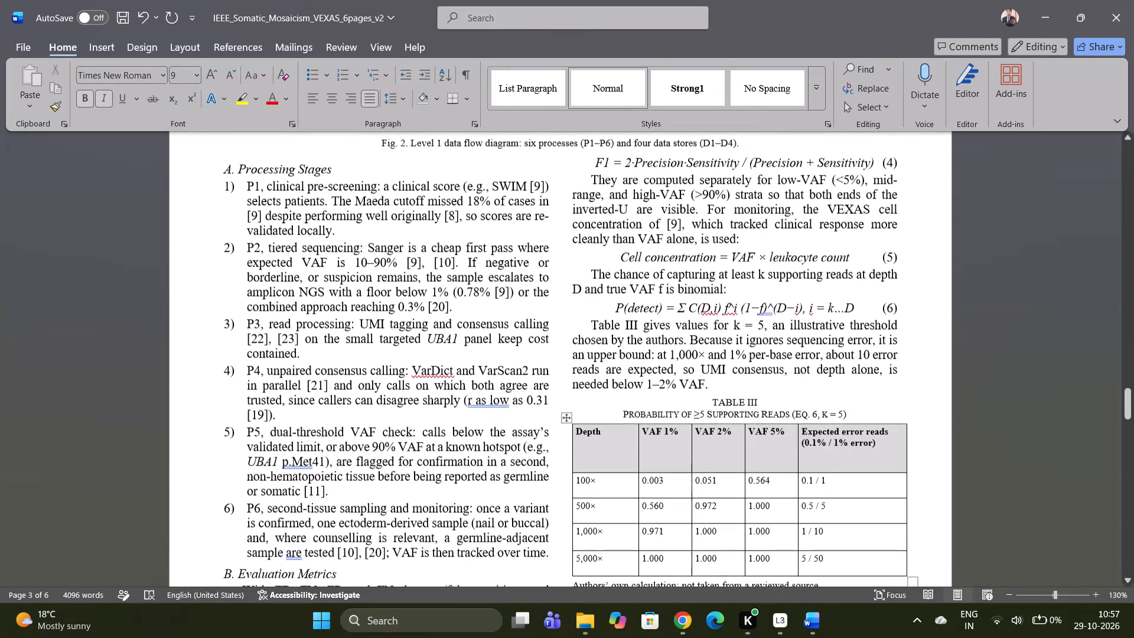
pyautogui.scroll(-2, 697, 495)
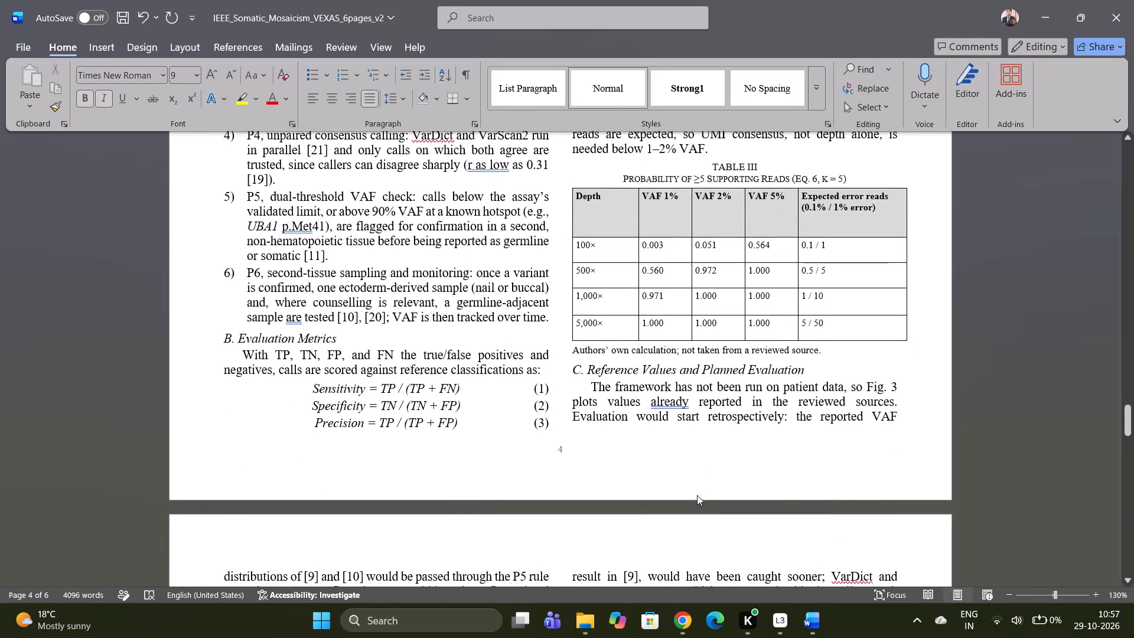
pyautogui.scroll(-3, 697, 495)
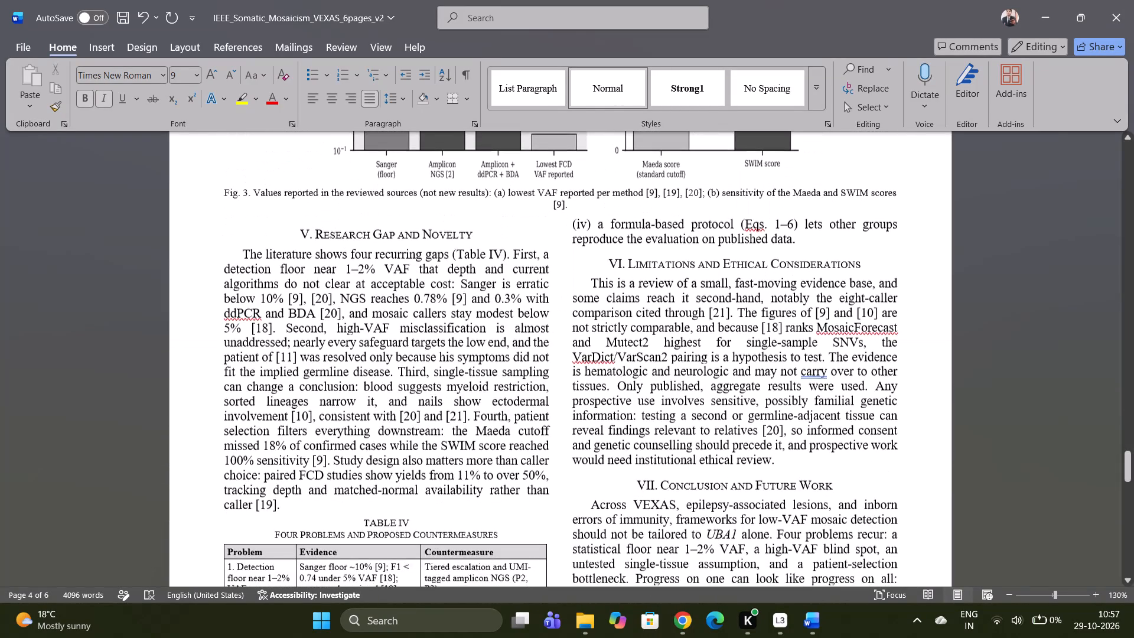
pyautogui.scroll(-4, 697, 495)
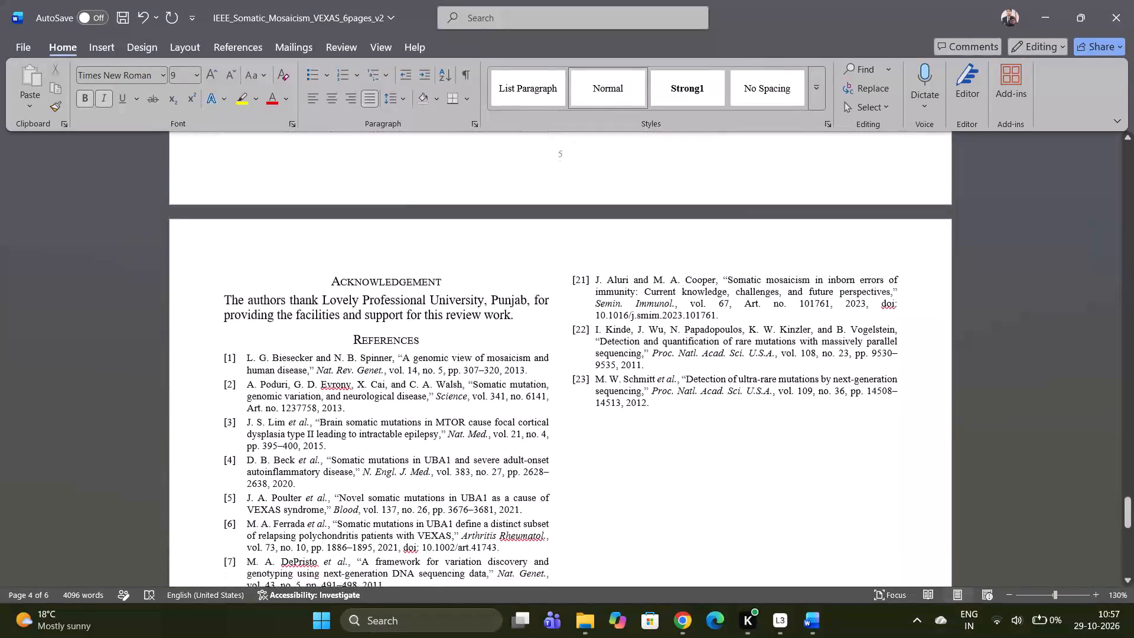
pyautogui.scroll(-5, 697, 495)
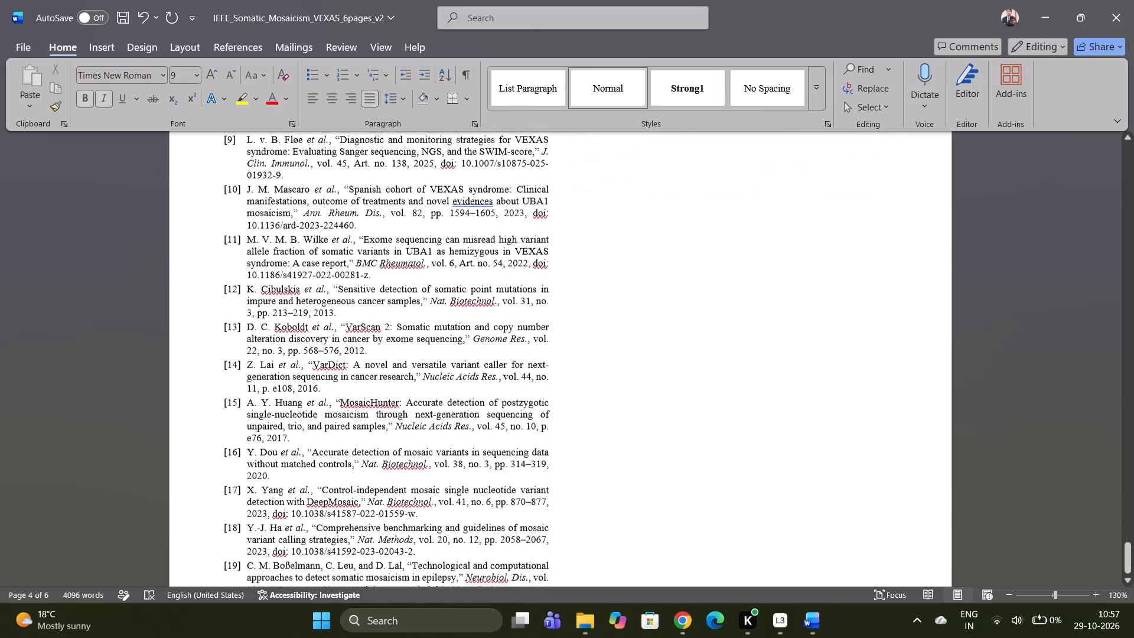
pyautogui.scroll(4, 697, 495)
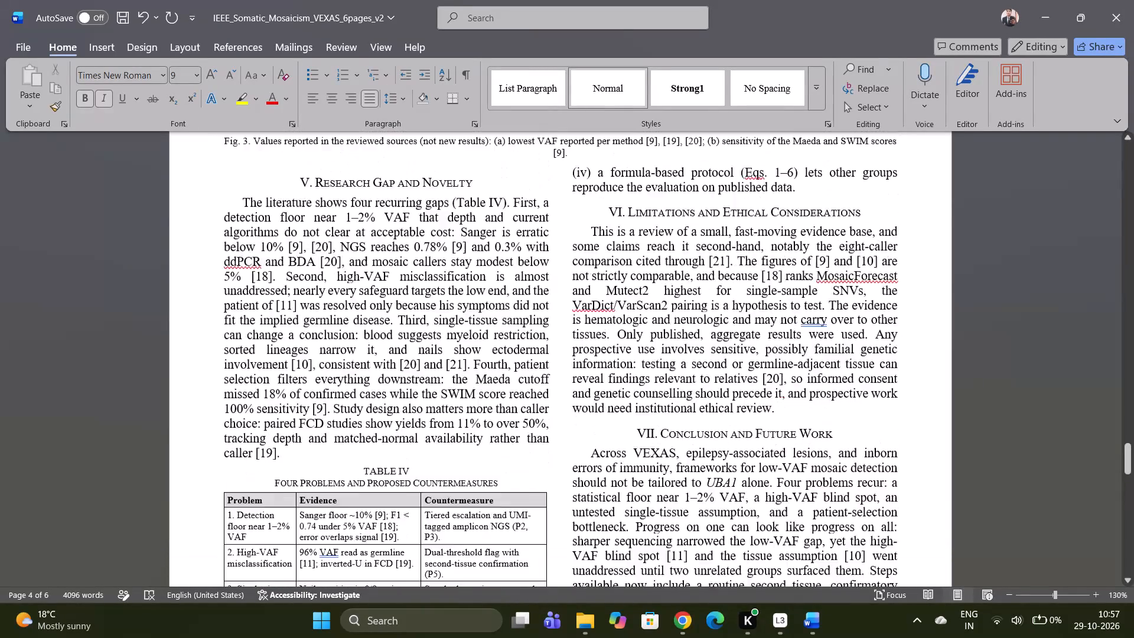
pyautogui.scroll(2, 697, 495)
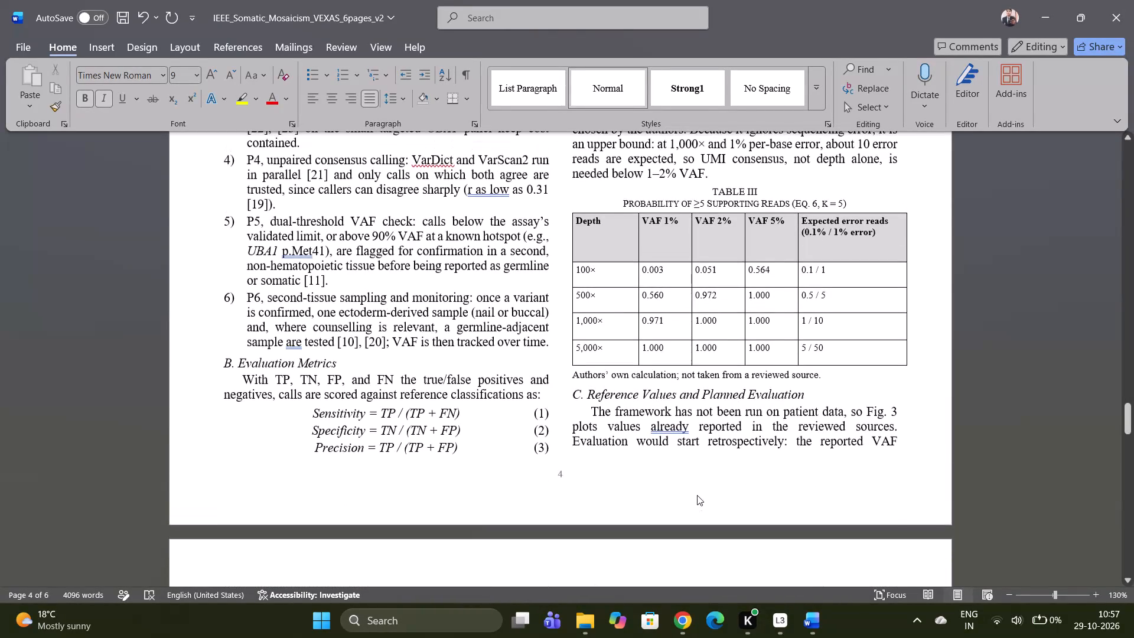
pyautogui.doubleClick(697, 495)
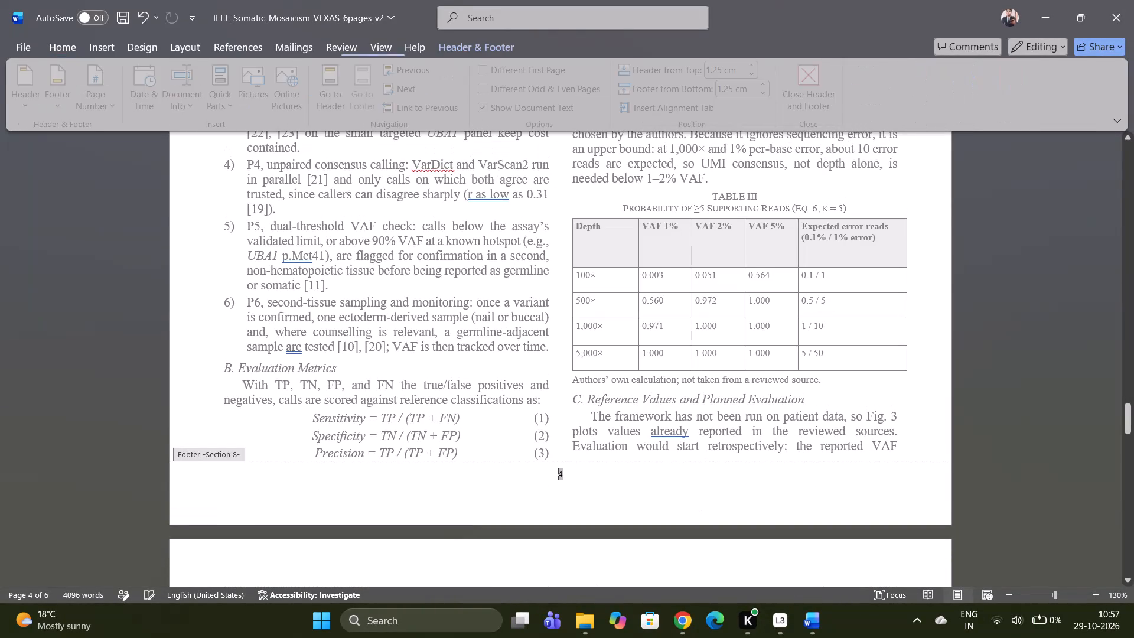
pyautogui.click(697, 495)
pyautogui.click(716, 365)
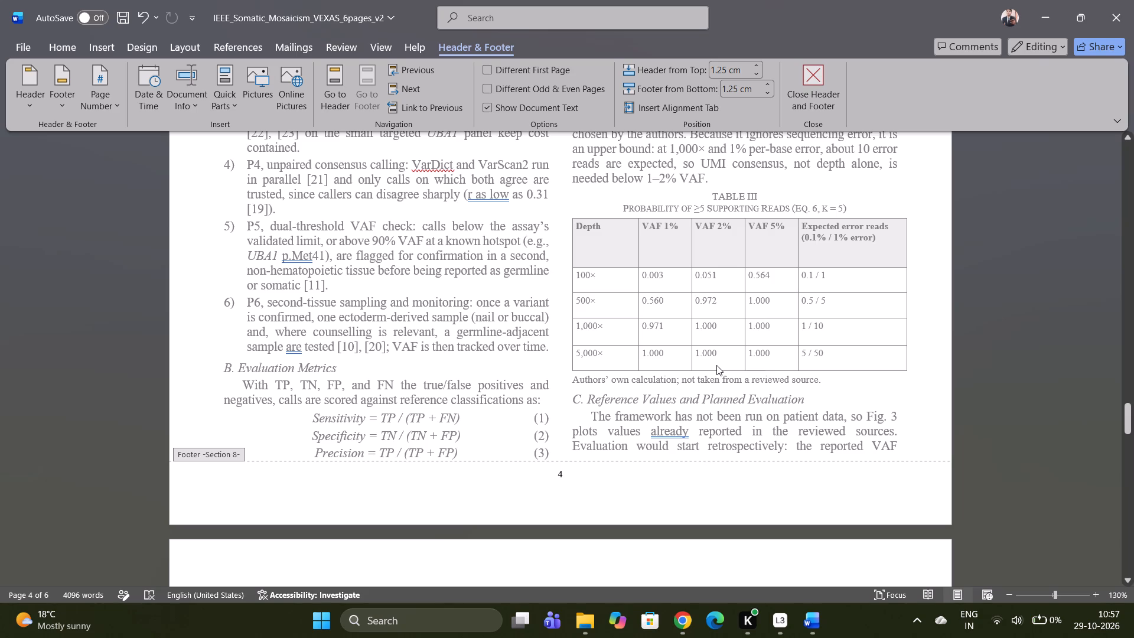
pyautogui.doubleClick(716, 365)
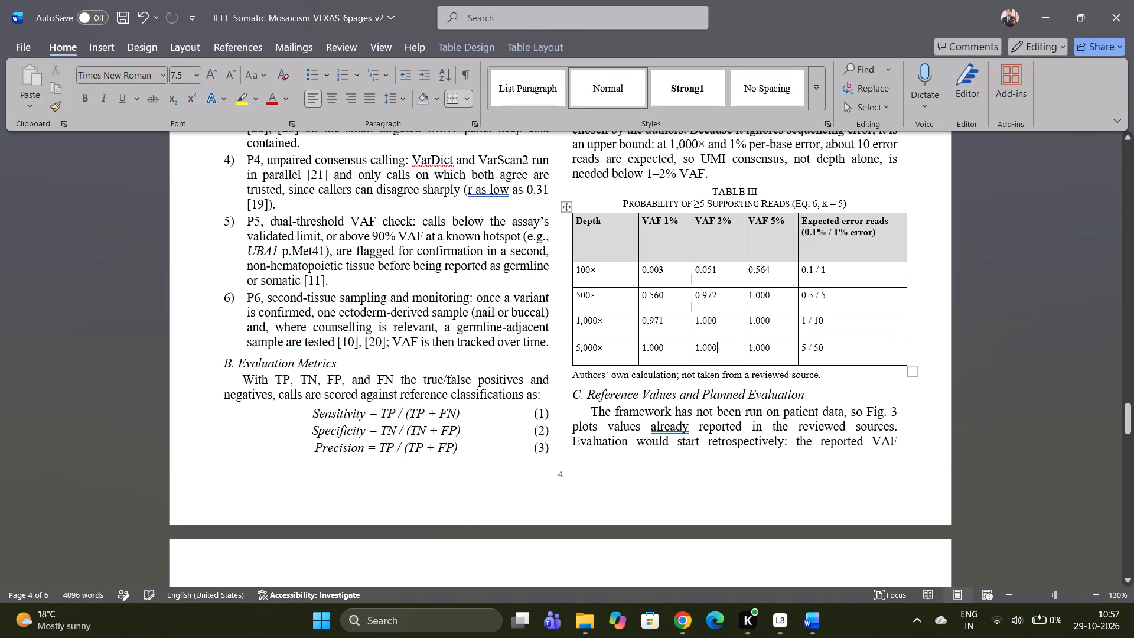
# Examine the pages from Processing Stages back through Figs. 2 and 1, Table II and Table I to the Literature Review text.
pyautogui.click(511, 308)
pyautogui.scroll(2, 511, 308)
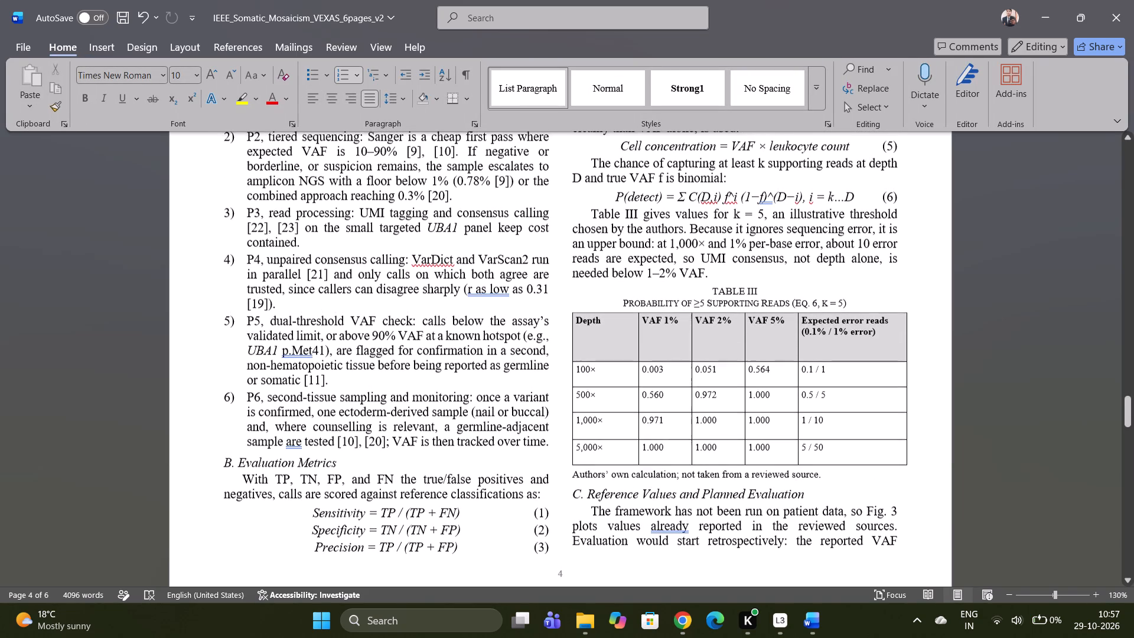
pyautogui.scroll(2, 511, 308)
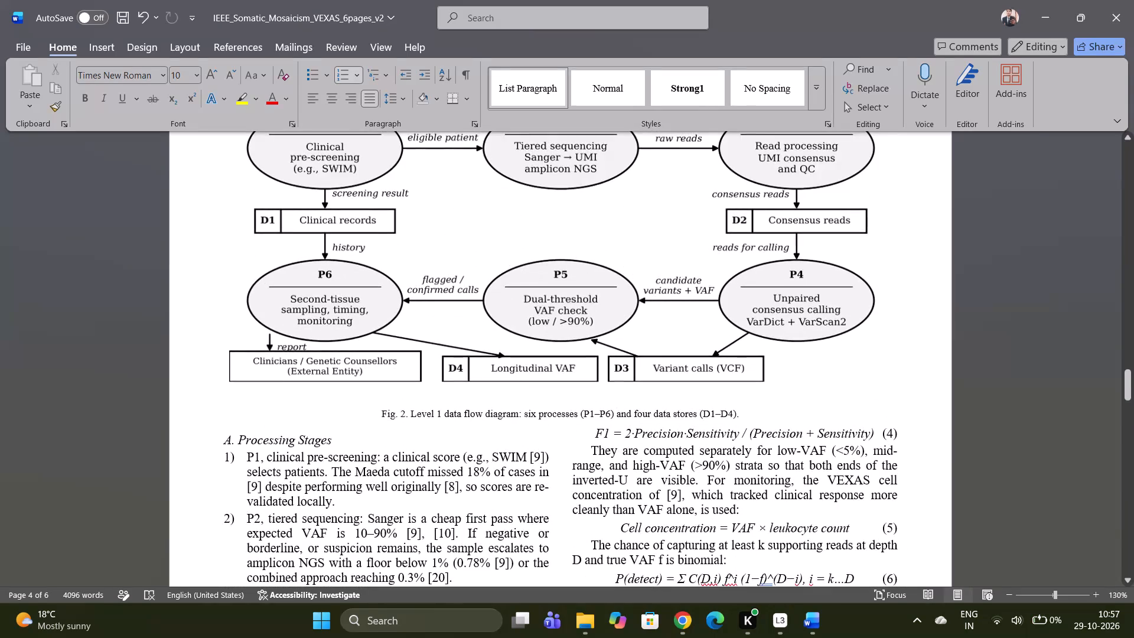
pyautogui.scroll(4, 511, 308)
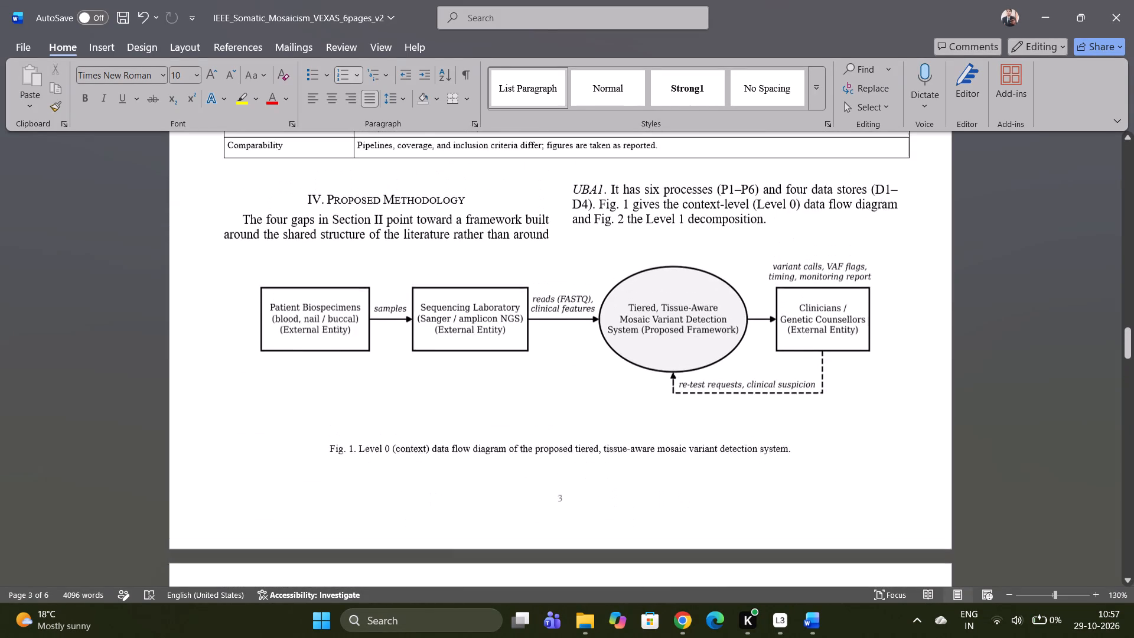
pyautogui.scroll(2, 511, 308)
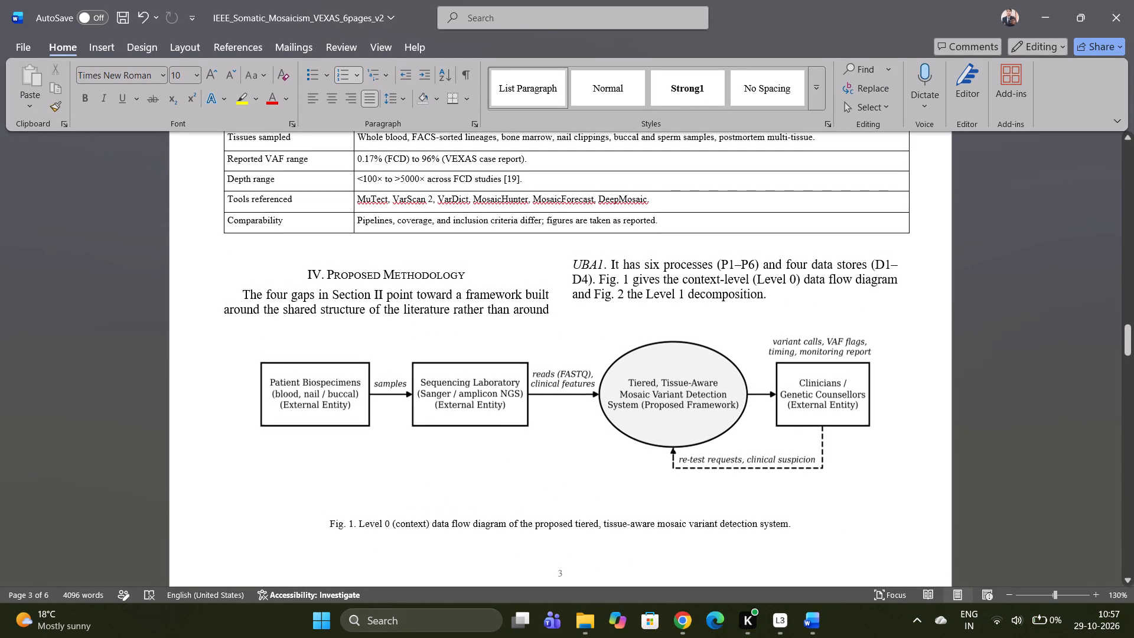
pyautogui.scroll(3, 511, 308)
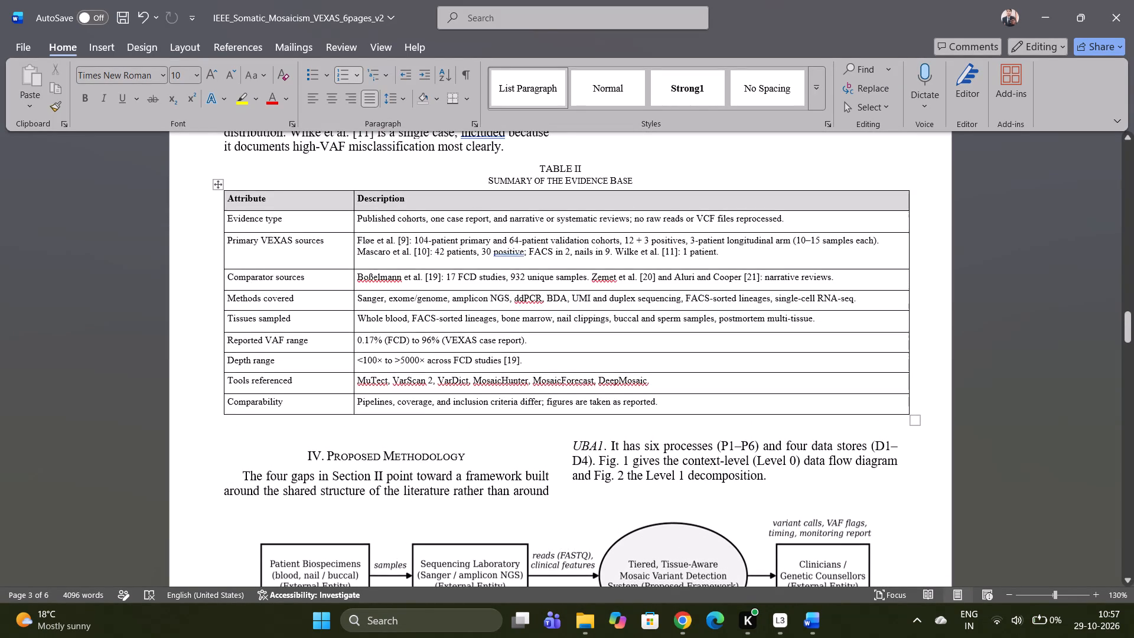
pyautogui.scroll(2, 511, 308)
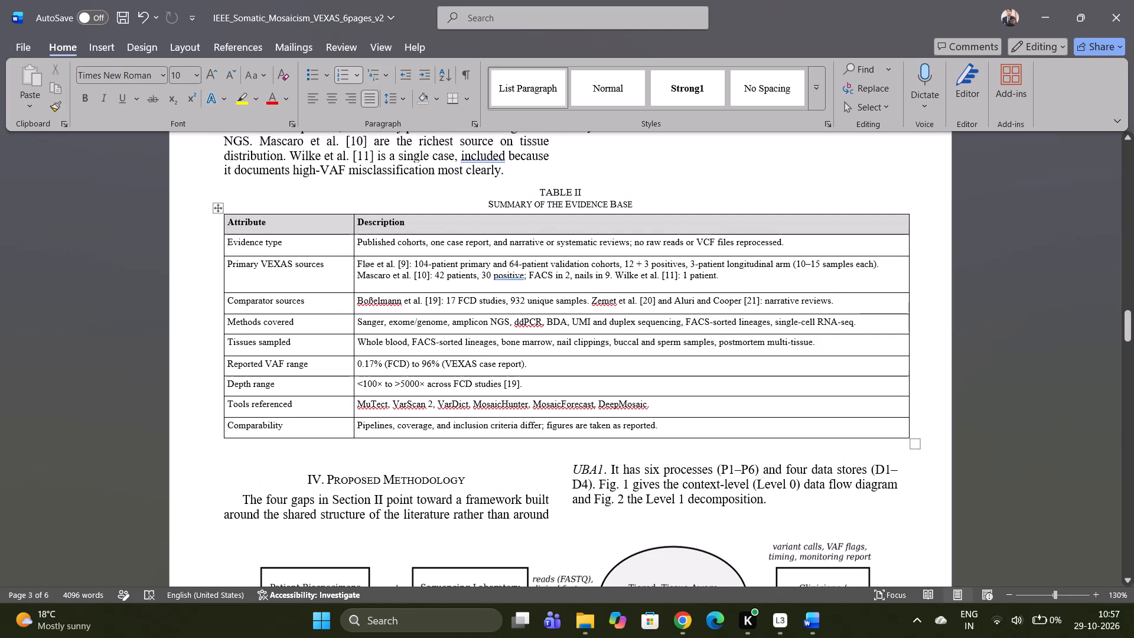
pyautogui.scroll(3, 511, 308)
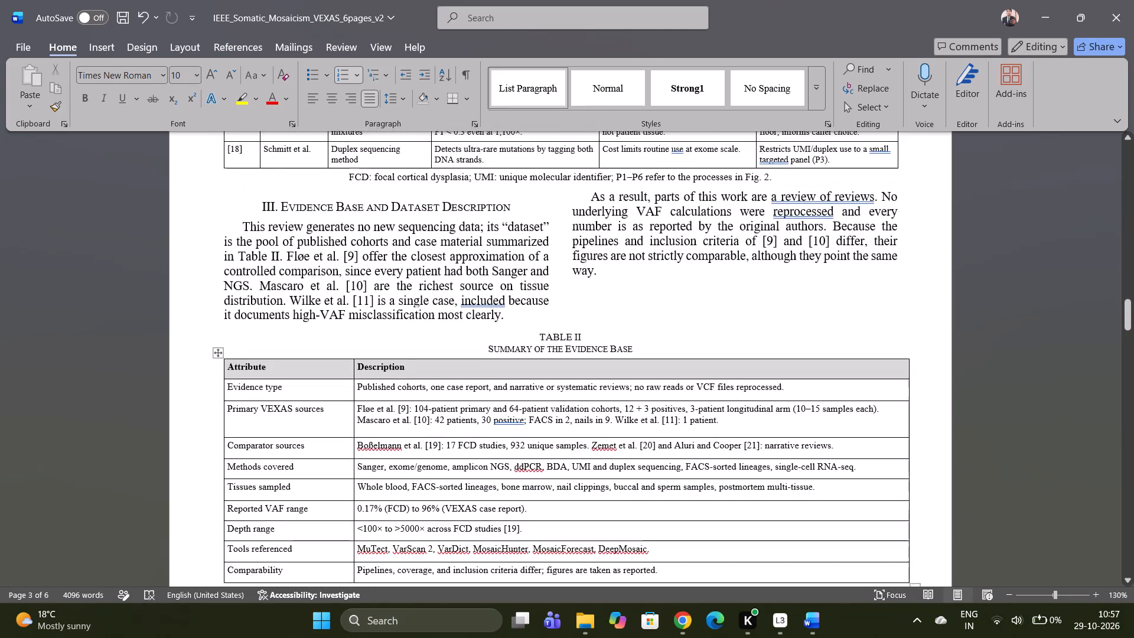
pyautogui.scroll(1, 511, 308)
pyautogui.scroll(-1, 511, 308)
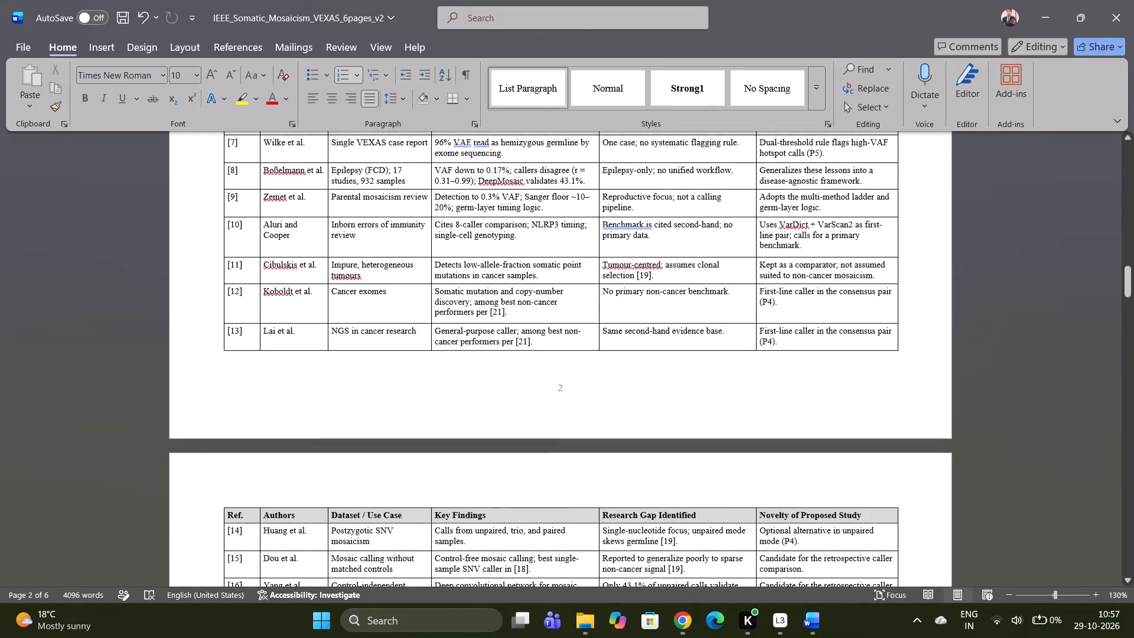
pyautogui.scroll(-3, 511, 308)
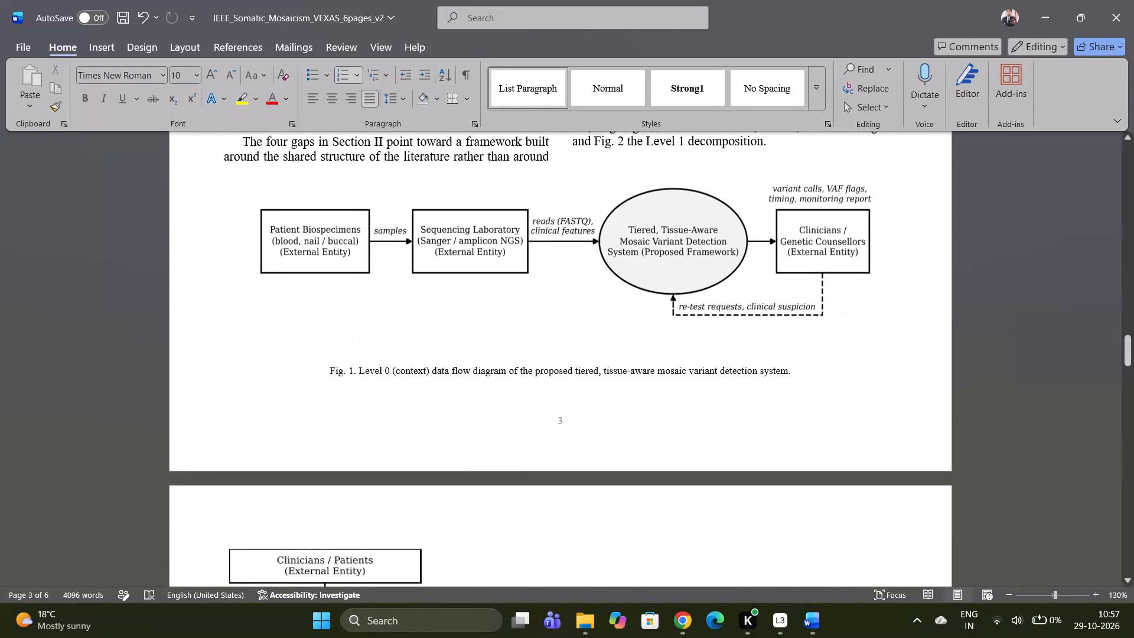
pyautogui.scroll(3, 511, 308)
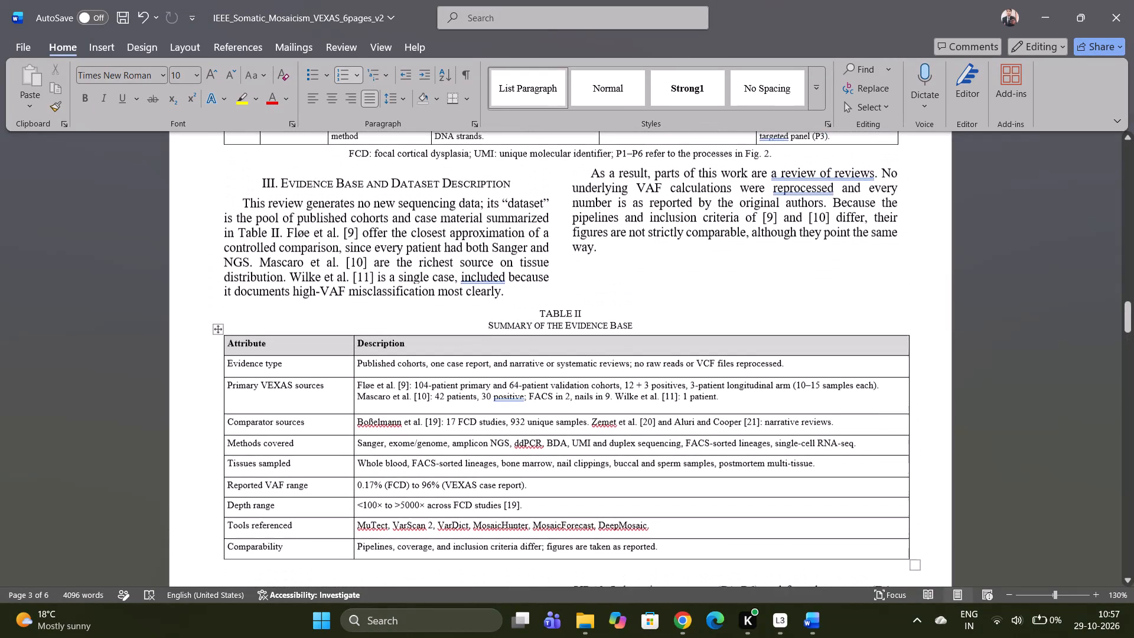
pyautogui.scroll(2, 511, 308)
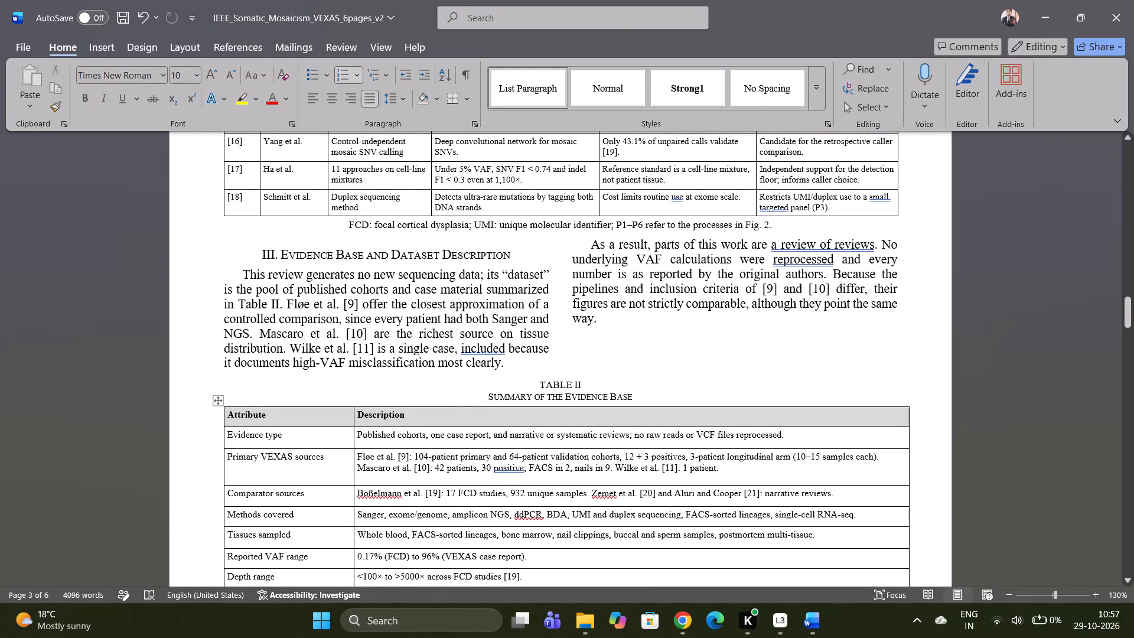
pyautogui.scroll(1, 511, 308)
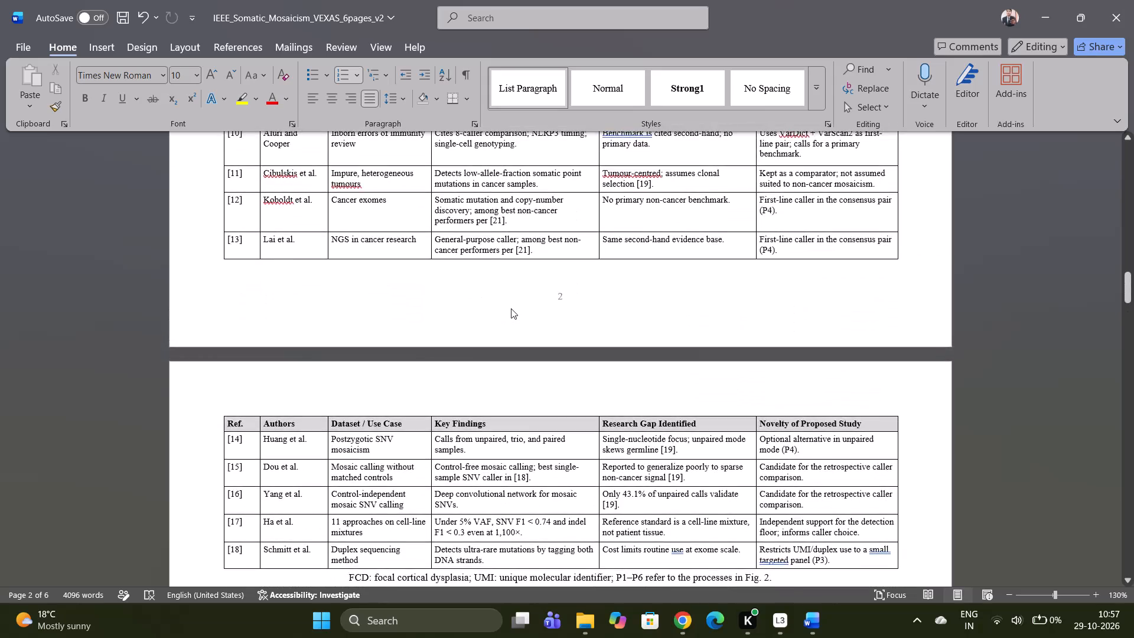
pyautogui.scroll(4, 511, 308)
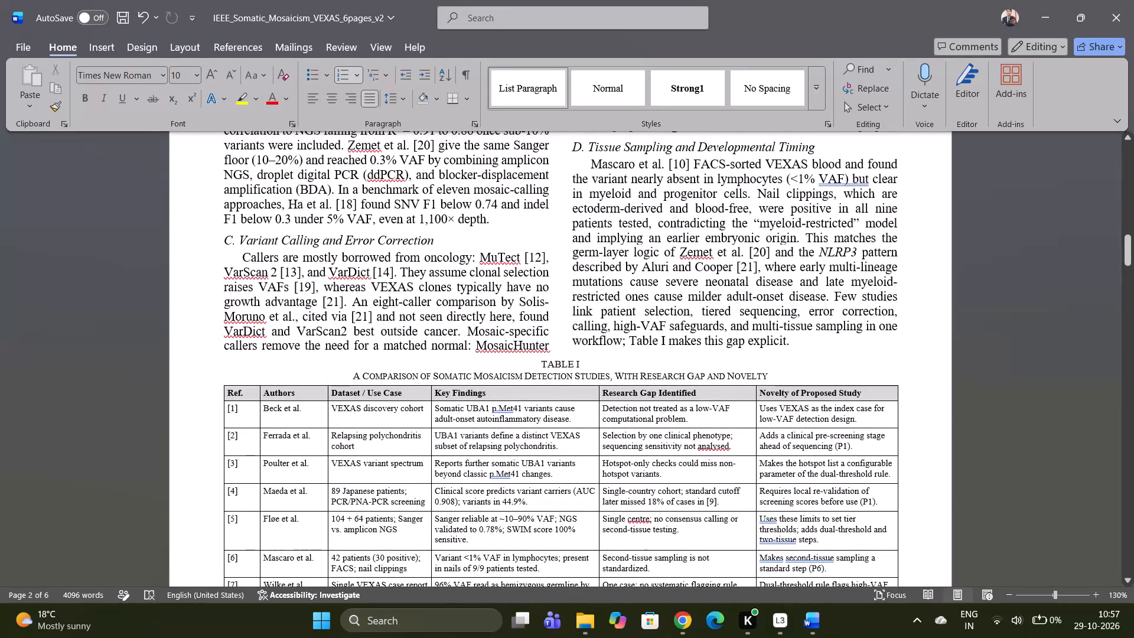
pyautogui.scroll(3, 511, 308)
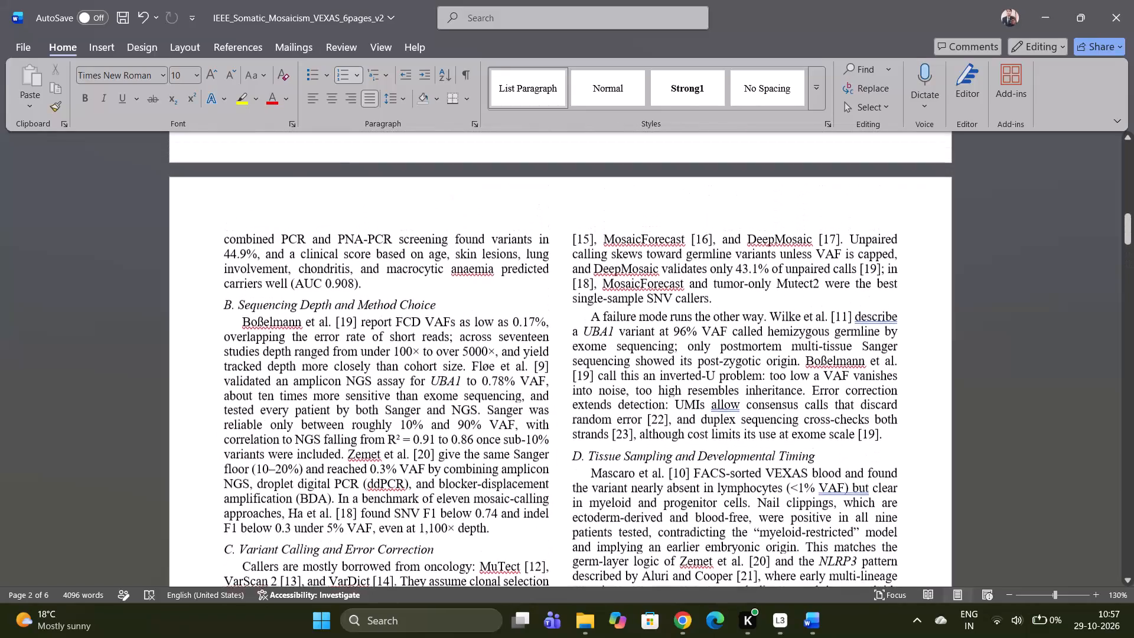
# Check the overall page layout at 100% zoom, from the abstract and introduction through Table I to the reference list.
pyautogui.click(511, 308)
pyautogui.scroll(1, 511, 308)
pyautogui.keyDown('ctrl'); pyautogui.scroll(-2, 390, 344); pyautogui.keyUp('ctrl')
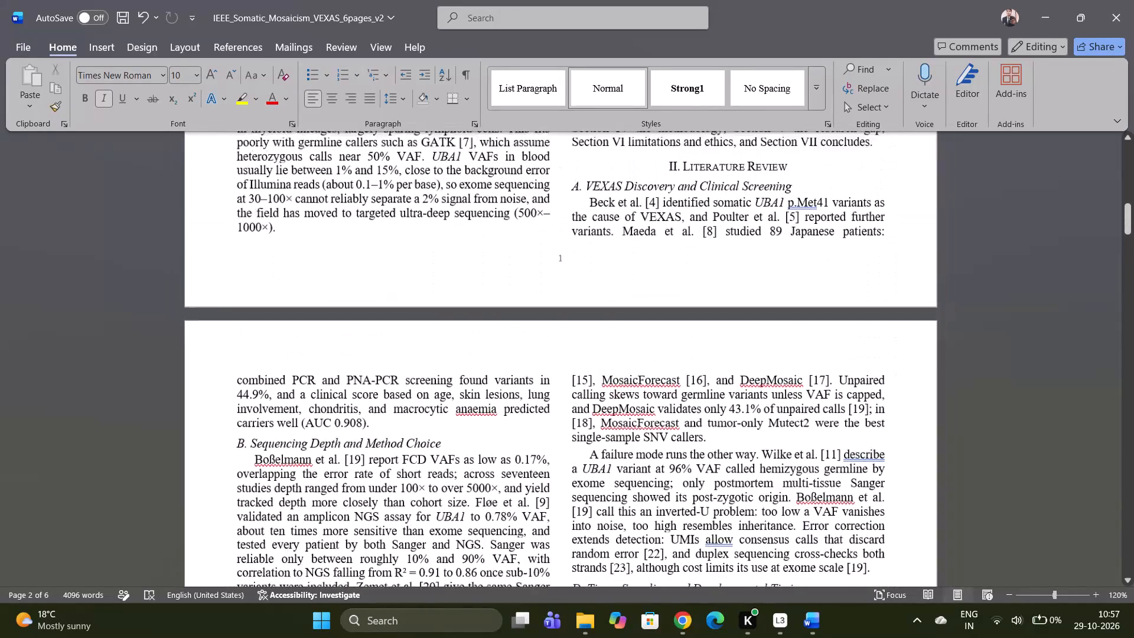
pyautogui.keyDown('ctrl'); pyautogui.scroll(-1, 390, 344); pyautogui.keyUp('ctrl')
pyautogui.scroll(2, 390, 344)
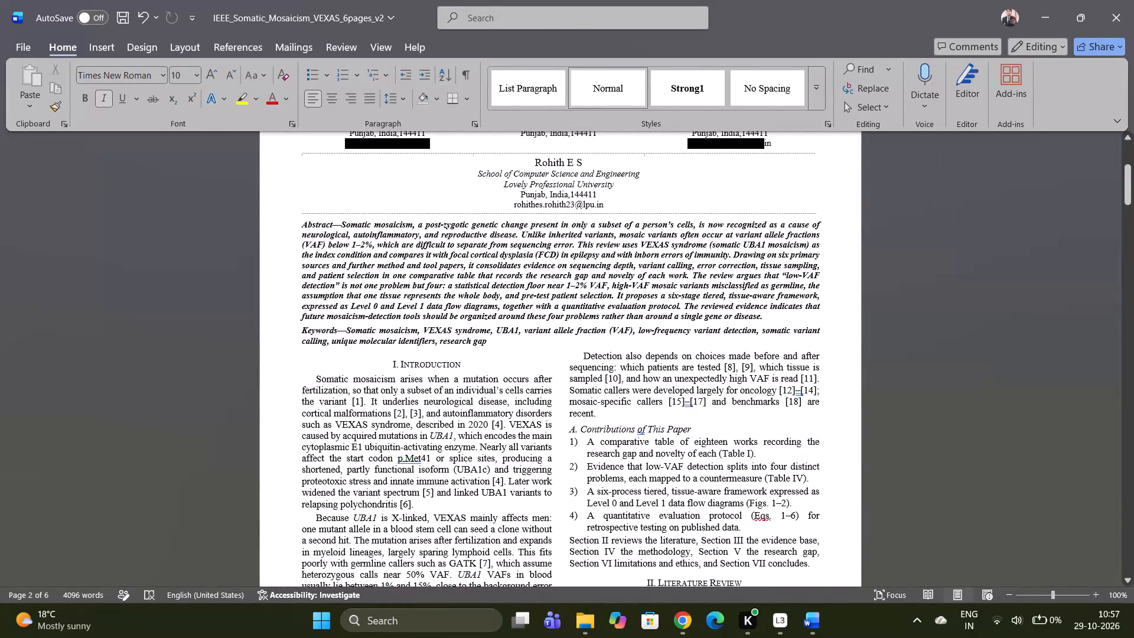
pyautogui.click(408, 280)
pyautogui.click(401, 427)
pyautogui.click(485, 430)
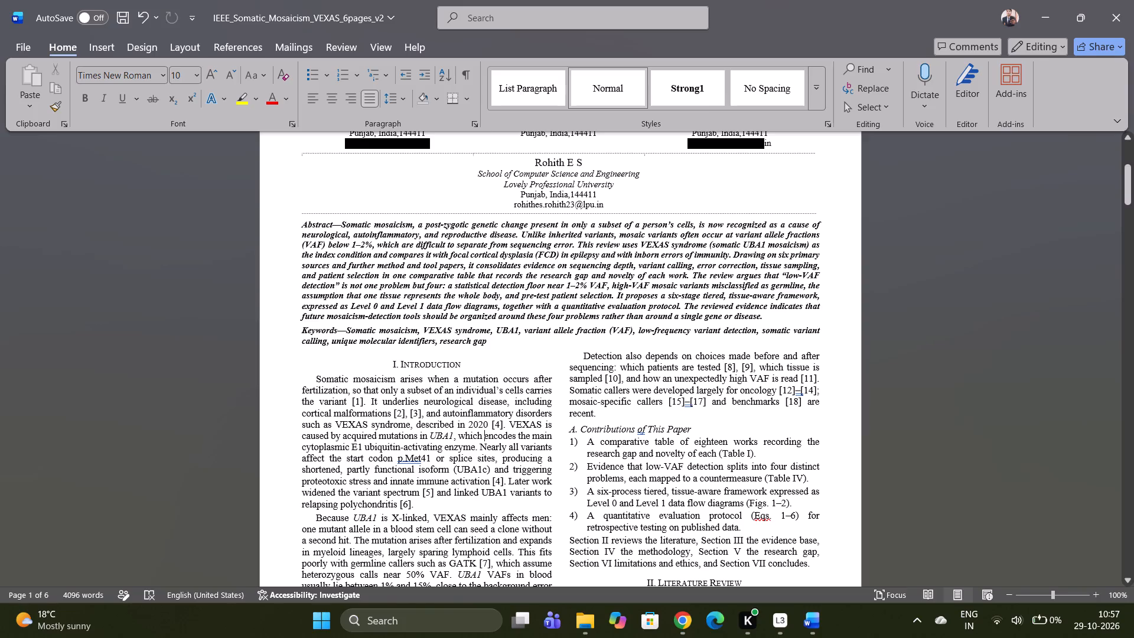
pyautogui.scroll(-7, 536, 396)
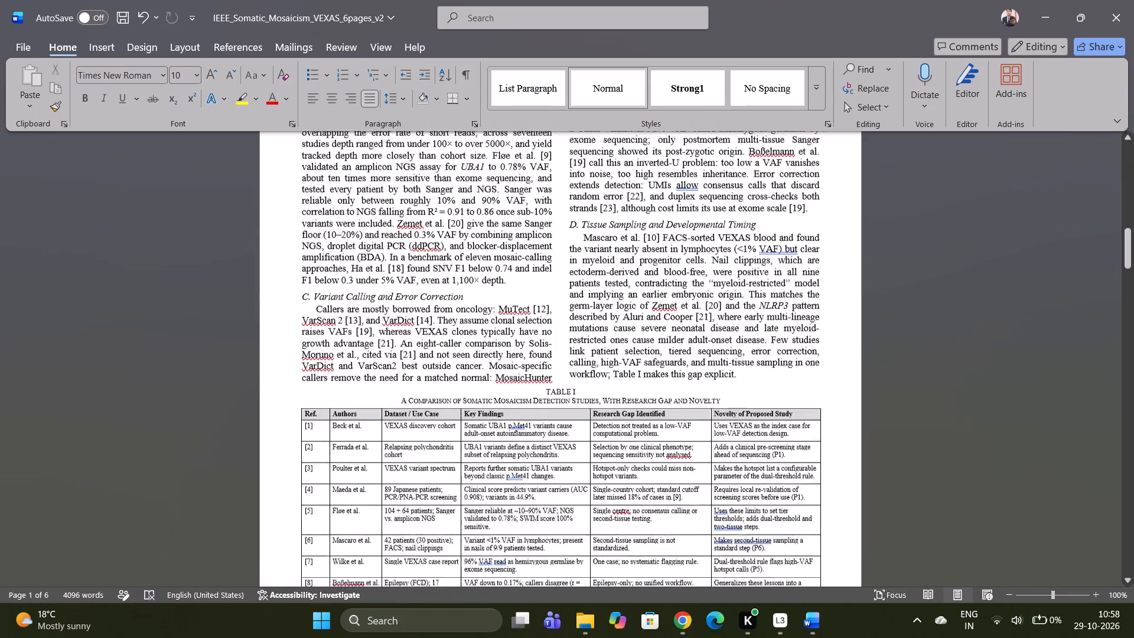
pyautogui.scroll(-10, 536, 396)
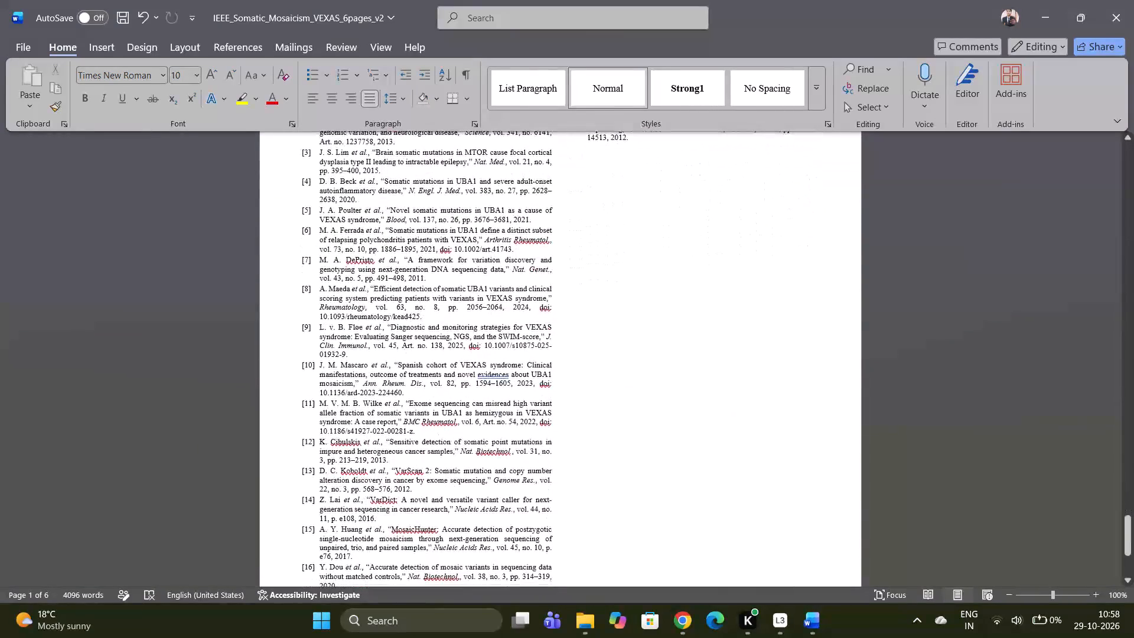
pyautogui.scroll(1, 536, 396)
pyautogui.scroll(-1, 536, 396)
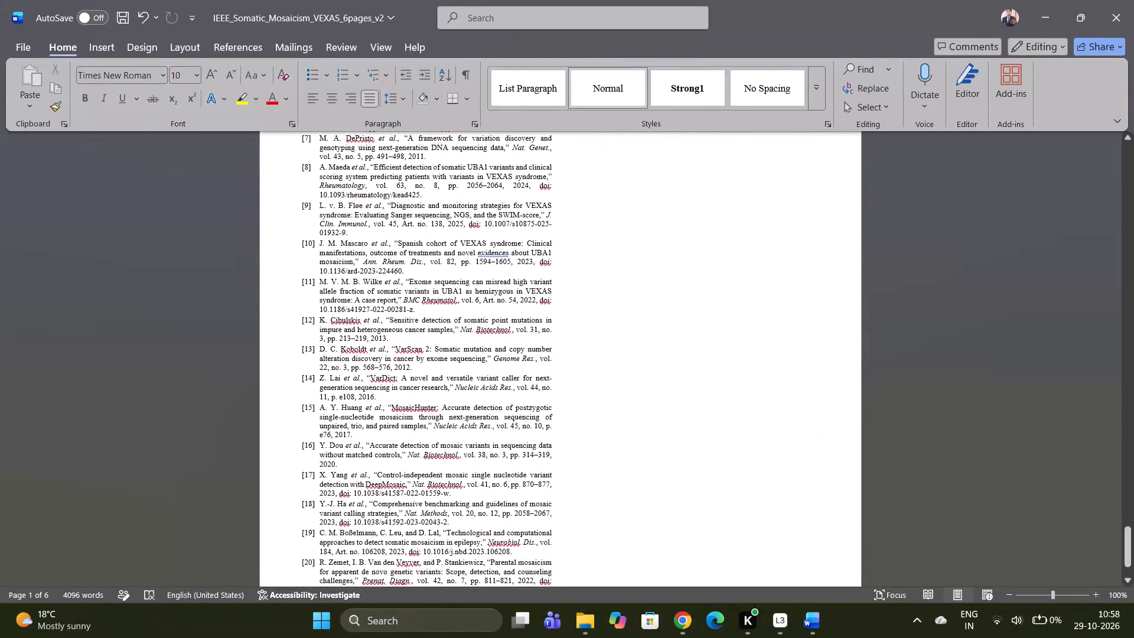
# Review the reference list and acknowledgement on the last page, along with Table IV and the conclusion on the page before.
pyautogui.scroll(-2, 536, 396)
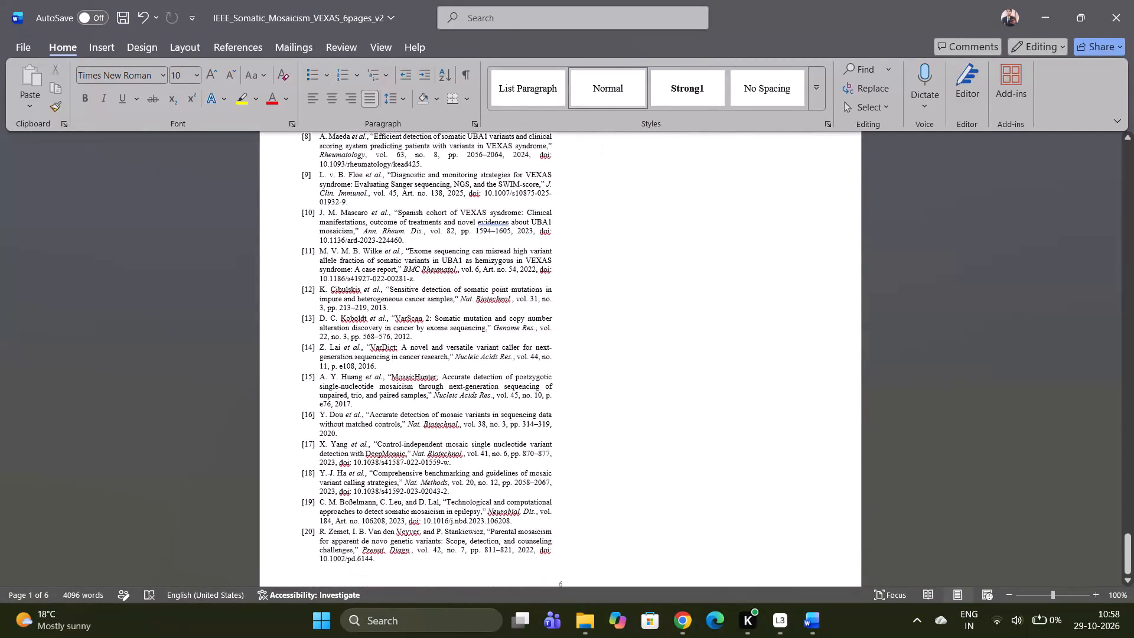
pyautogui.scroll(2, 536, 396)
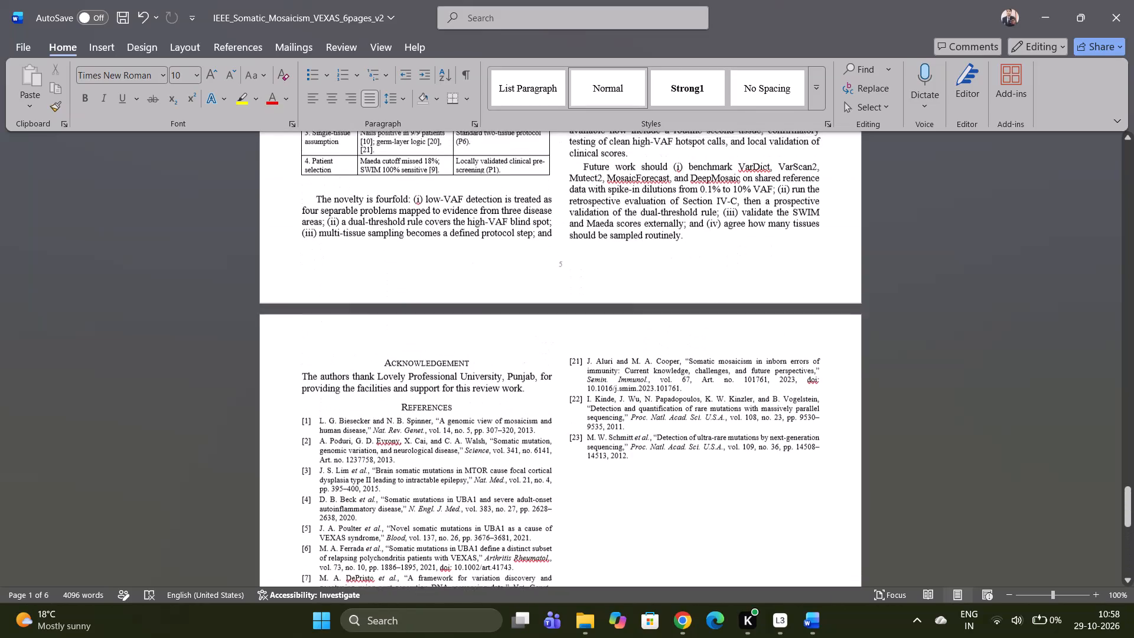
pyautogui.scroll(1, 536, 396)
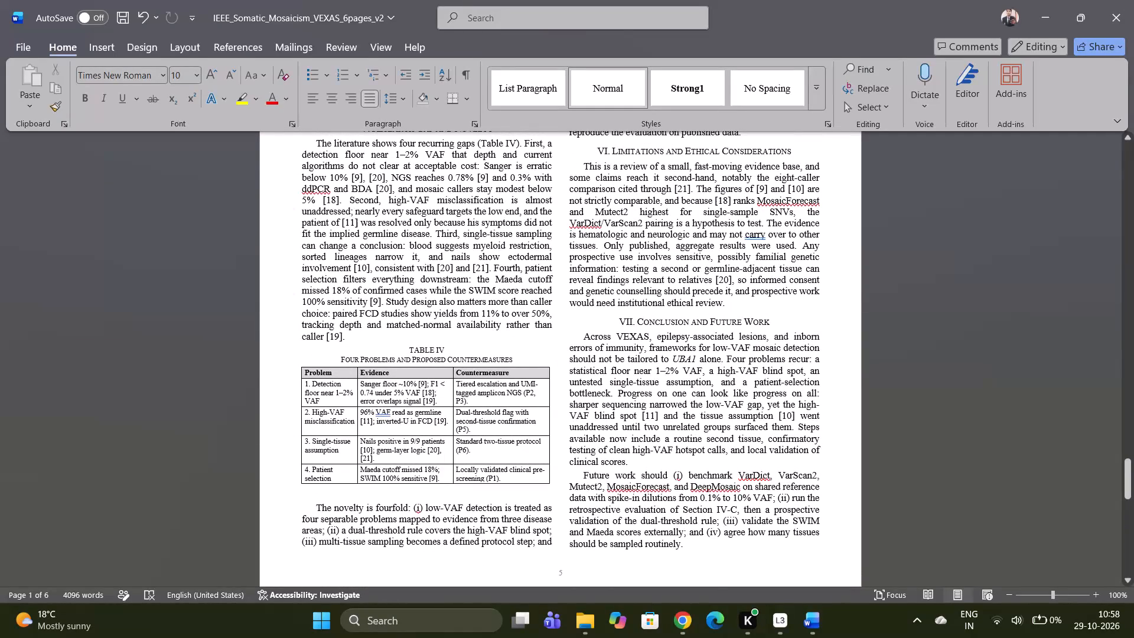
pyautogui.scroll(-1, 536, 396)
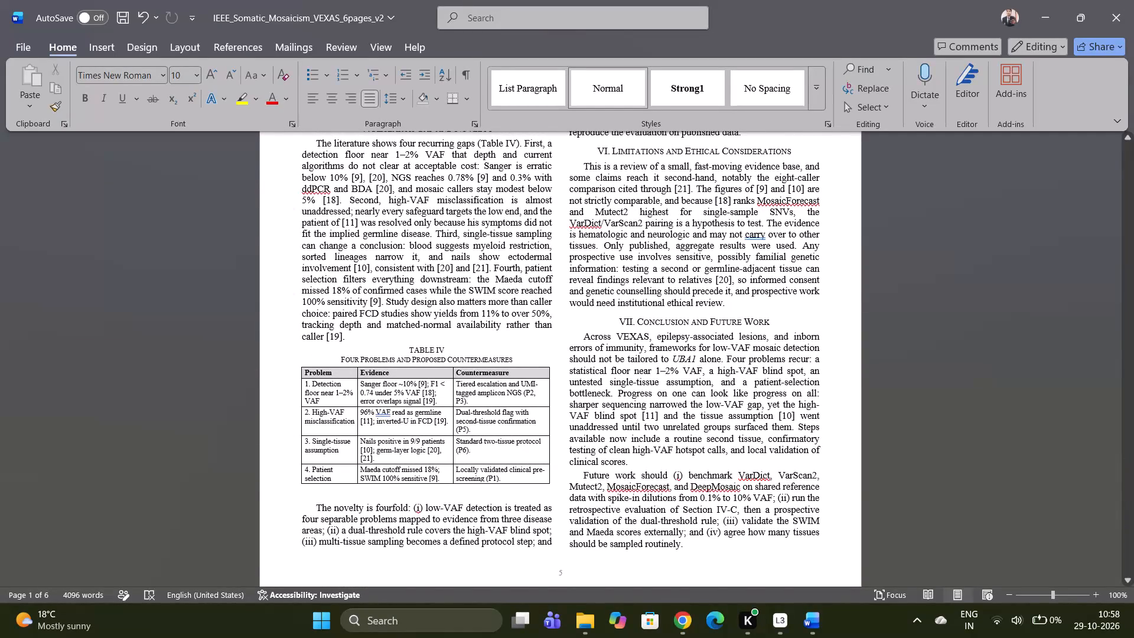
pyautogui.scroll(-5, 536, 396)
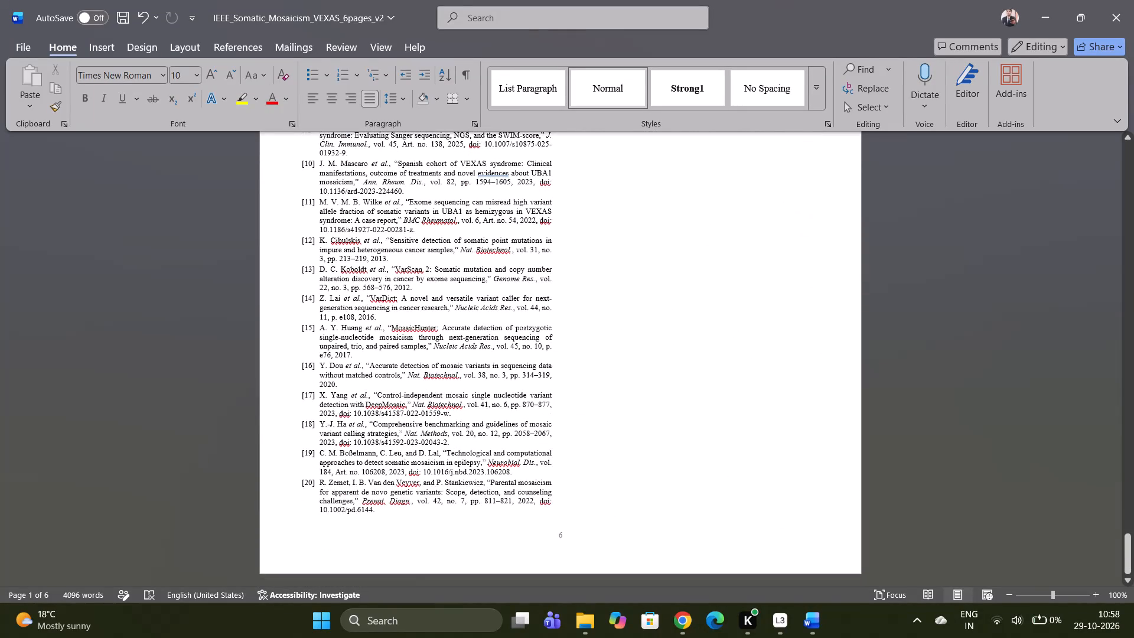
pyautogui.scroll(-2, 536, 396)
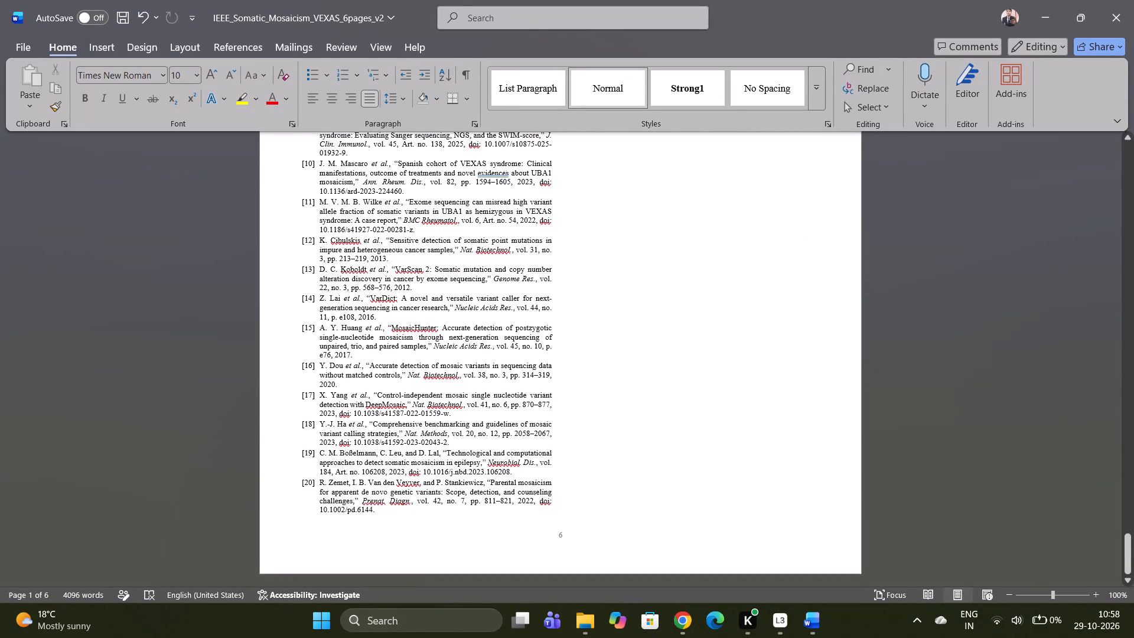
pyautogui.click(452, 207)
pyautogui.click(484, 213)
pyautogui.click(471, 260)
pyautogui.scroll(2, 500, 305)
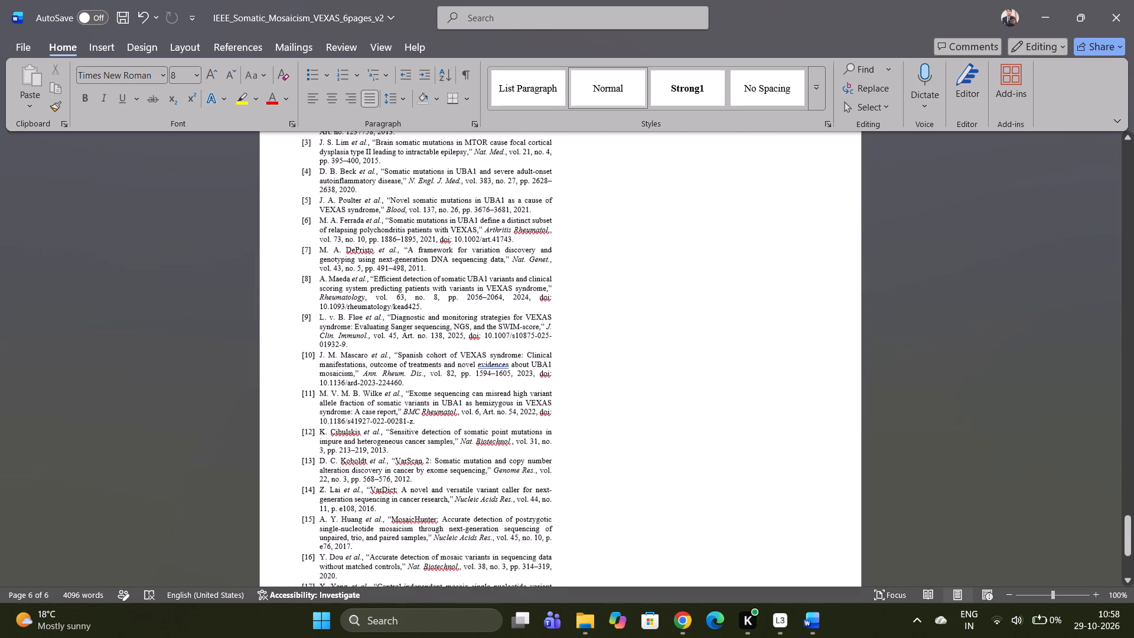
pyautogui.scroll(1, 447, 194)
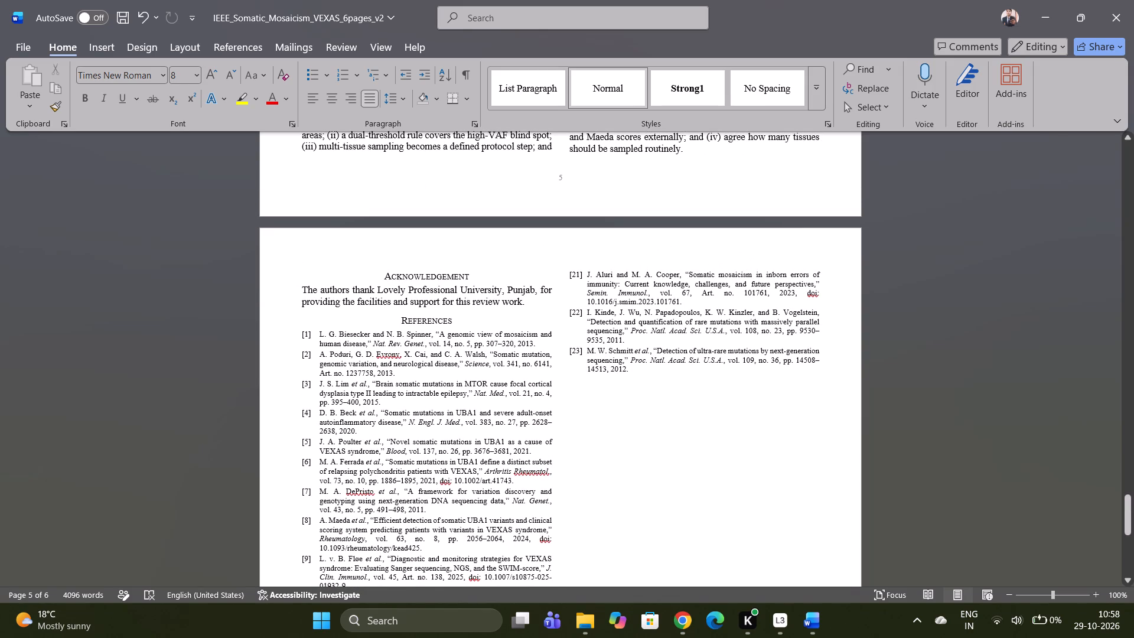
pyautogui.click(421, 145)
pyautogui.click(431, 363)
# Check the layout from the references back through Table III to the title and author block, and down again to the reference list.
pyautogui.scroll(8, 431, 363)
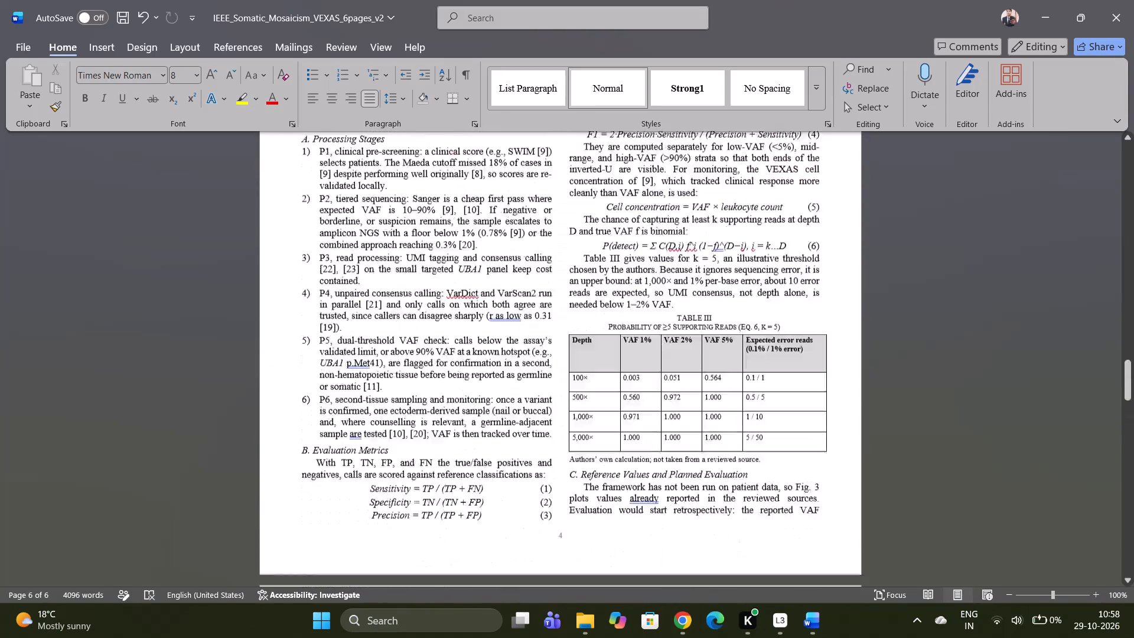
pyautogui.scroll(12, 431, 363)
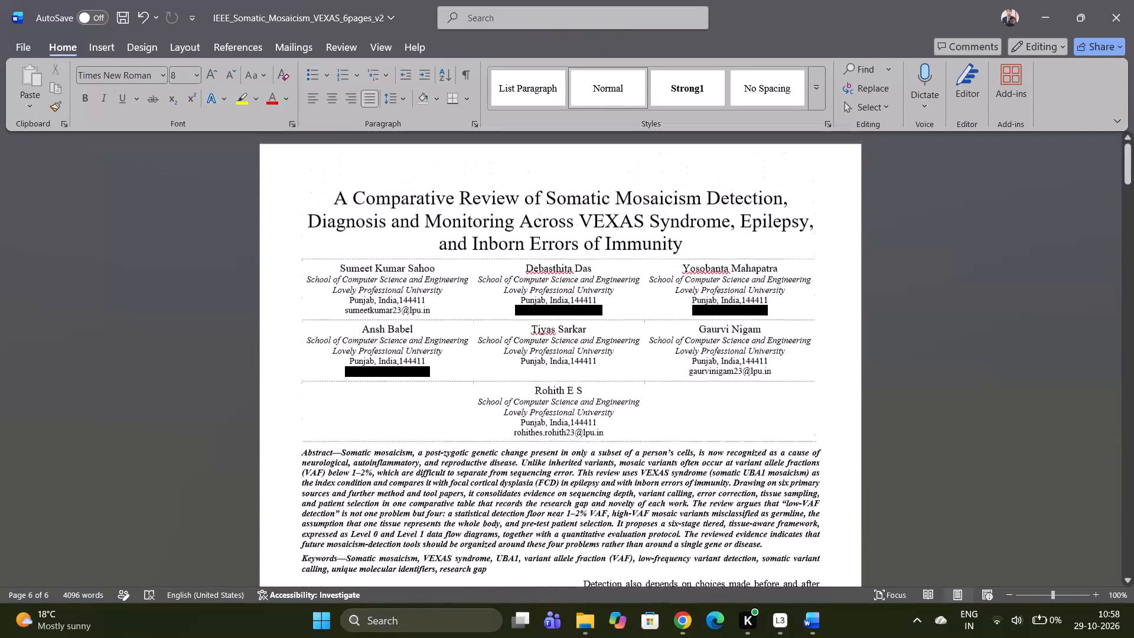
pyautogui.scroll(-4, 431, 363)
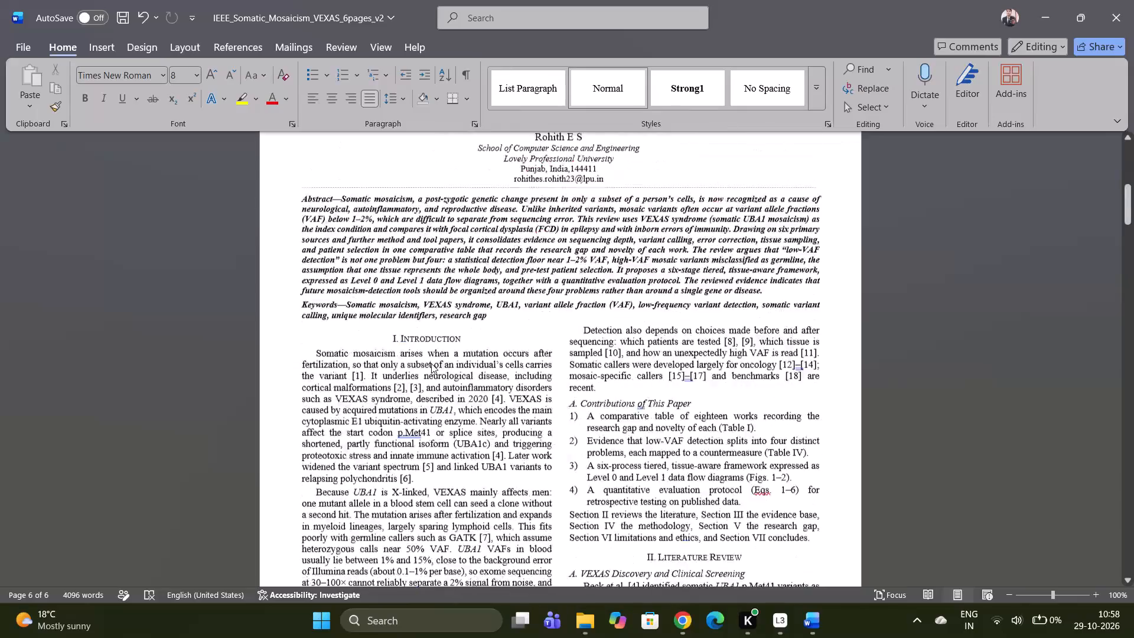
pyautogui.scroll(-8, 431, 363)
pyautogui.scroll(-20, 431, 363)
pyautogui.scroll(1, 431, 363)
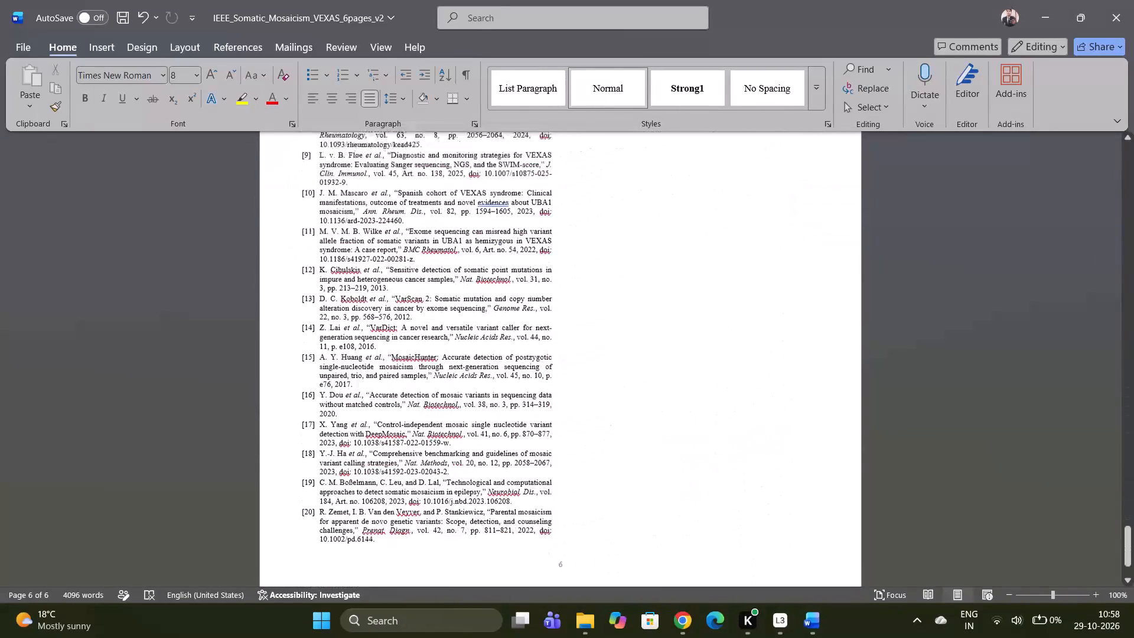
# Examine the pages from the reference list back through Table IV and Figs. 3, 2 and 1 to the title and author block.
pyautogui.scroll(3, 431, 363)
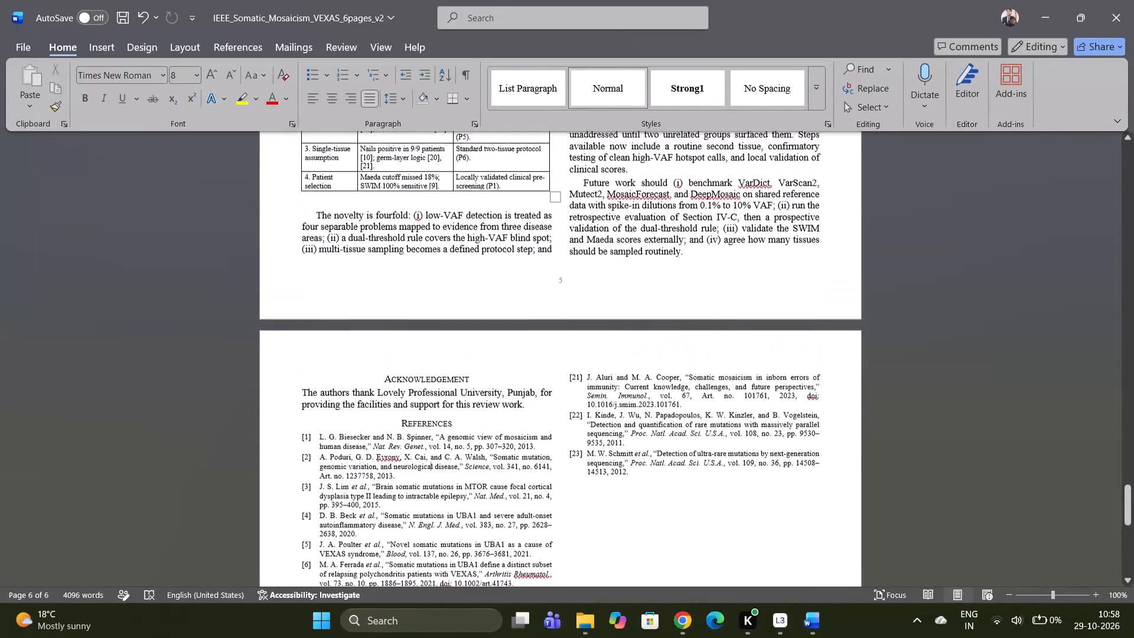
pyautogui.scroll(3, 431, 363)
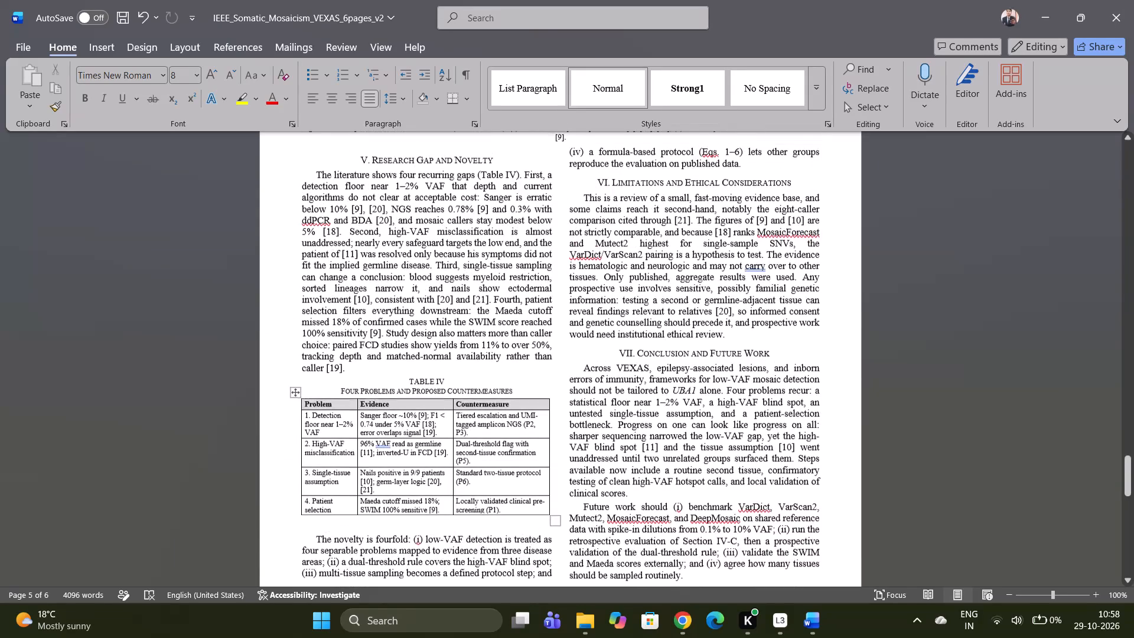
pyautogui.scroll(1, 431, 363)
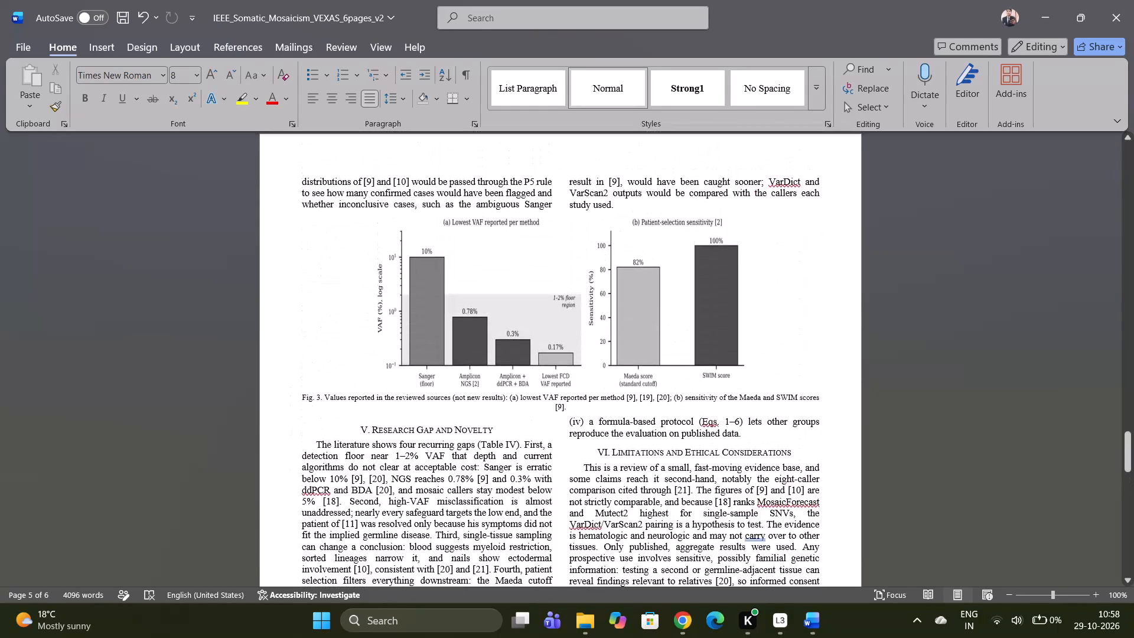
pyautogui.scroll(4, 431, 363)
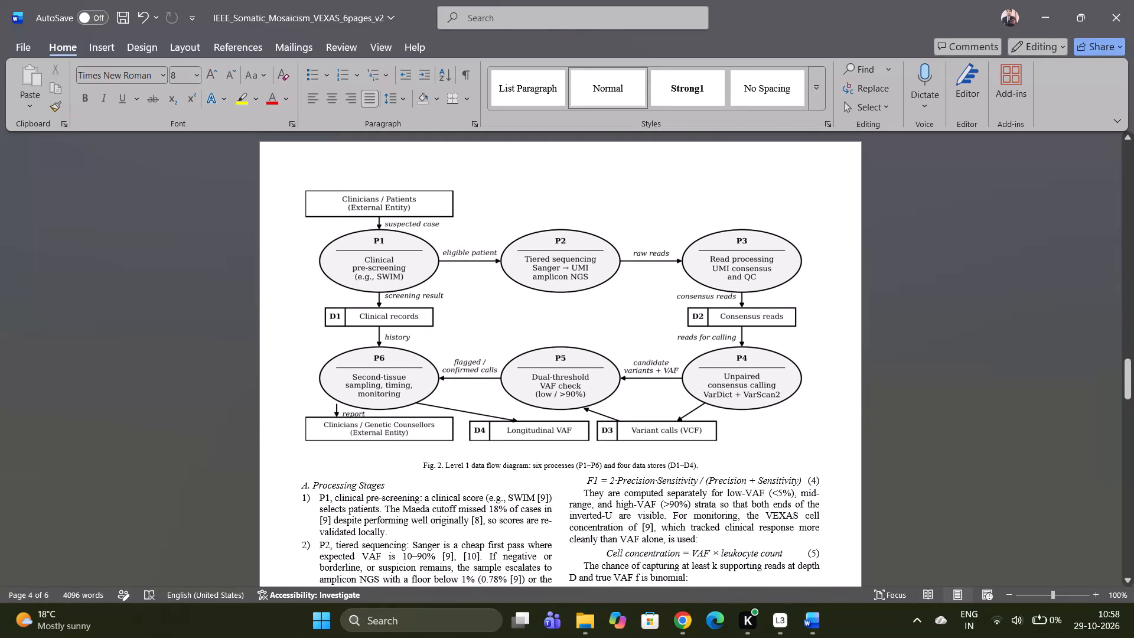
pyautogui.scroll(1, 431, 363)
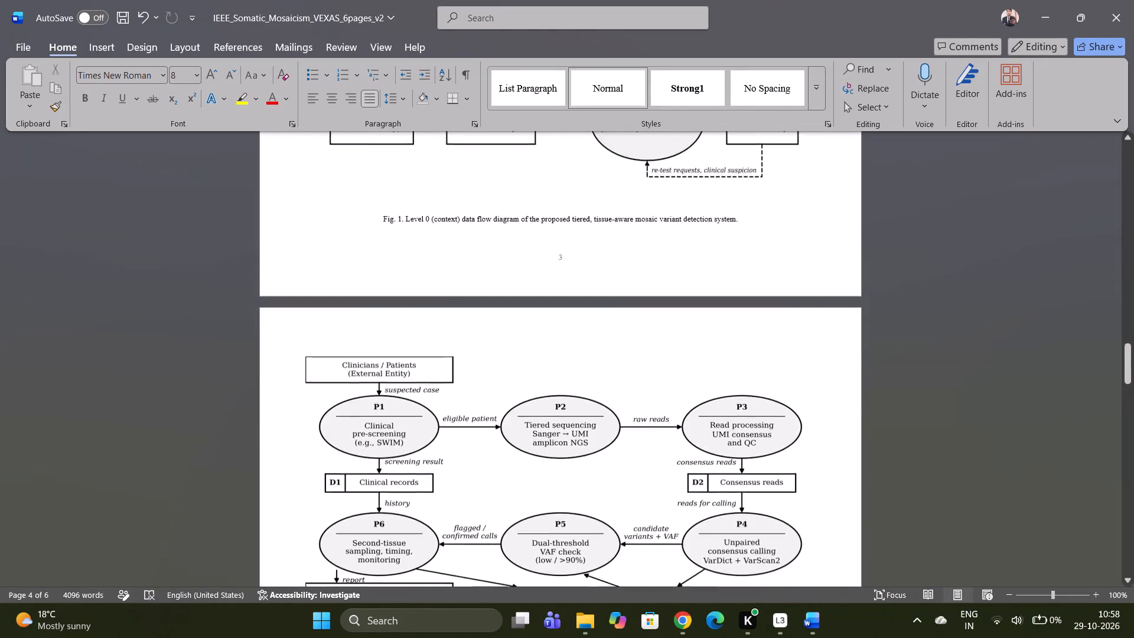
pyautogui.scroll(8, 431, 363)
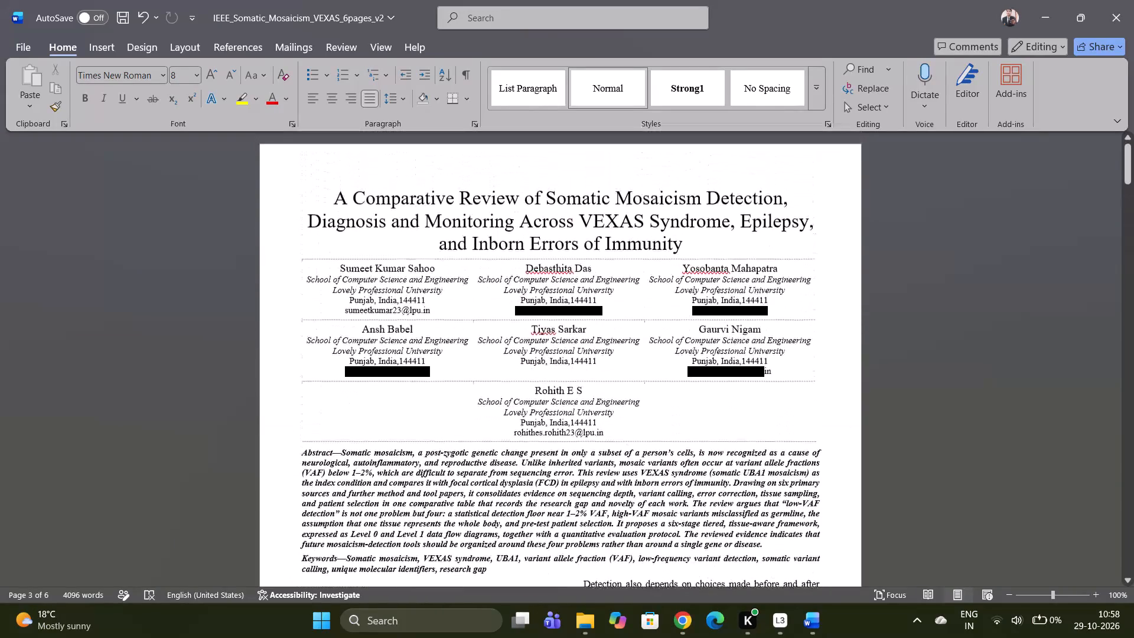
# Save the paper under its current file name.
pyautogui.hotkey('ctrl', 's')
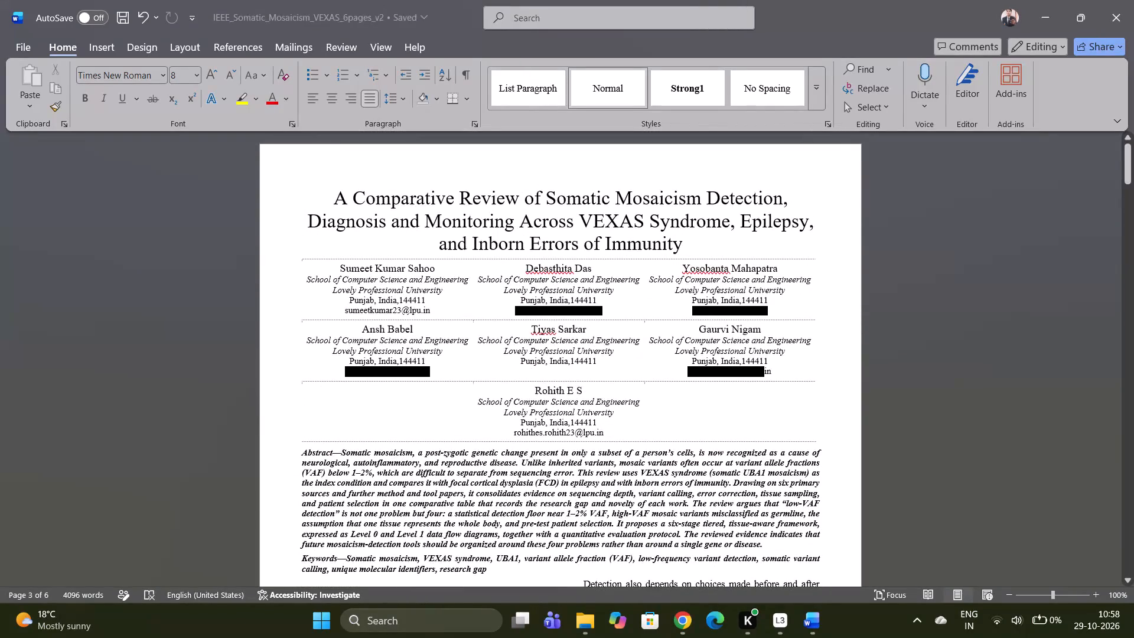
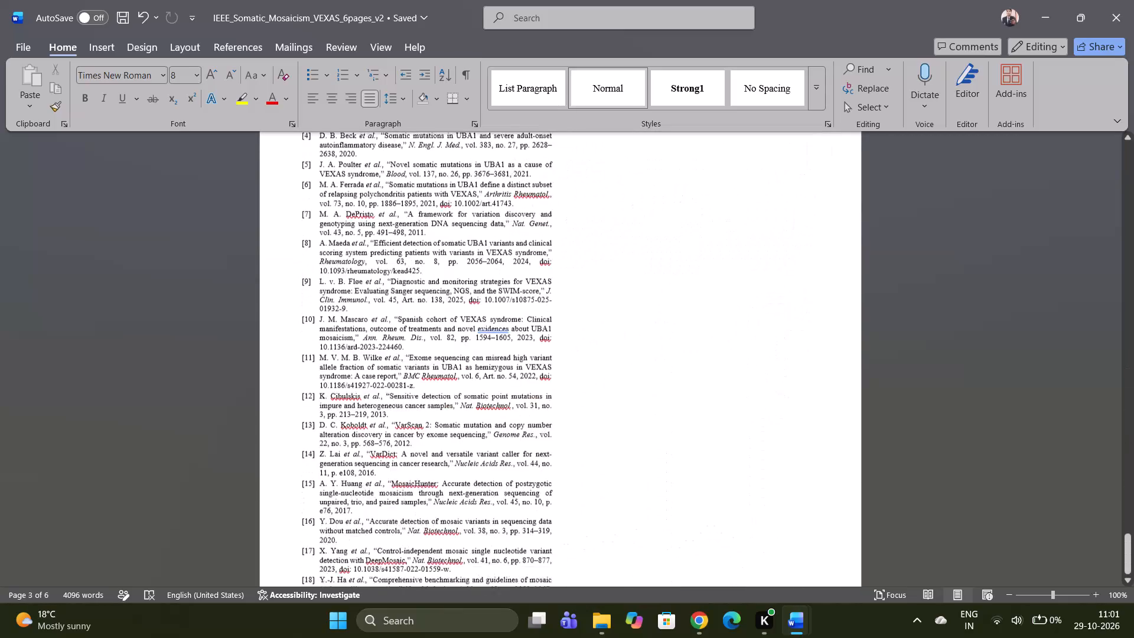
# Compare the conclusion, acknowledgement and references at the end of the six-page paper with those in the eight-page version, IEEE_Somatic_Mosaicism_VEXAS_v2.
pyautogui.scroll(-3, 781, 455)
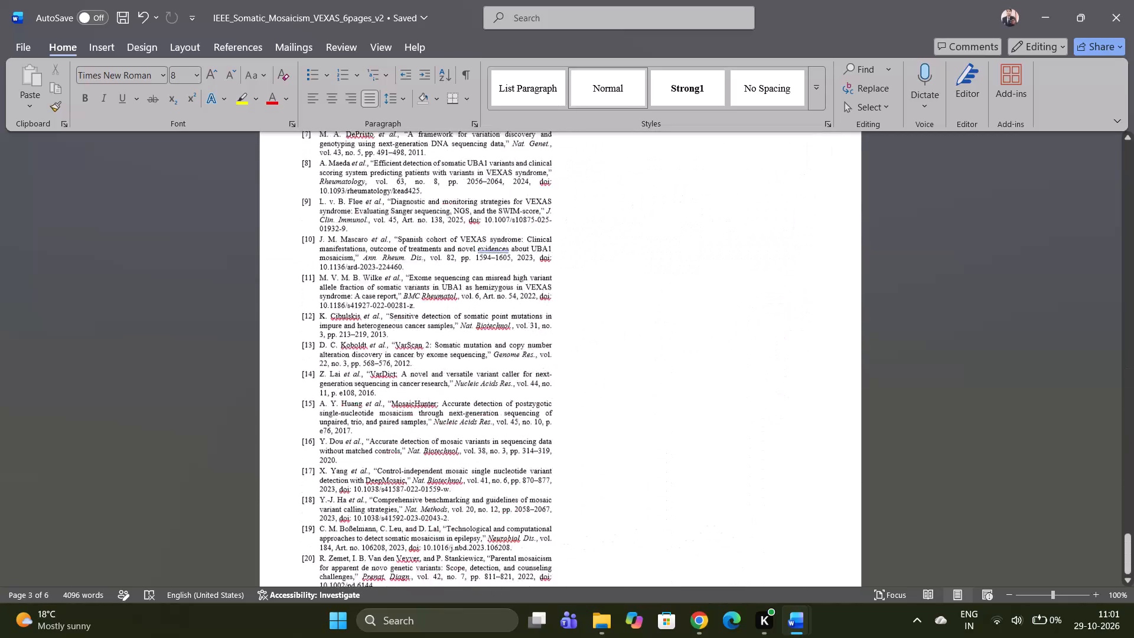
pyautogui.scroll(-2, 781, 455)
pyautogui.scroll(2, 781, 455)
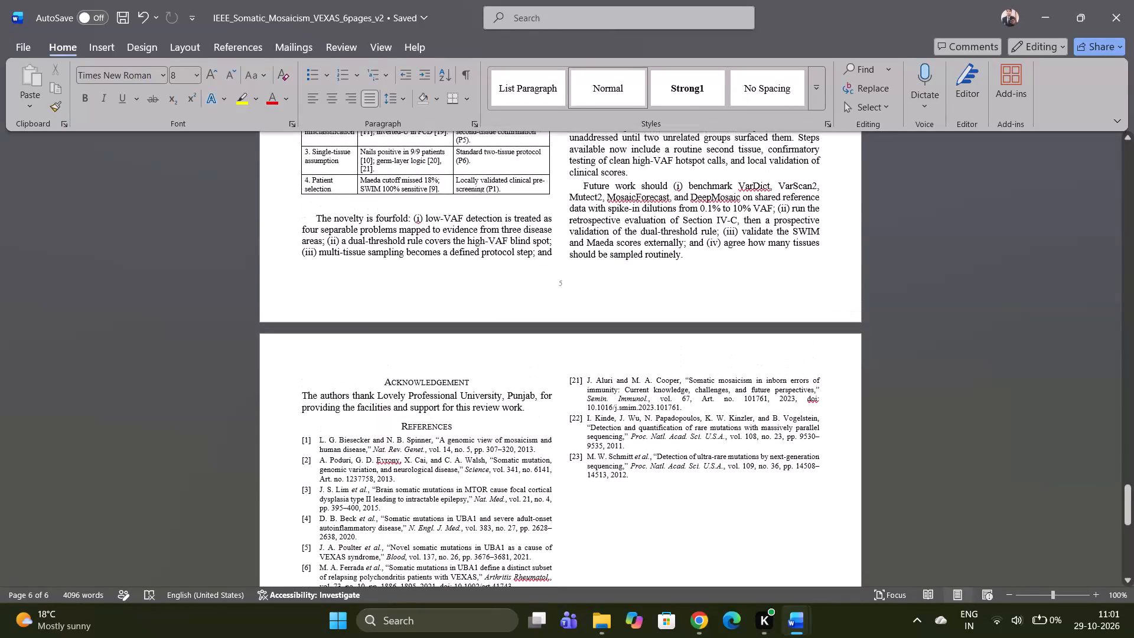
pyautogui.scroll(1, 781, 455)
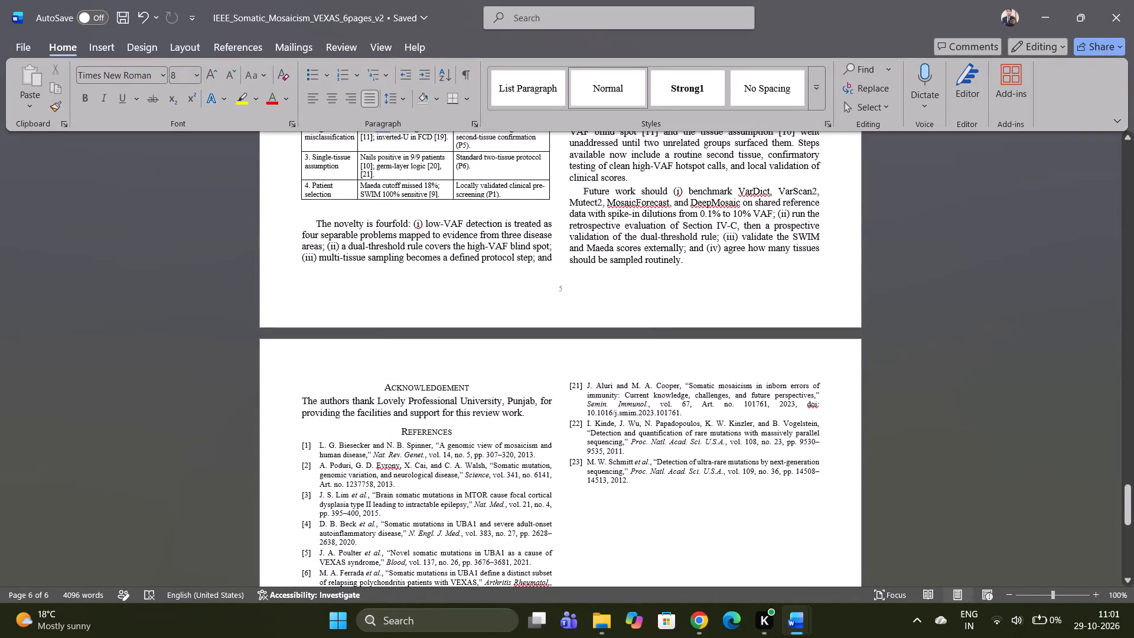
pyautogui.scroll(1, 781, 455)
pyautogui.scroll(-2, 781, 455)
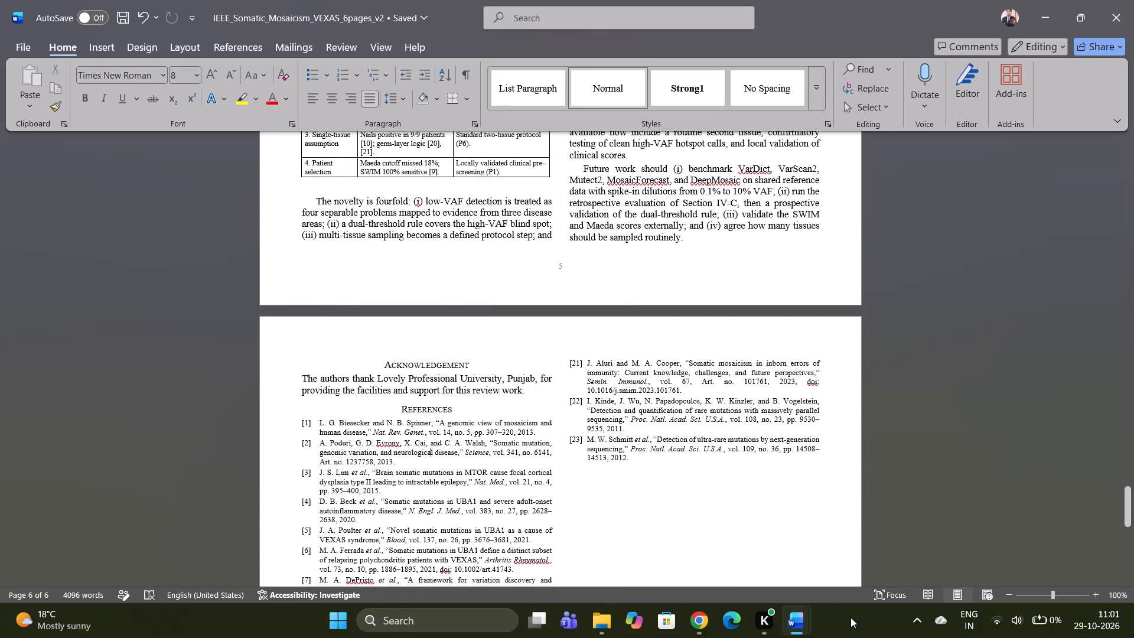
pyautogui.click(752, 573)
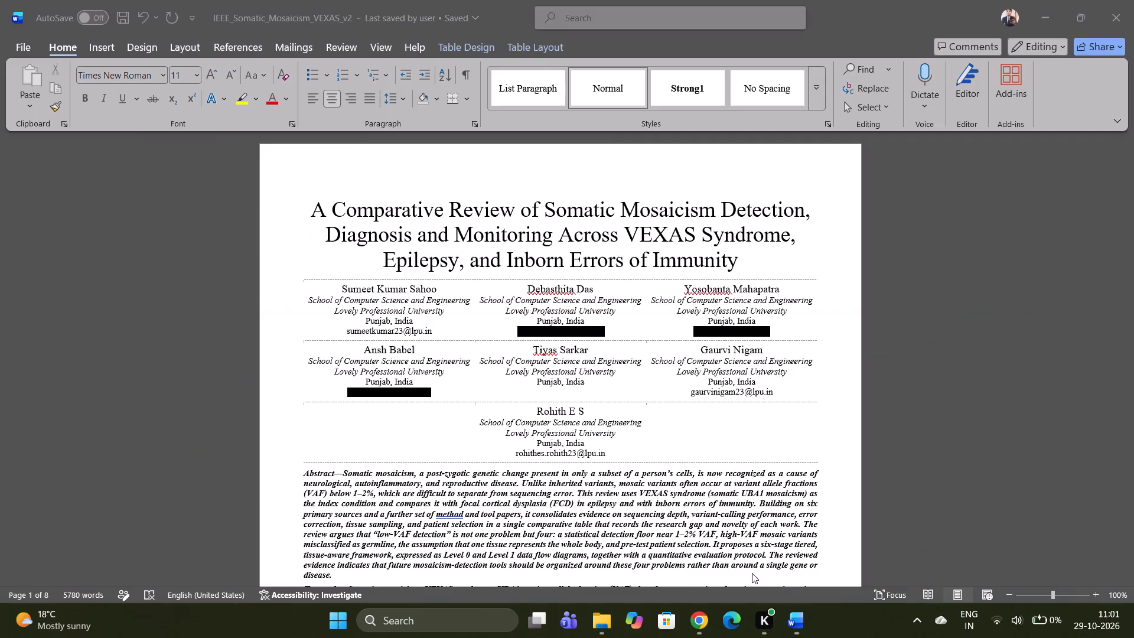
pyautogui.scroll(-20, 678, 425)
pyautogui.scroll(-10, 678, 425)
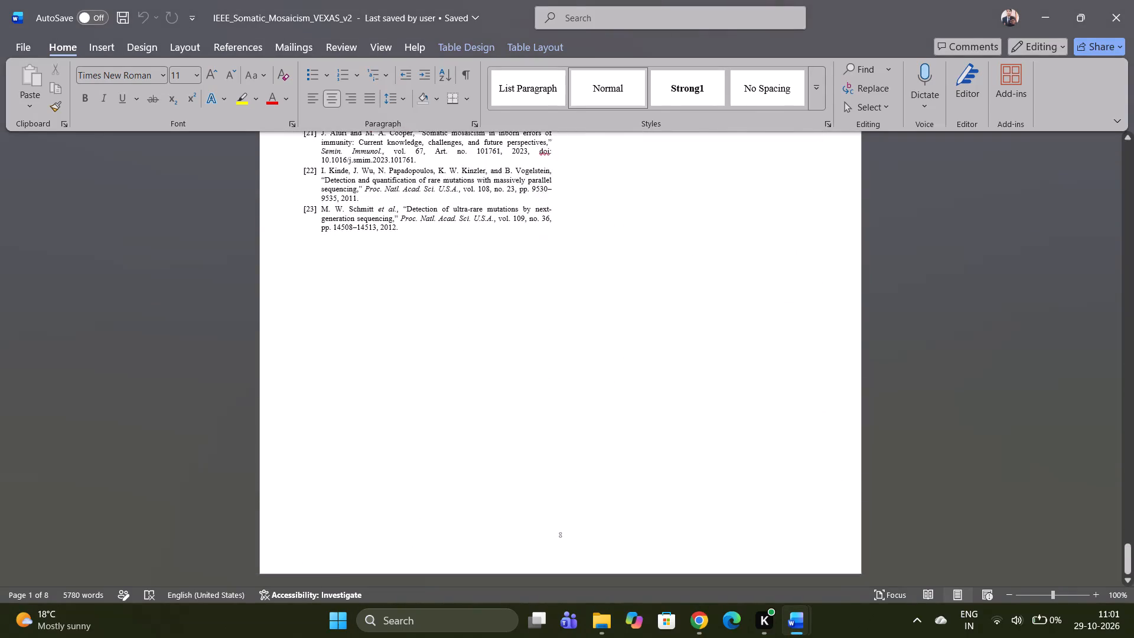
pyautogui.scroll(5, 678, 425)
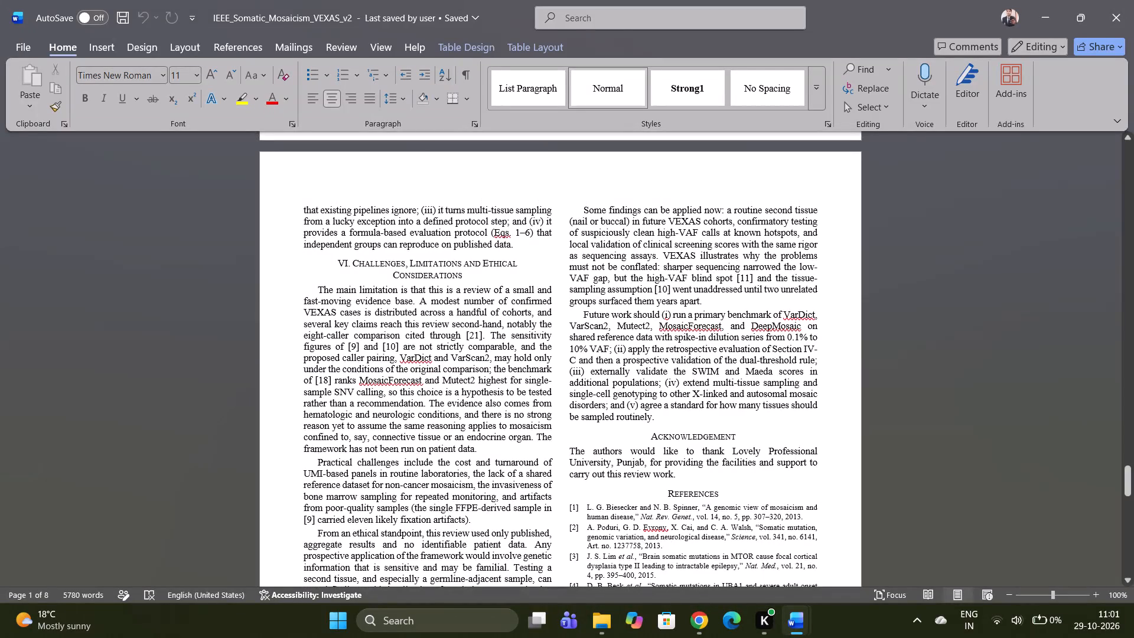
pyautogui.click(878, 554)
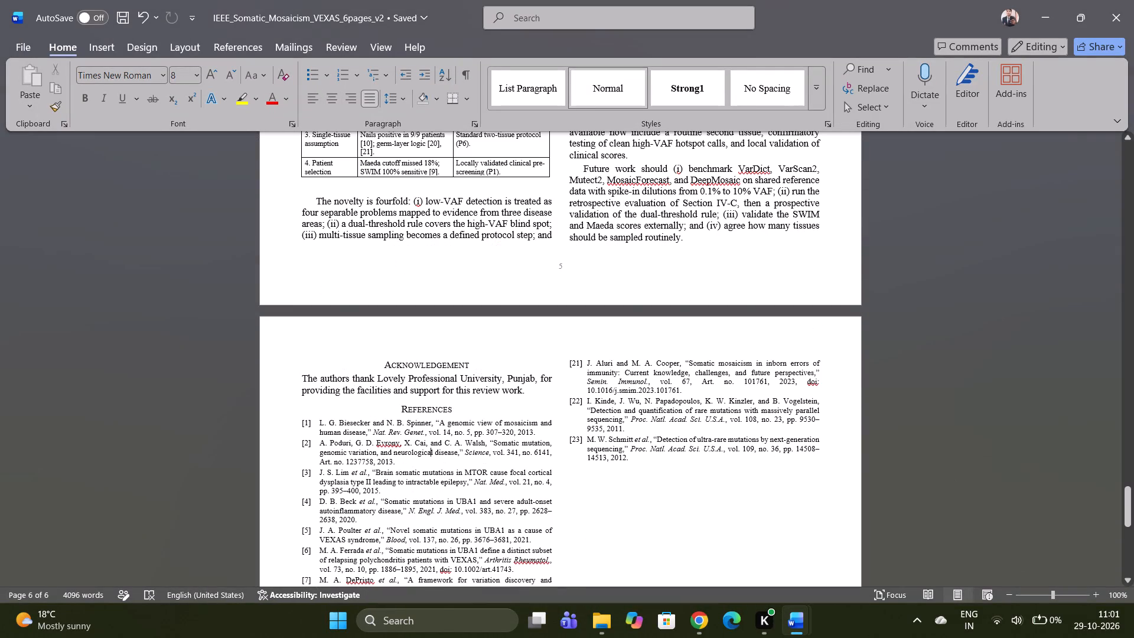
pyautogui.scroll(1, 746, 287)
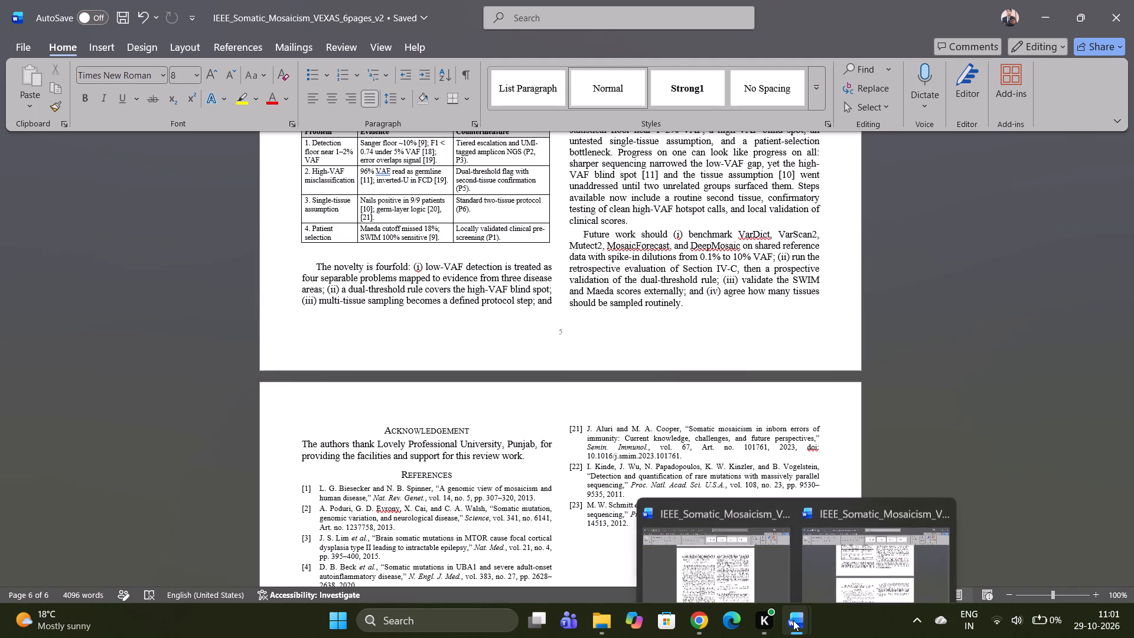
# Replace the six-page paper's "Future work should" paragraph with the longer five-point one copied from IEEE_Somatic_Mosaicism_VEXAS_v2.
pyautogui.click(754, 569)
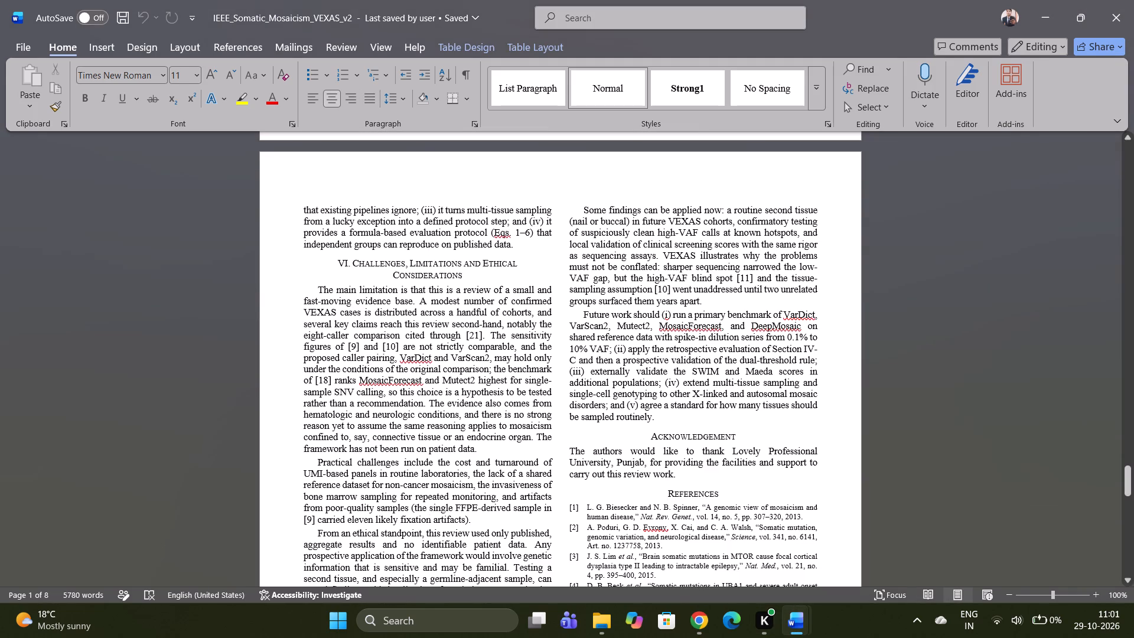
pyautogui.moveTo(583, 314); pyautogui.dragTo(641, 417)
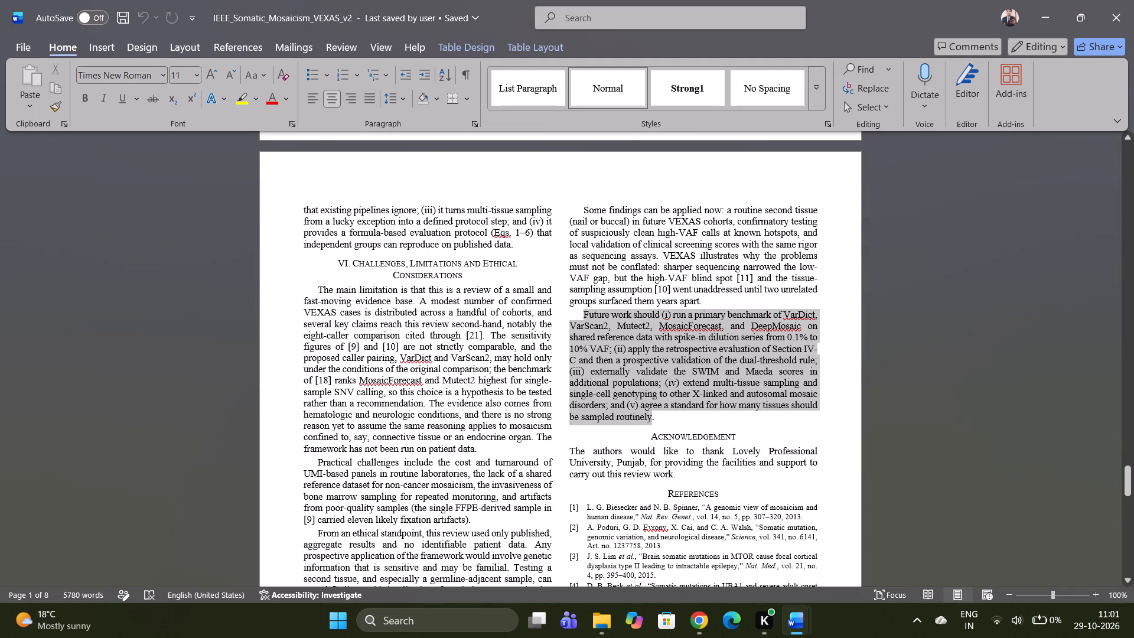
pyautogui.moveTo(641, 417); pyautogui.dragTo(654, 421)
pyautogui.moveTo(654, 421); pyautogui.dragTo(652, 420)
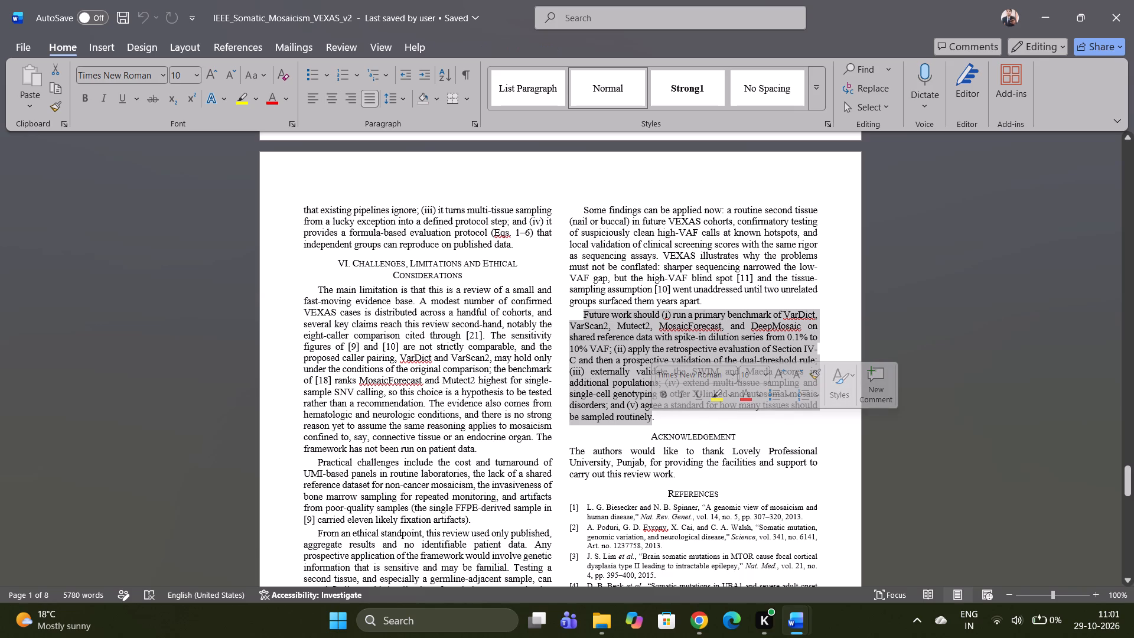
pyautogui.hotkey('ctrl', 'c')
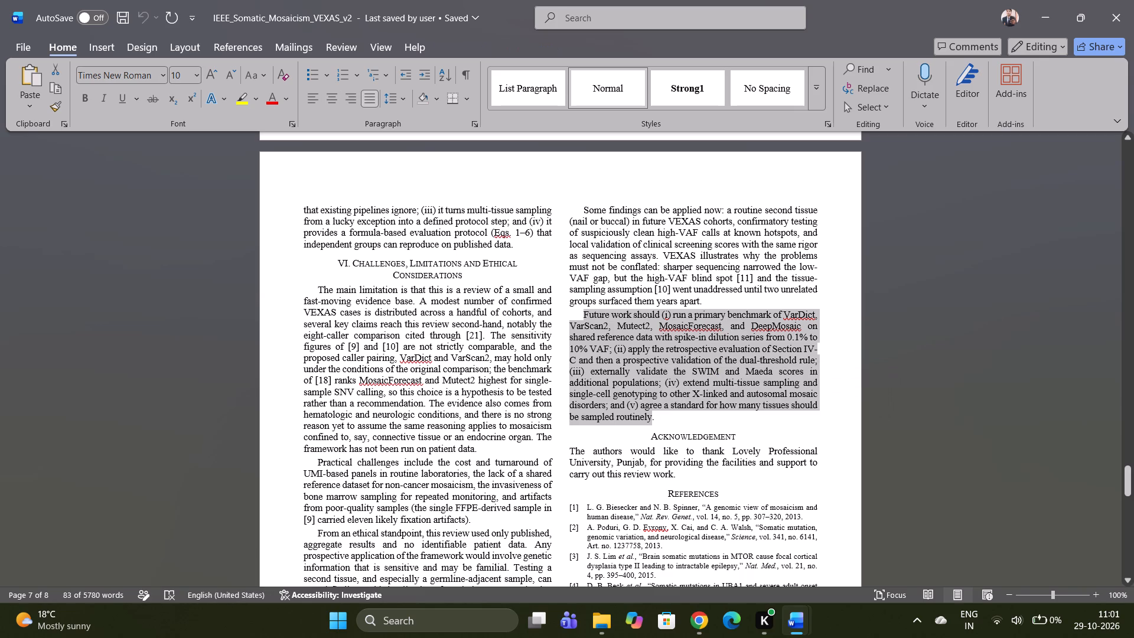
pyautogui.click(879, 553)
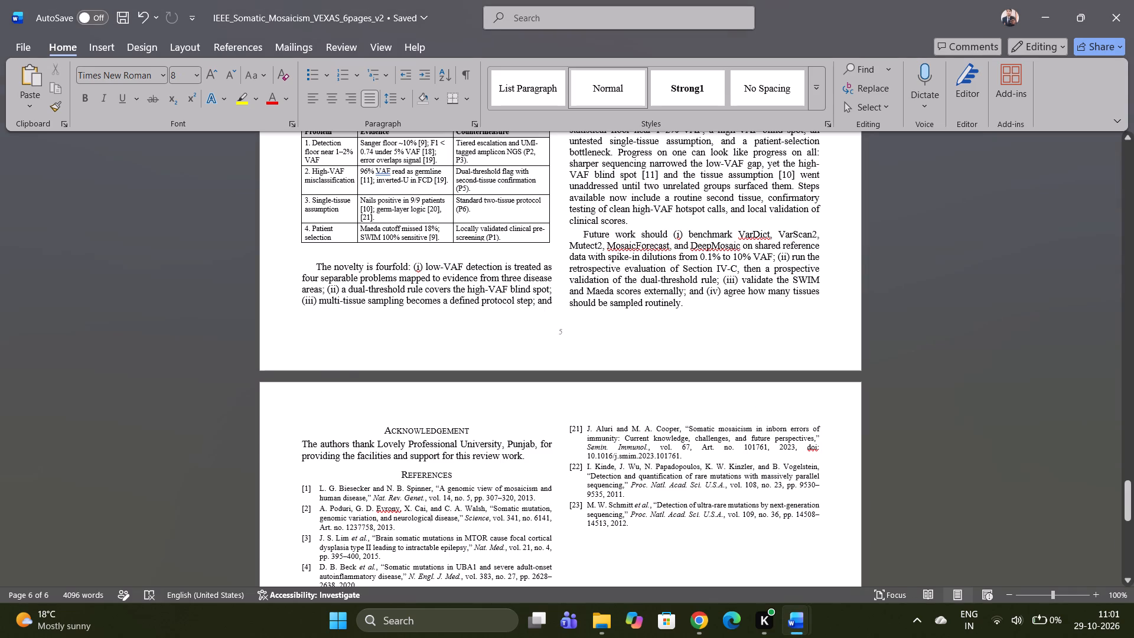
pyautogui.moveTo(583, 233); pyautogui.dragTo(666, 317)
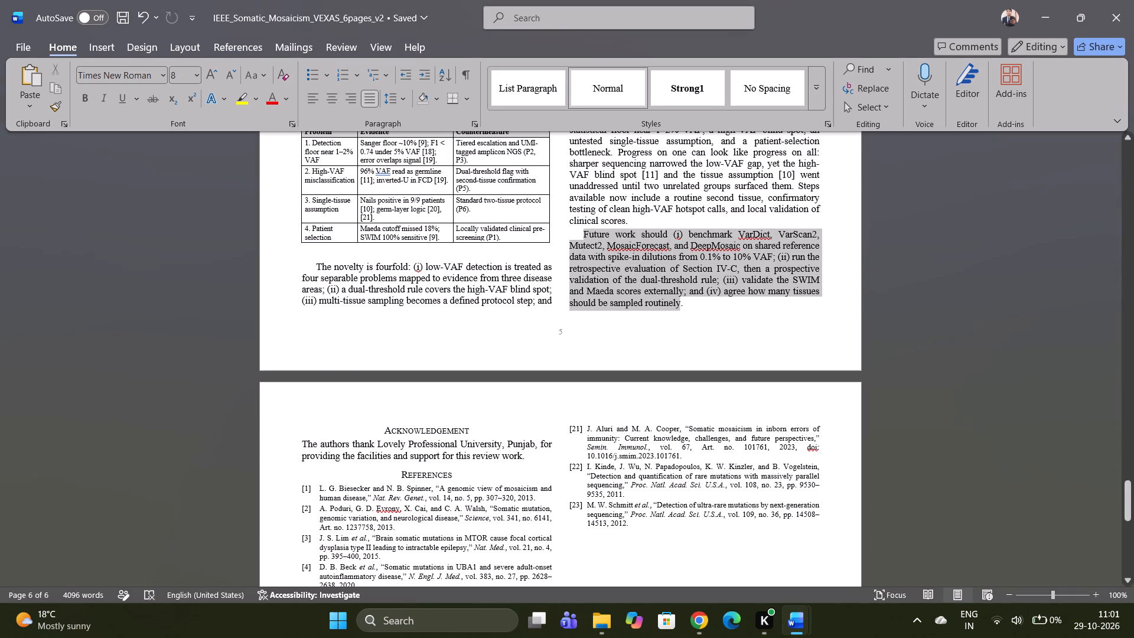
pyautogui.moveTo(666, 317); pyautogui.dragTo(669, 317)
pyautogui.hotkey('ctrl', 'v')
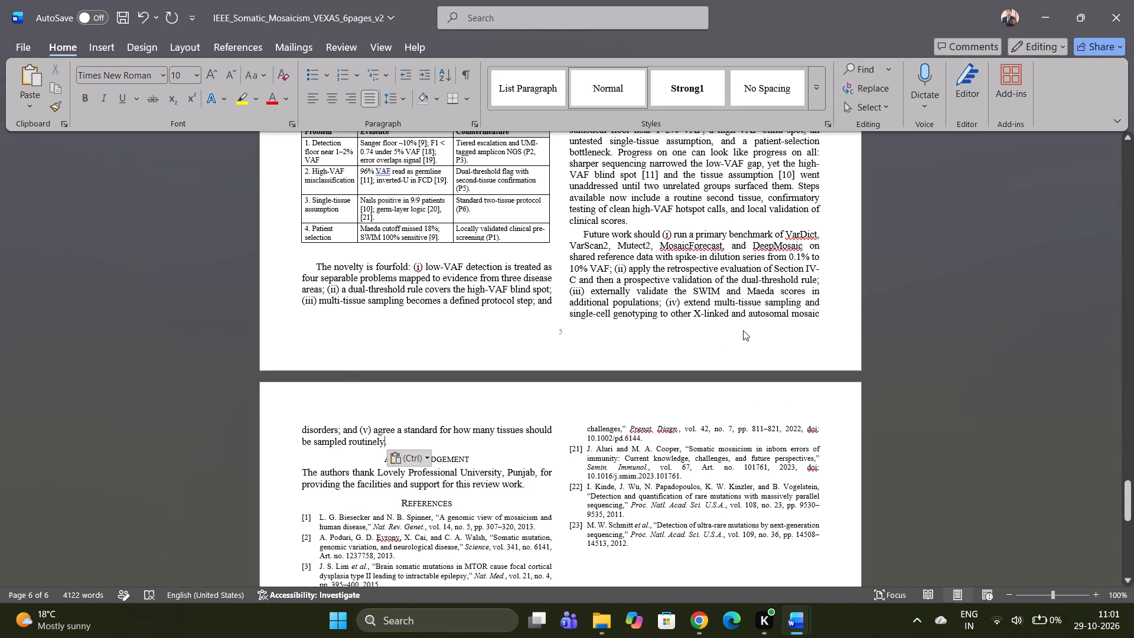
# Compare Table IV, the limitations and the conclusion in the six-page paper with the same parts of the eight-page version.
pyautogui.scroll(2, 719, 313)
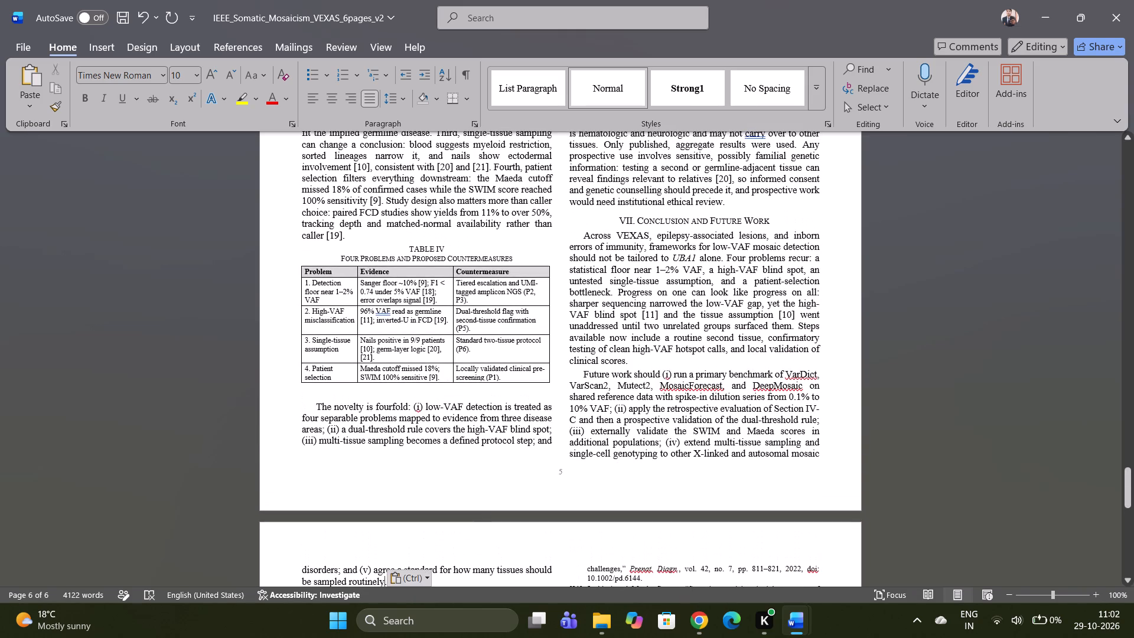
pyautogui.scroll(1, 702, 334)
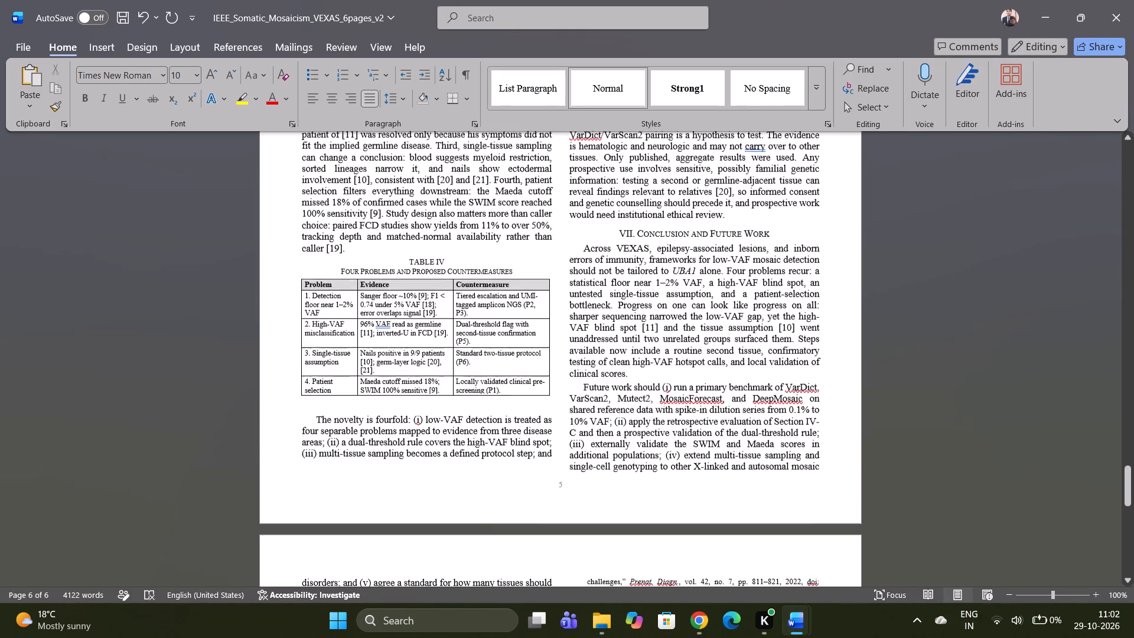
pyautogui.scroll(2, 702, 334)
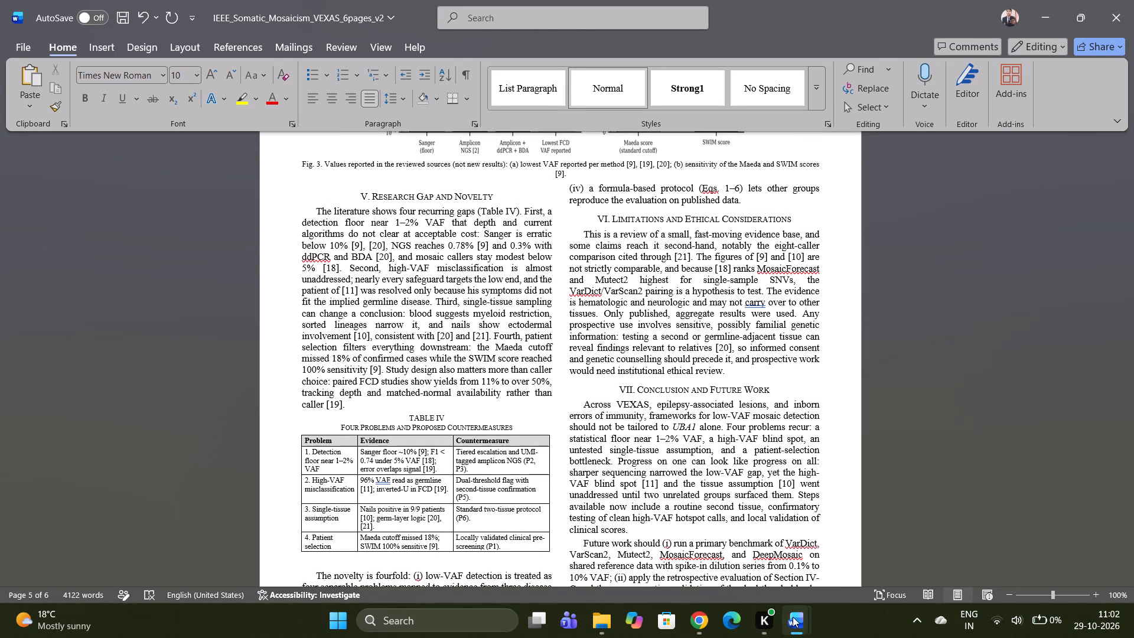
pyautogui.click(742, 549)
pyautogui.scroll(3, 668, 390)
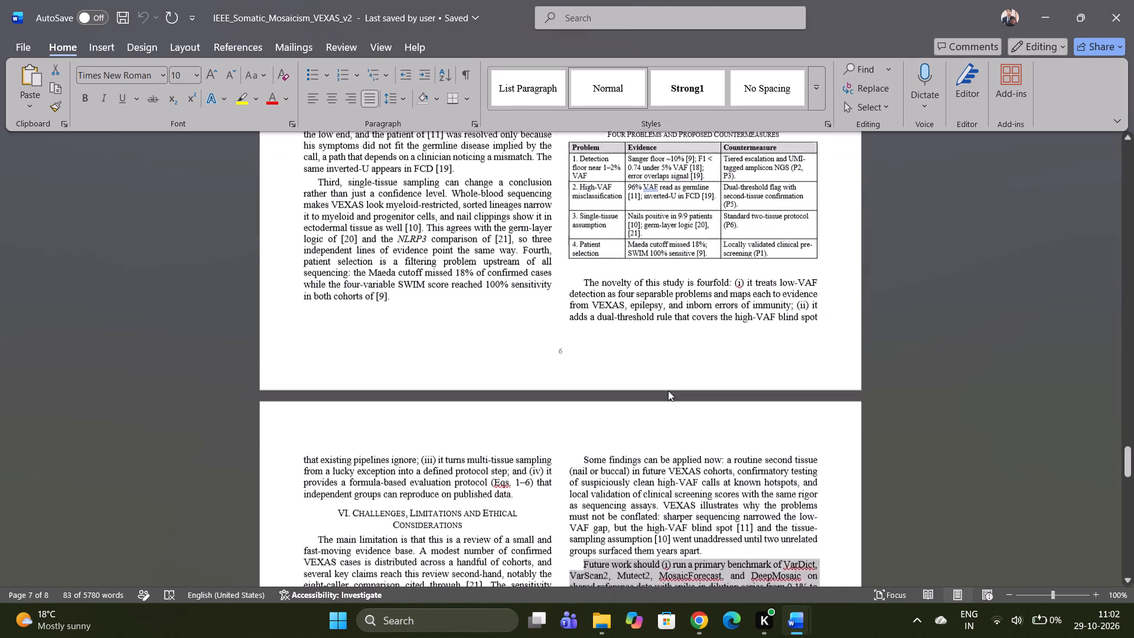
pyautogui.click(661, 283)
pyautogui.scroll(-2, 661, 283)
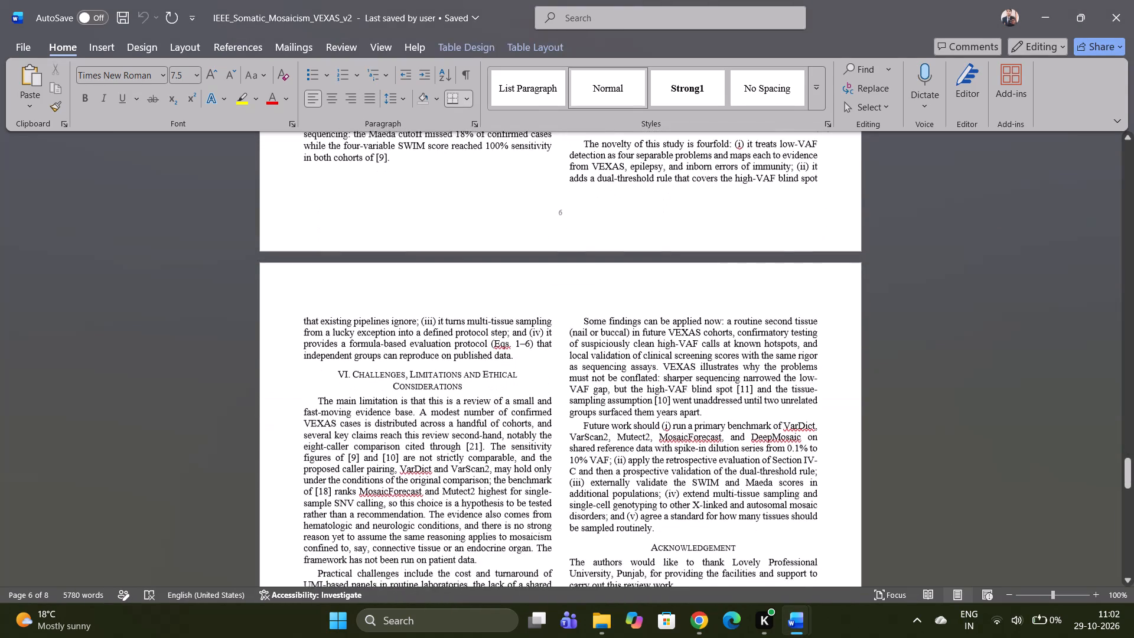
pyautogui.scroll(-2, 661, 283)
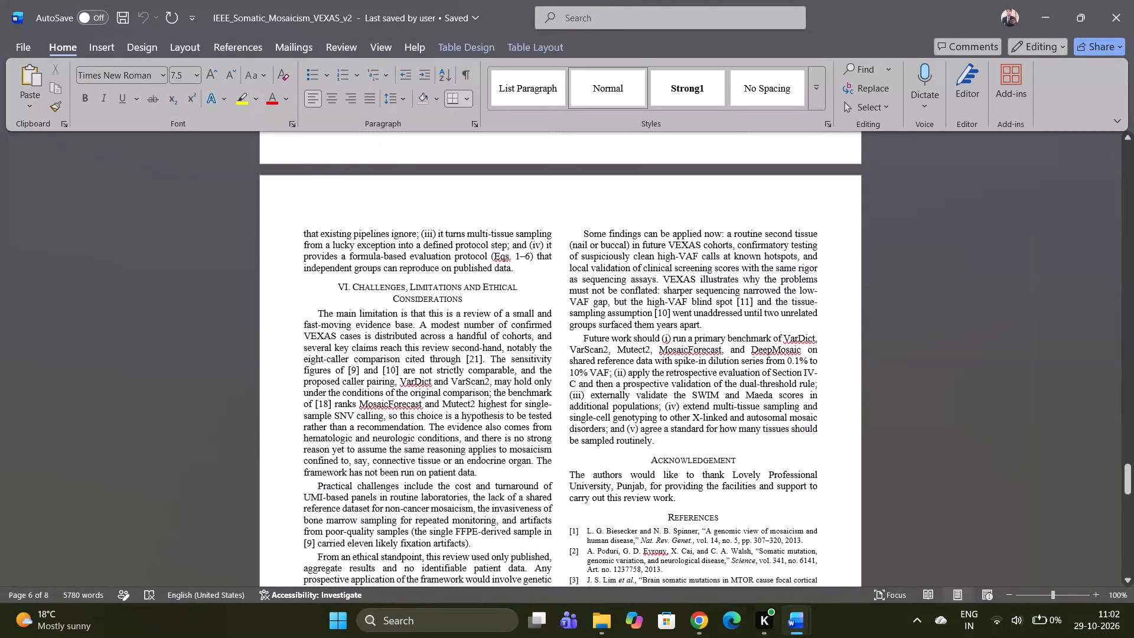
pyautogui.scroll(-2, 461, 333)
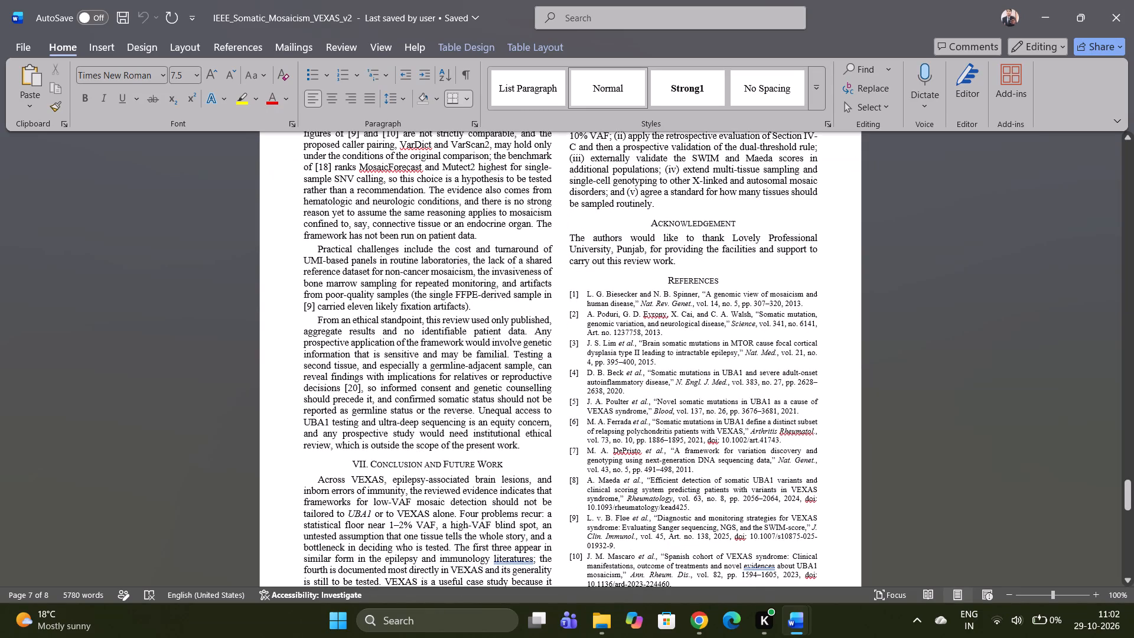
pyautogui.scroll(-1, 461, 333)
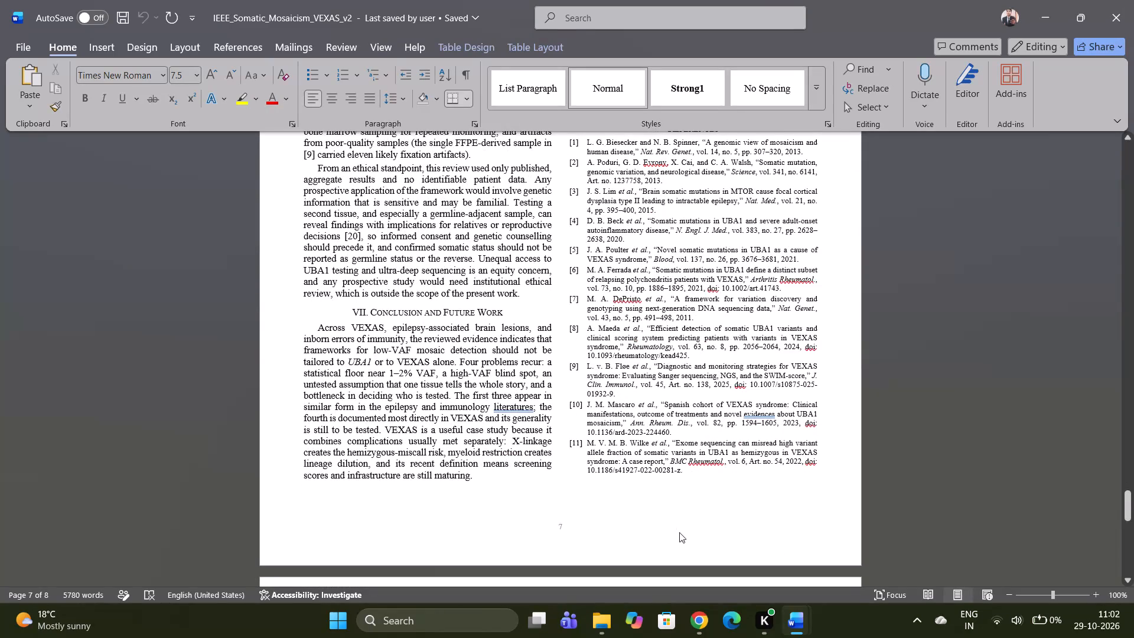
# Back in the six-page paper, review page 5 from Fig. 3 through Sections V, VI and VII.
pyautogui.click(880, 566)
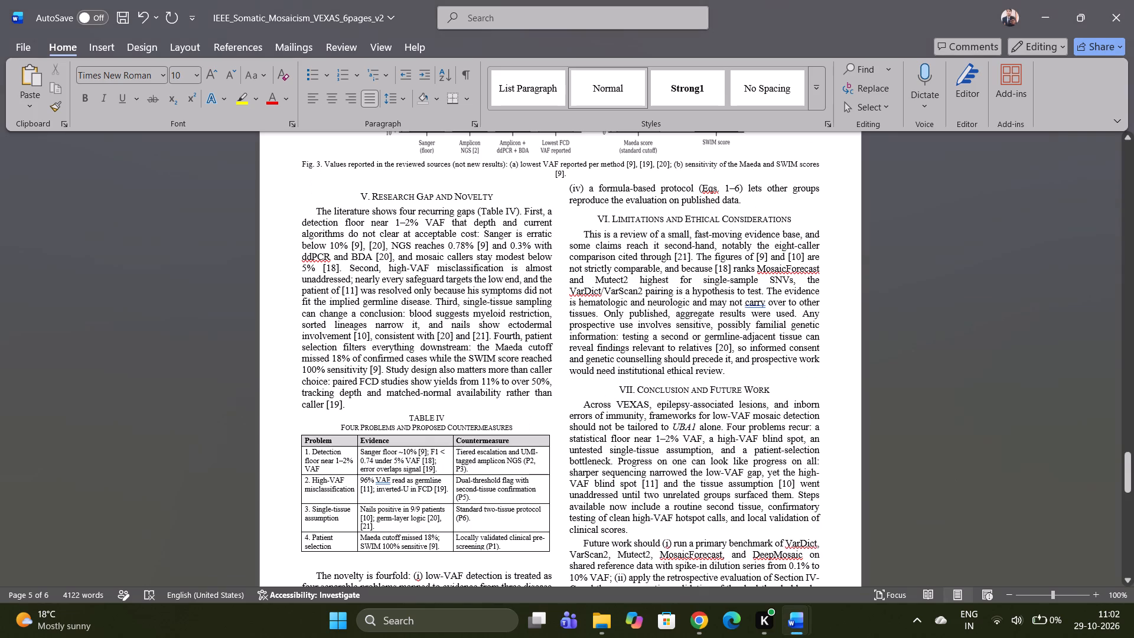
pyautogui.hscroll(-3, 833, 360)
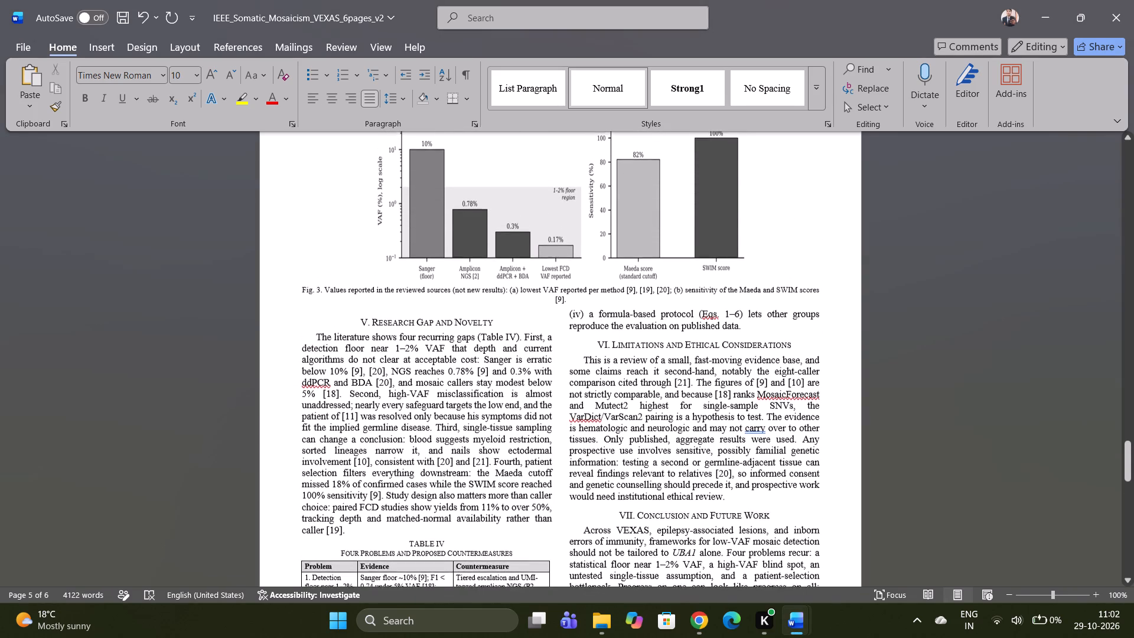
pyautogui.hscroll(-1, 833, 360)
pyautogui.scroll(-1, 833, 360)
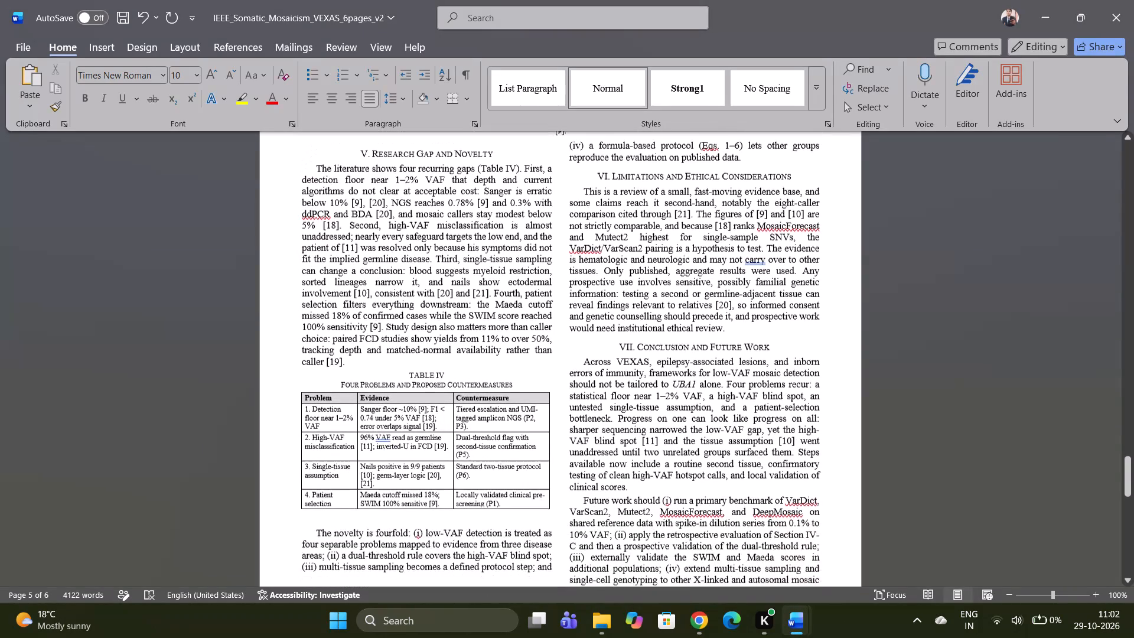
pyautogui.scroll(-1, 833, 360)
pyautogui.scroll(1, 820, 378)
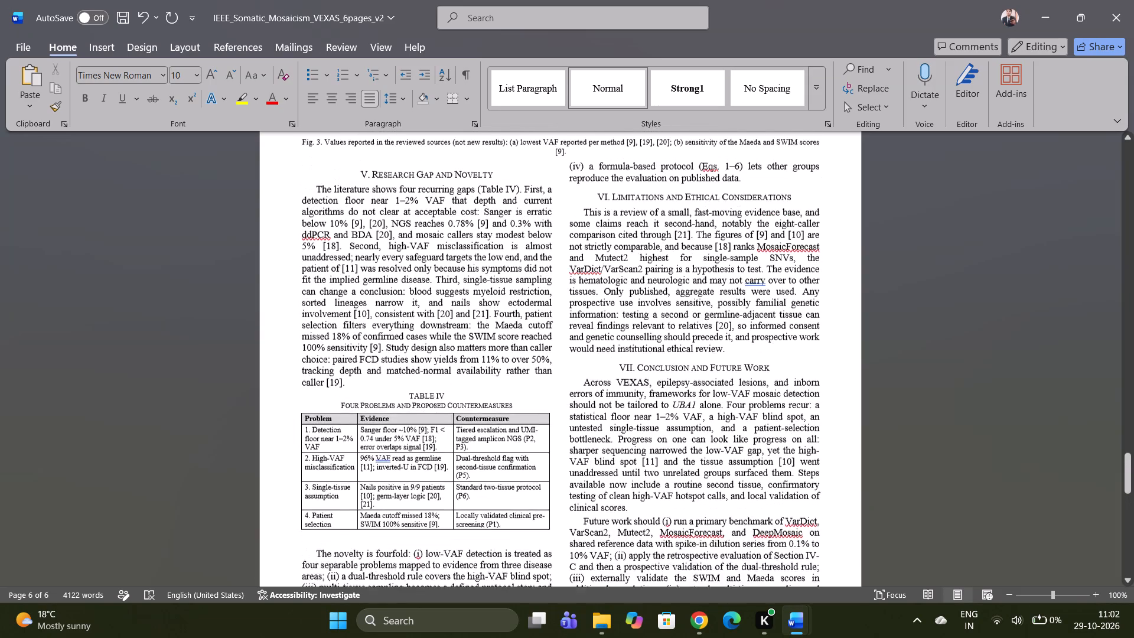
pyautogui.scroll(1, 800, 401)
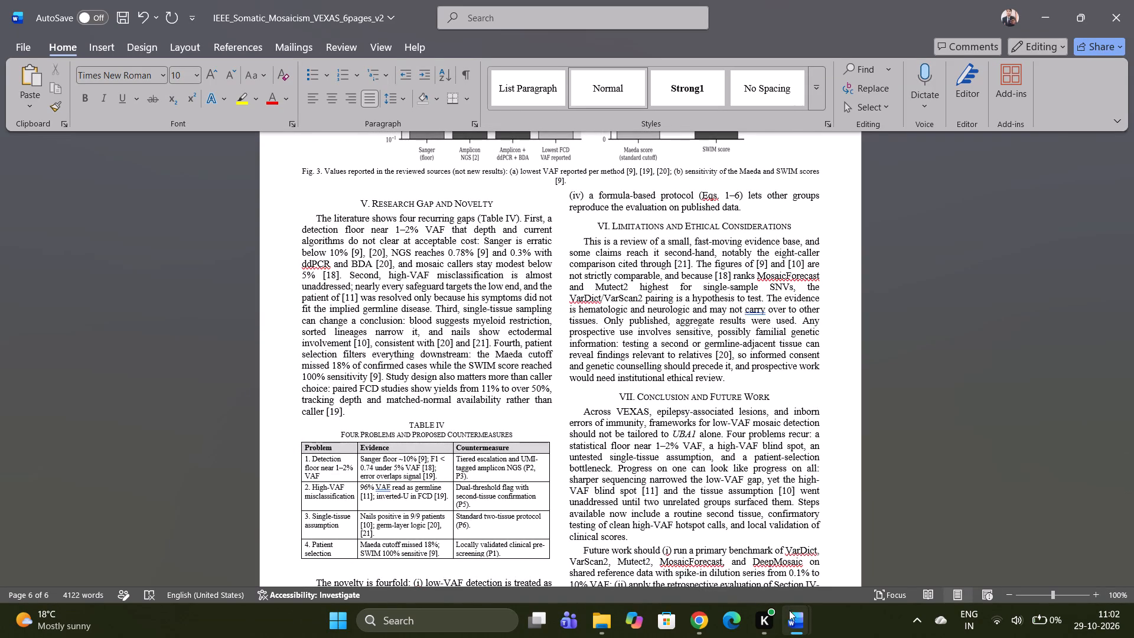
# In IEEE_Somatic_Mosaicism_VEXAS_v2, copy all three body paragraphs of Section VI, from "The main limitation is" through "the scope of the present work".
pyautogui.click(748, 556)
pyautogui.scroll(2, 651, 407)
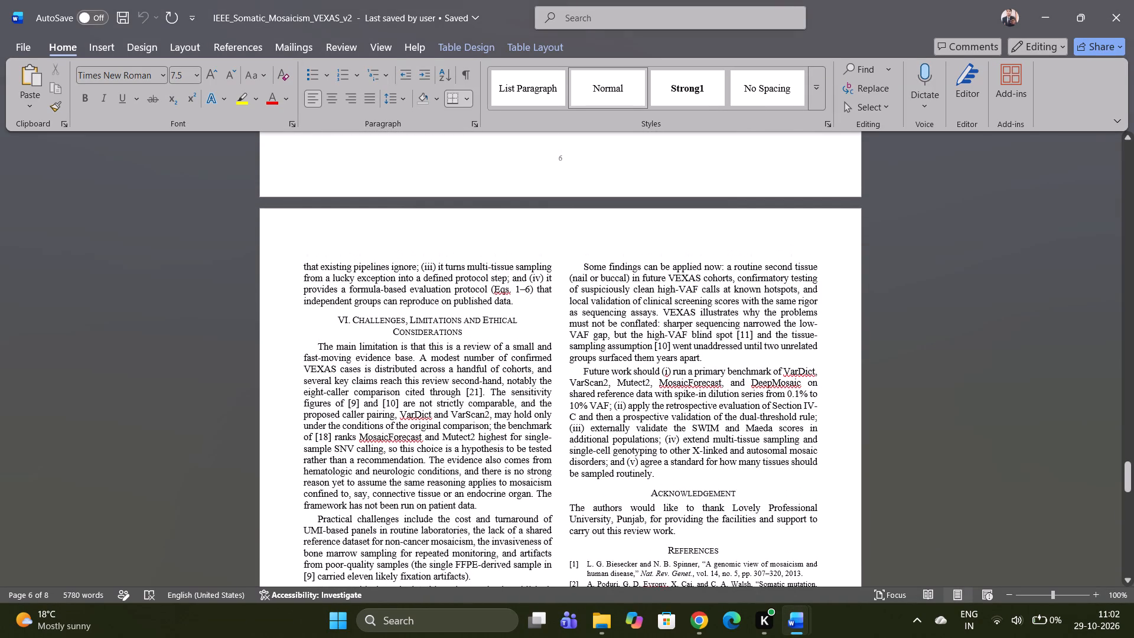
pyautogui.scroll(-3, 651, 407)
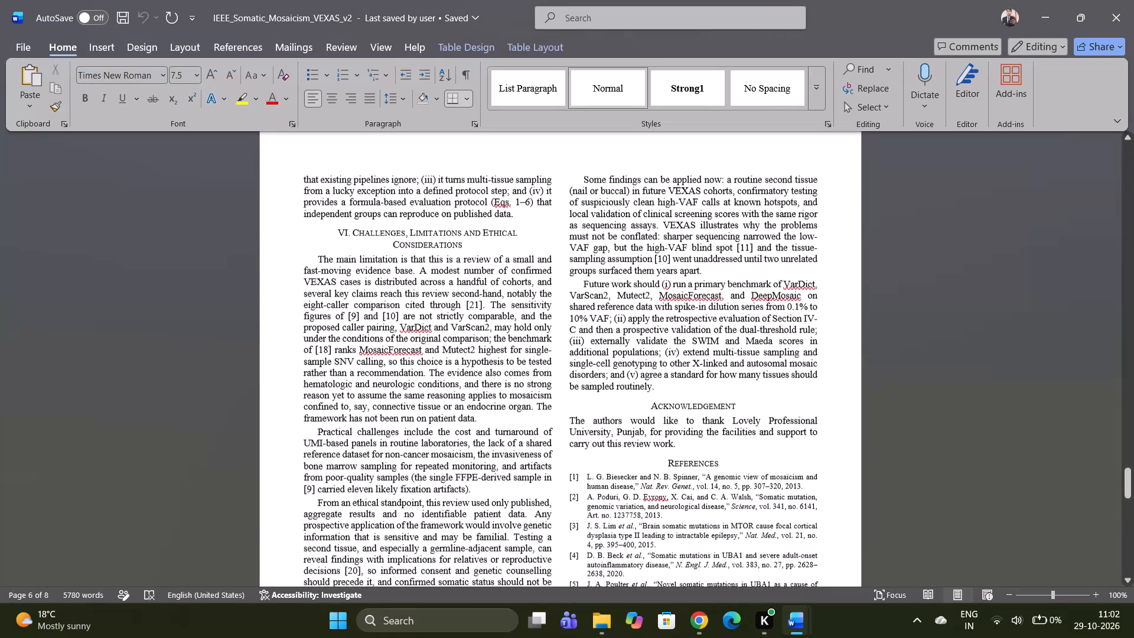
pyautogui.scroll(-1, 651, 407)
pyautogui.scroll(1, 651, 407)
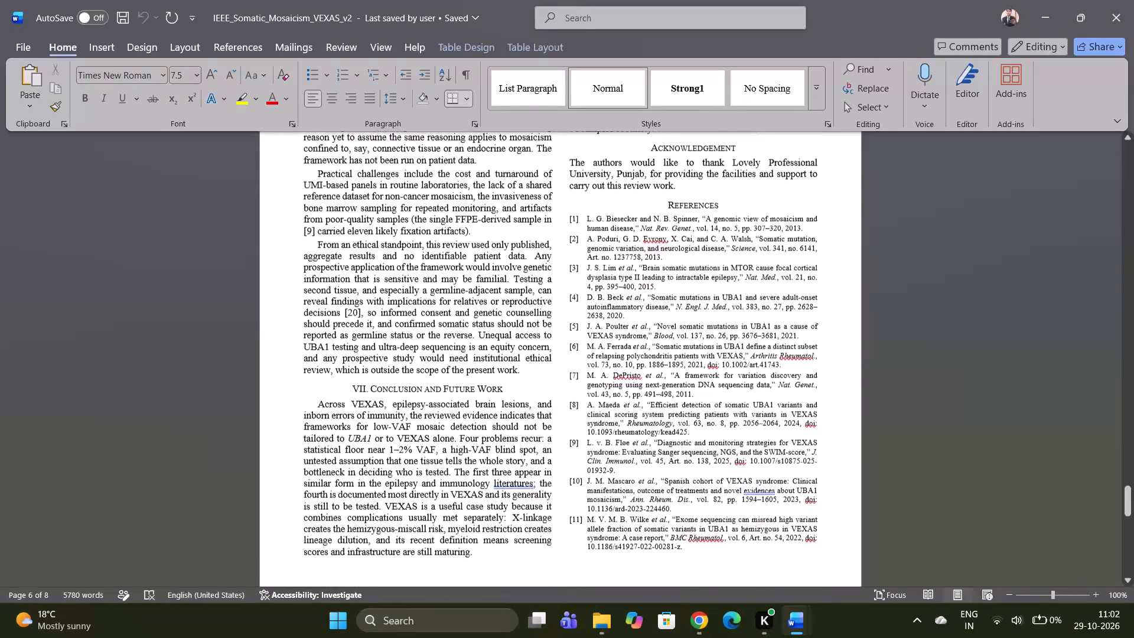
pyautogui.scroll(1, 651, 407)
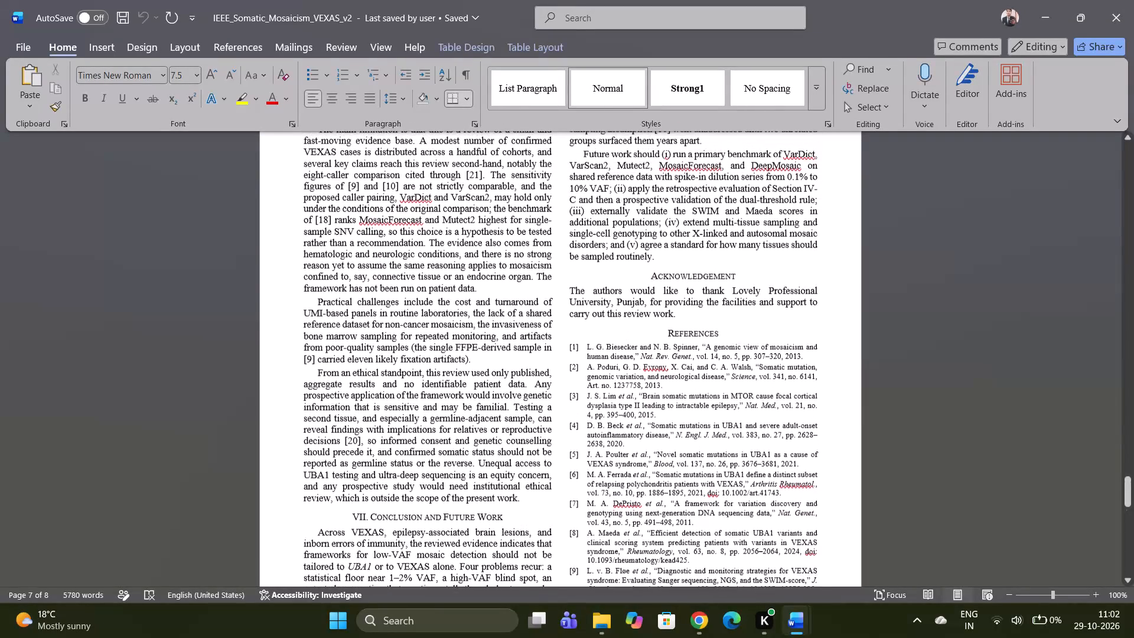
pyautogui.scroll(1, 651, 407)
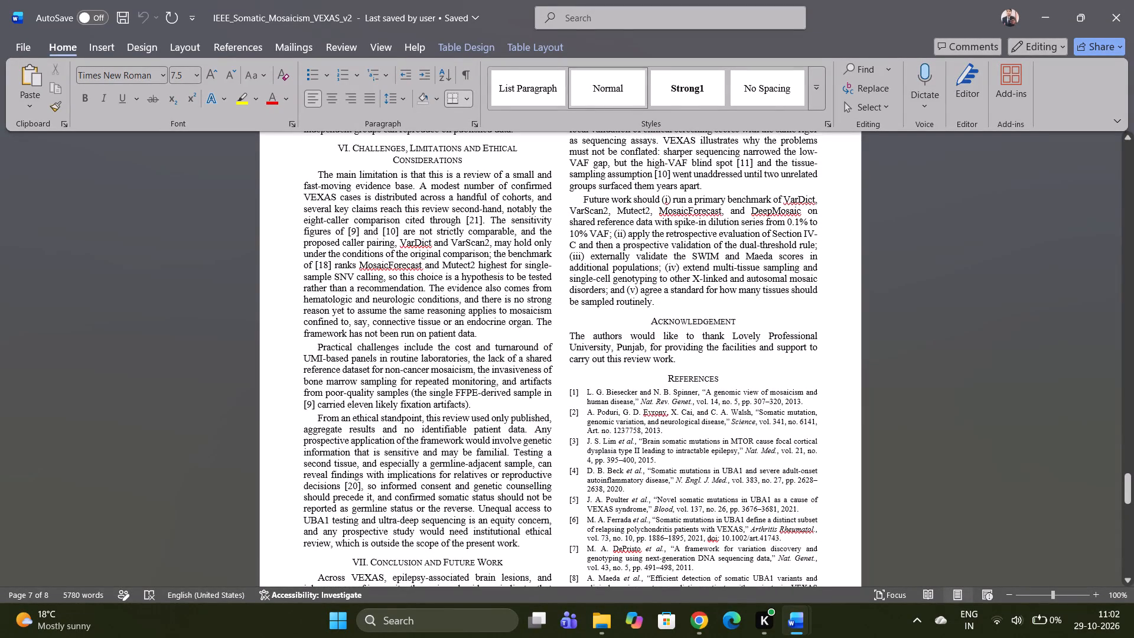
pyautogui.moveTo(318, 174); pyautogui.dragTo(330, 195)
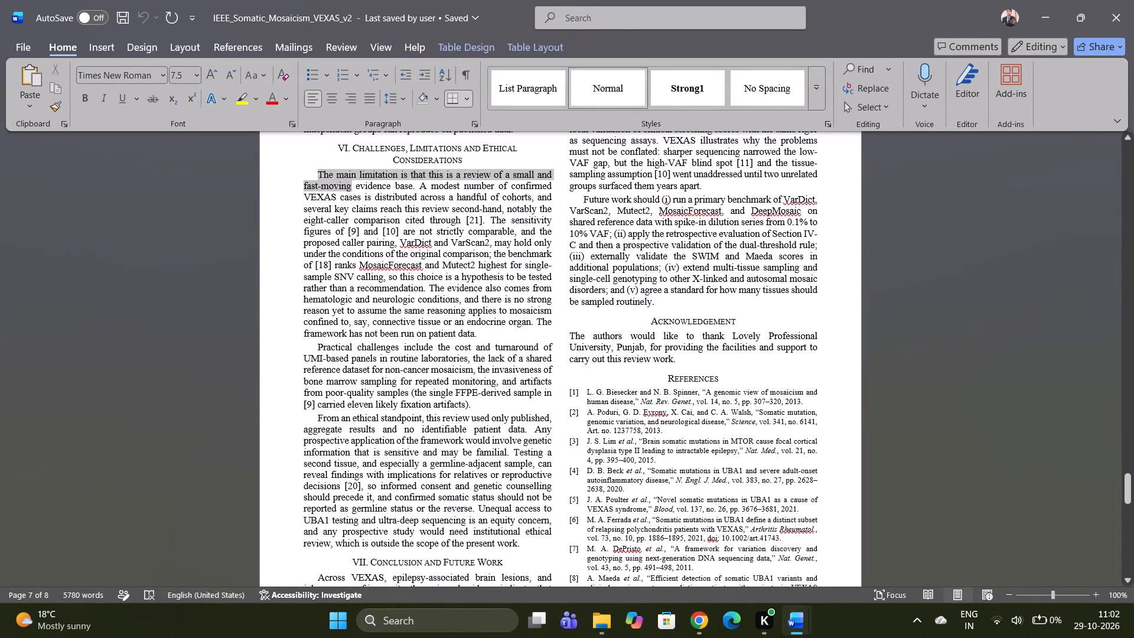
pyautogui.moveTo(330, 195); pyautogui.dragTo(343, 230)
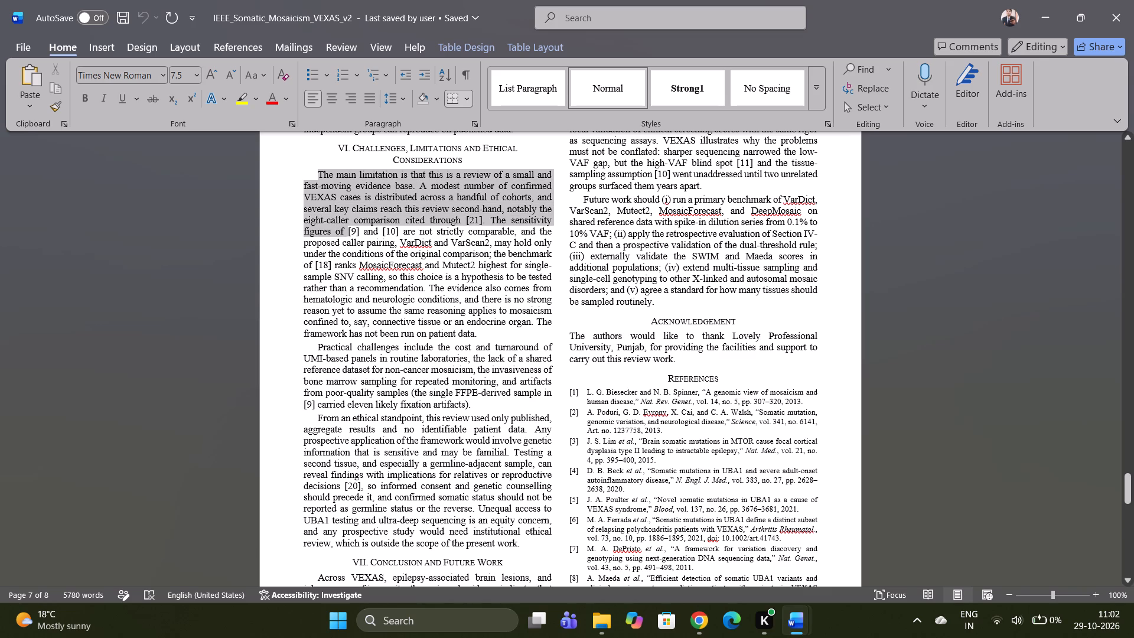
pyautogui.moveTo(343, 230); pyautogui.dragTo(375, 467)
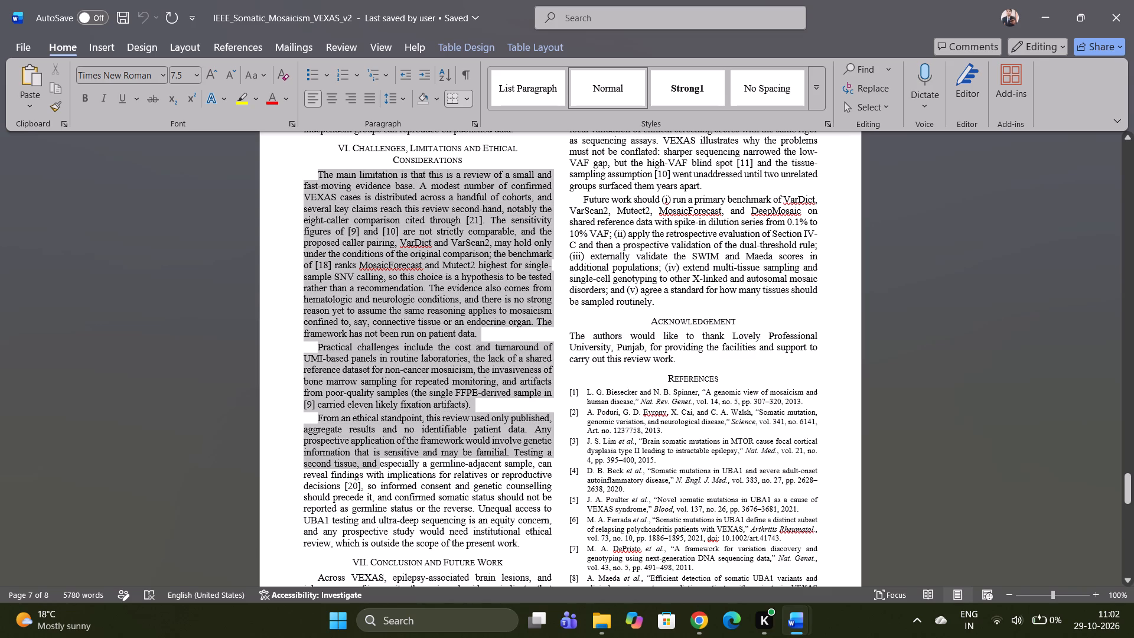
pyautogui.moveTo(375, 467); pyautogui.dragTo(527, 483)
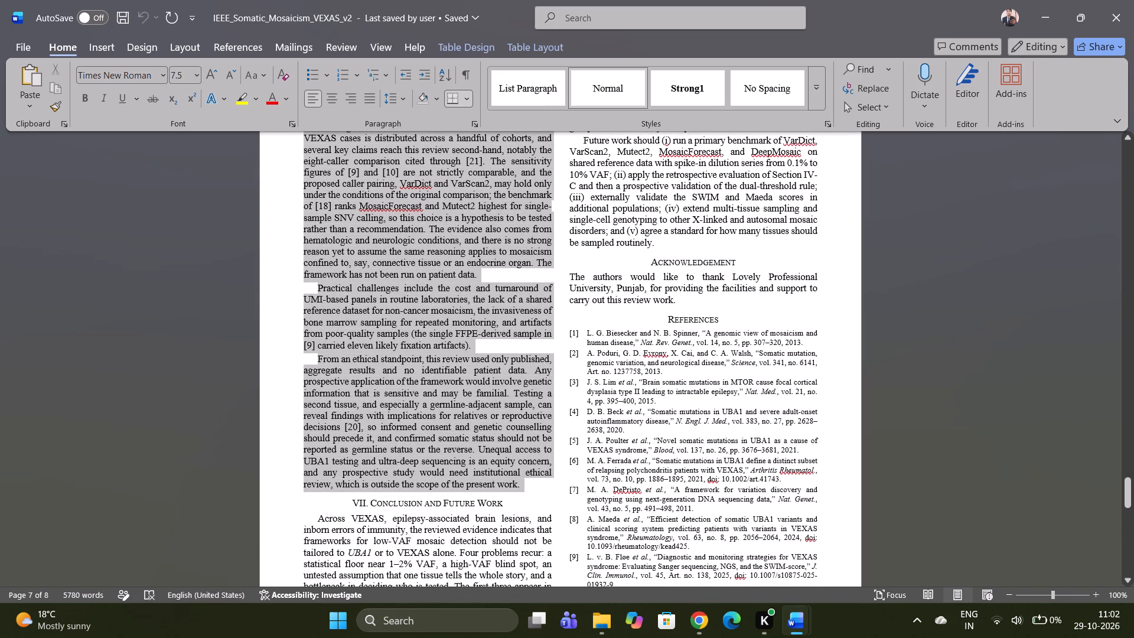
pyautogui.moveTo(527, 483); pyautogui.dragTo(516, 481)
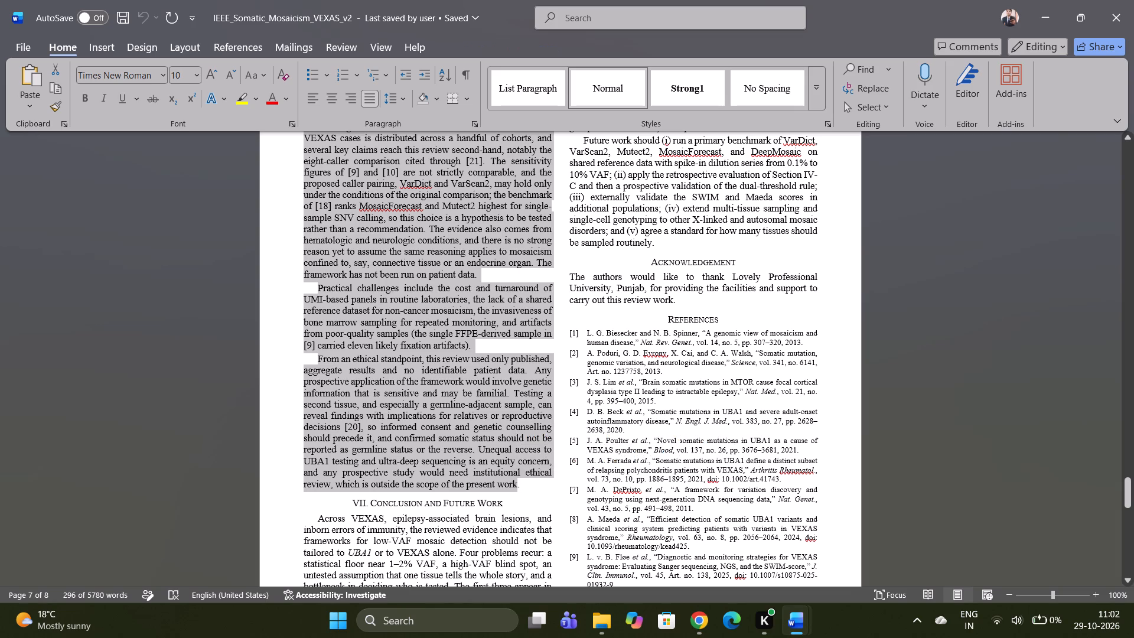
pyautogui.hotkey('ctrl', 'c')
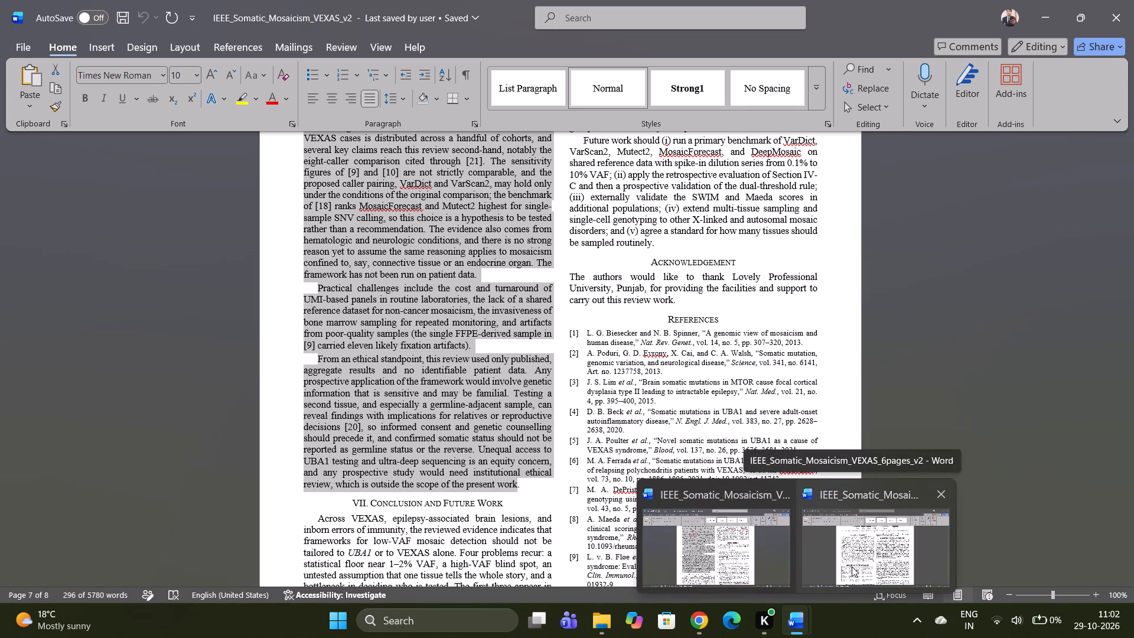
# Replace the single body paragraph of Section VI in IEEE_Somatic_Mosaicism_VEXAS_6pages_v2 with the copied three-paragraph version.
pyautogui.click(852, 567)
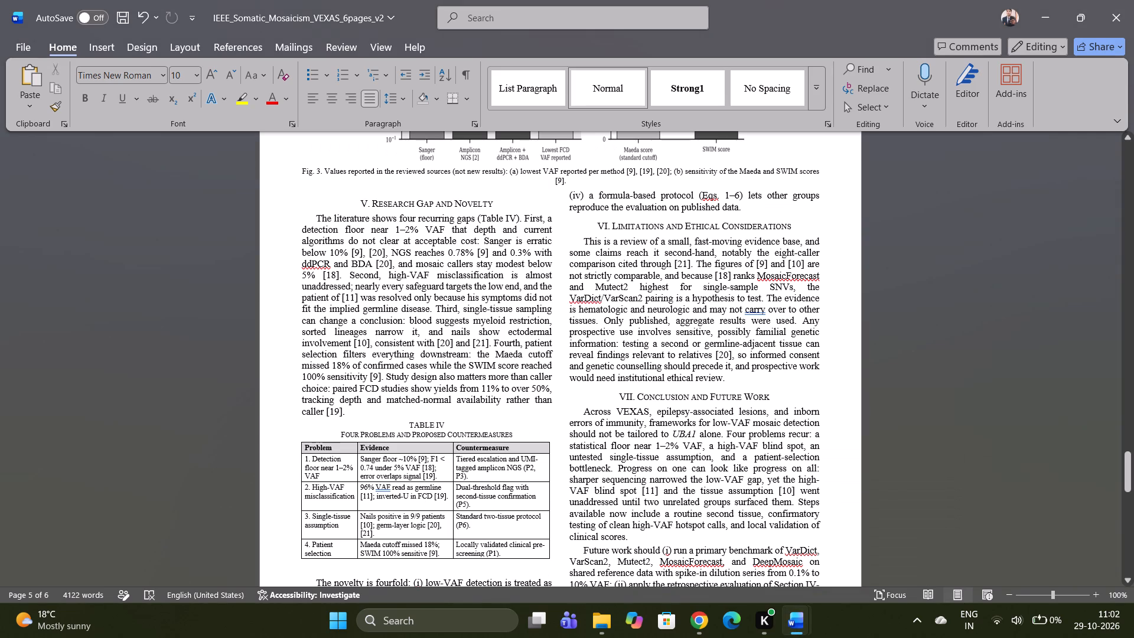
pyautogui.scroll(2, 692, 380)
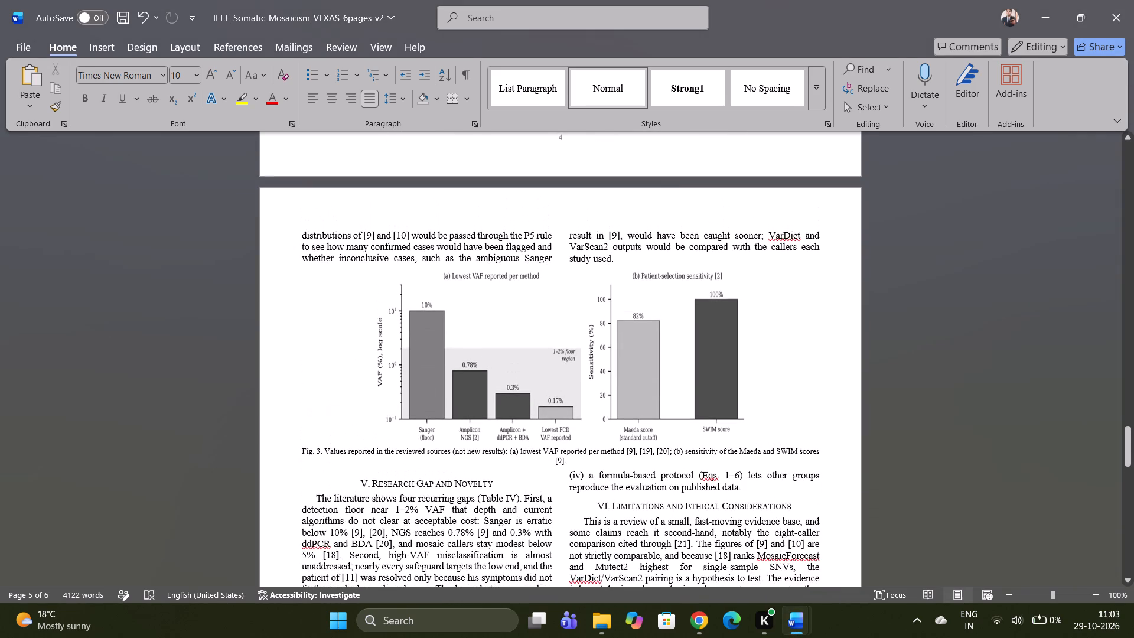
pyautogui.scroll(-1, 692, 380)
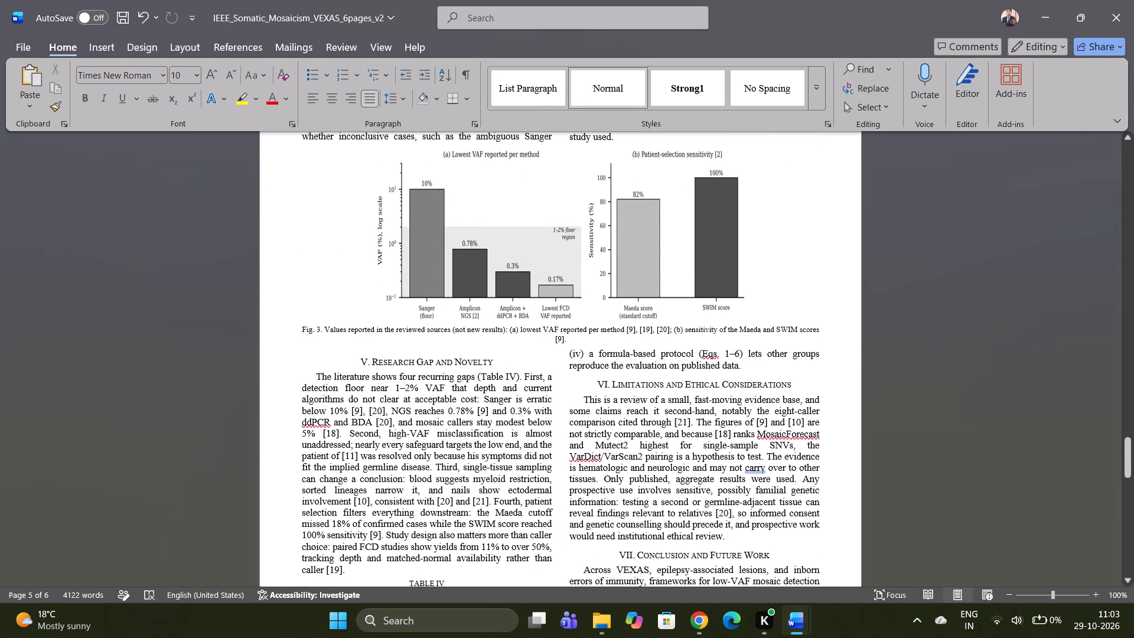
pyautogui.moveTo(585, 398); pyautogui.dragTo(721, 505)
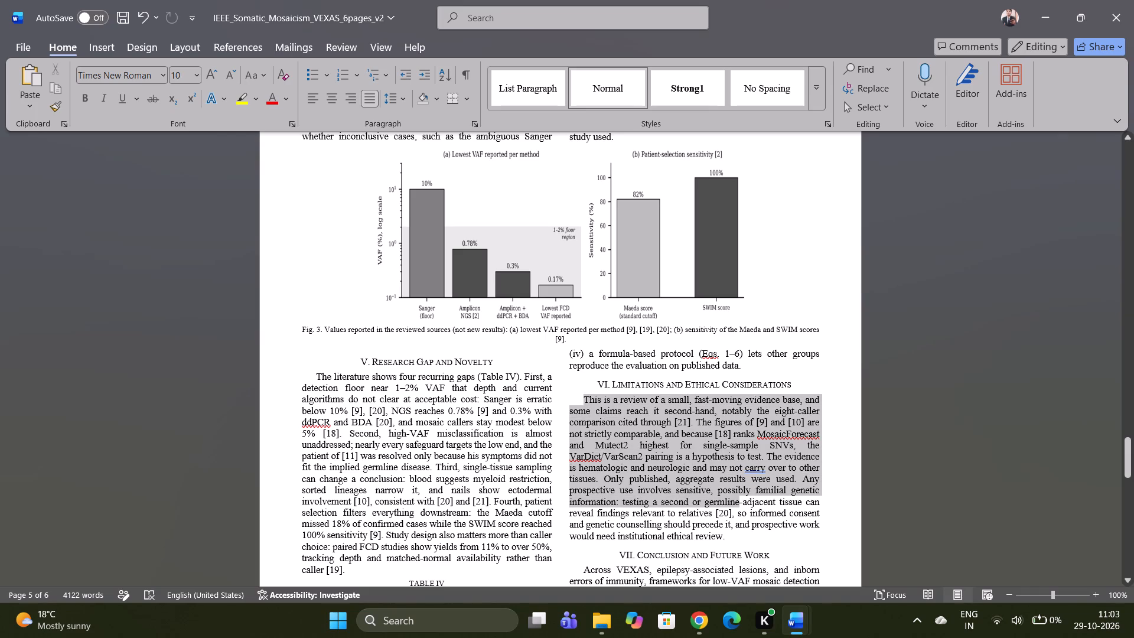
pyautogui.moveTo(721, 505); pyautogui.dragTo(722, 533)
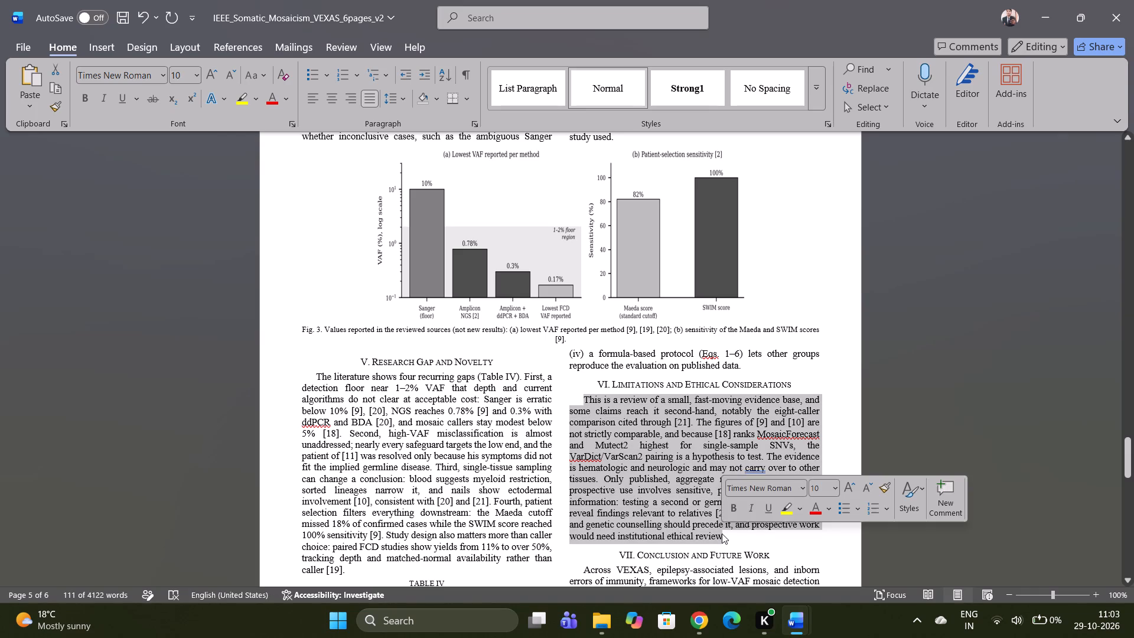
pyautogui.hotkey('ctrl', 'v')
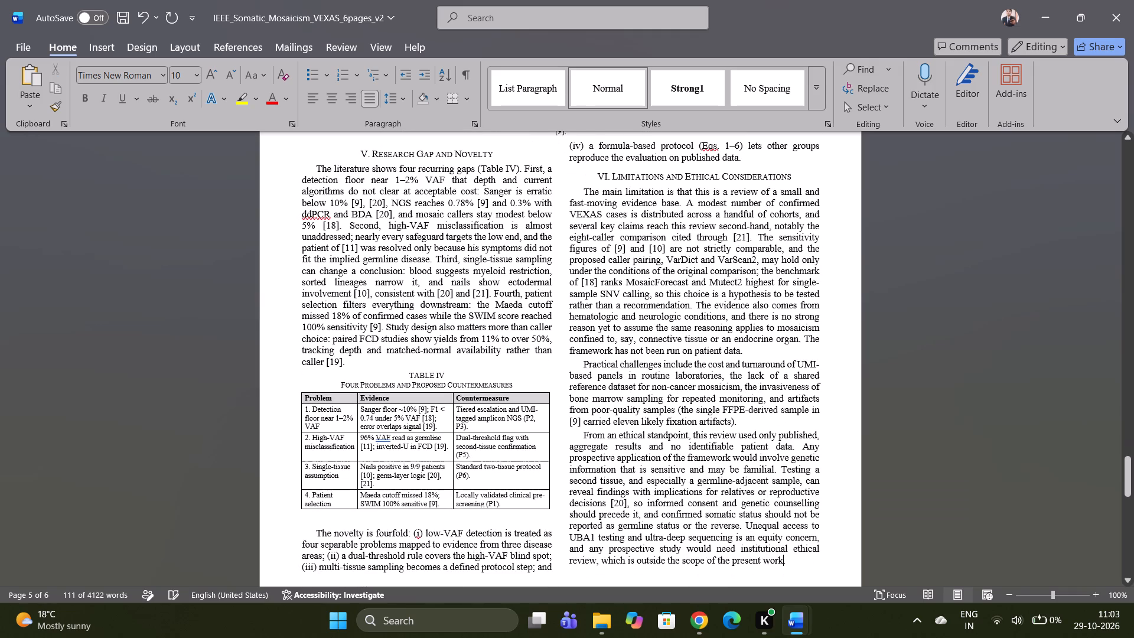
# Check the page count and the layout of pages 5 and 6, through the end of the references.
pyautogui.scroll(-3, 660, 297)
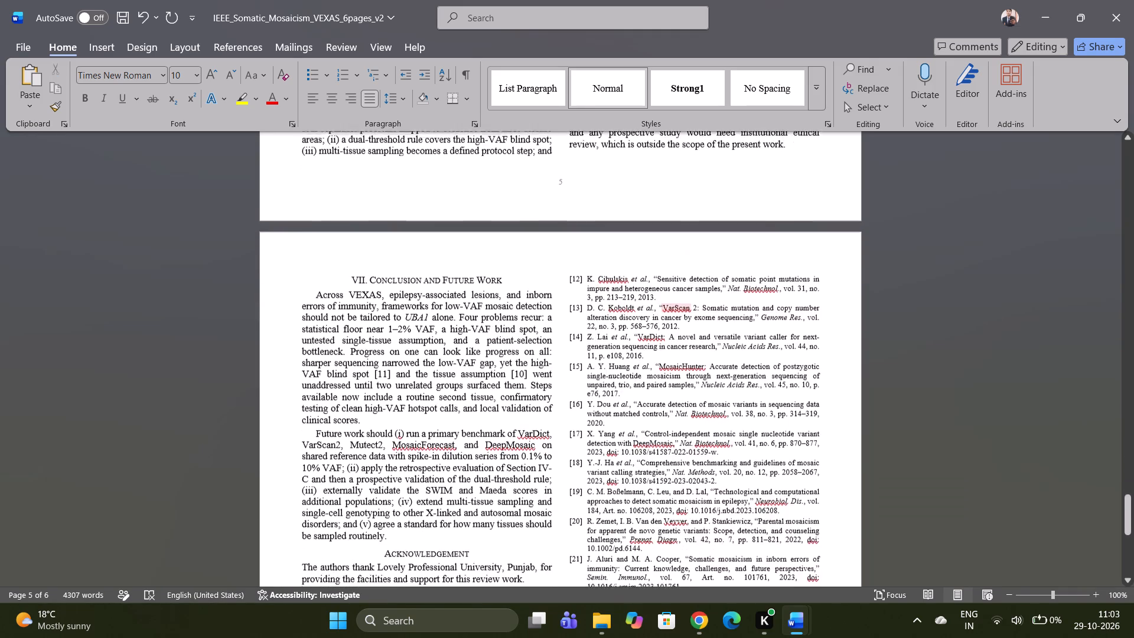
pyautogui.scroll(-4, 660, 297)
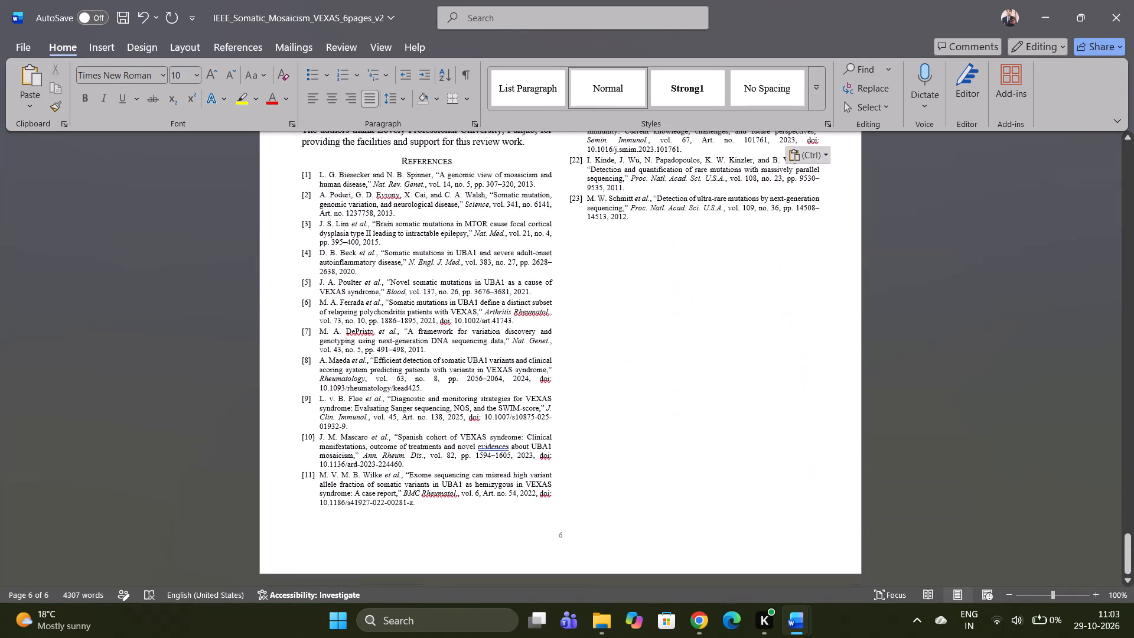
pyautogui.scroll(-1, 660, 297)
pyautogui.scroll(6, 660, 297)
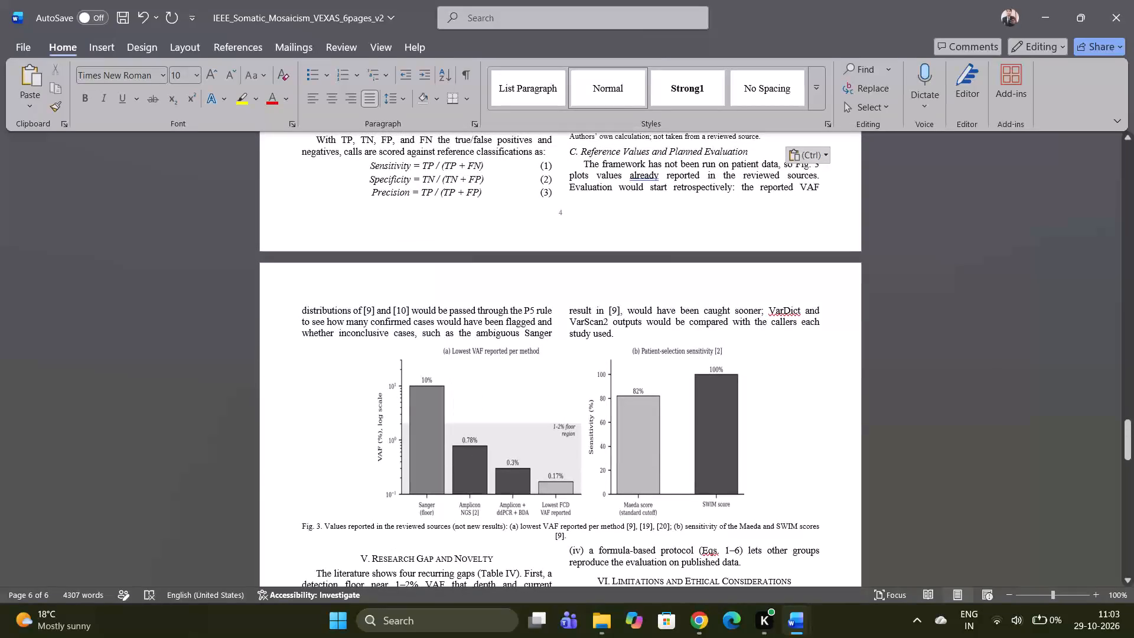
pyautogui.scroll(-1, 660, 297)
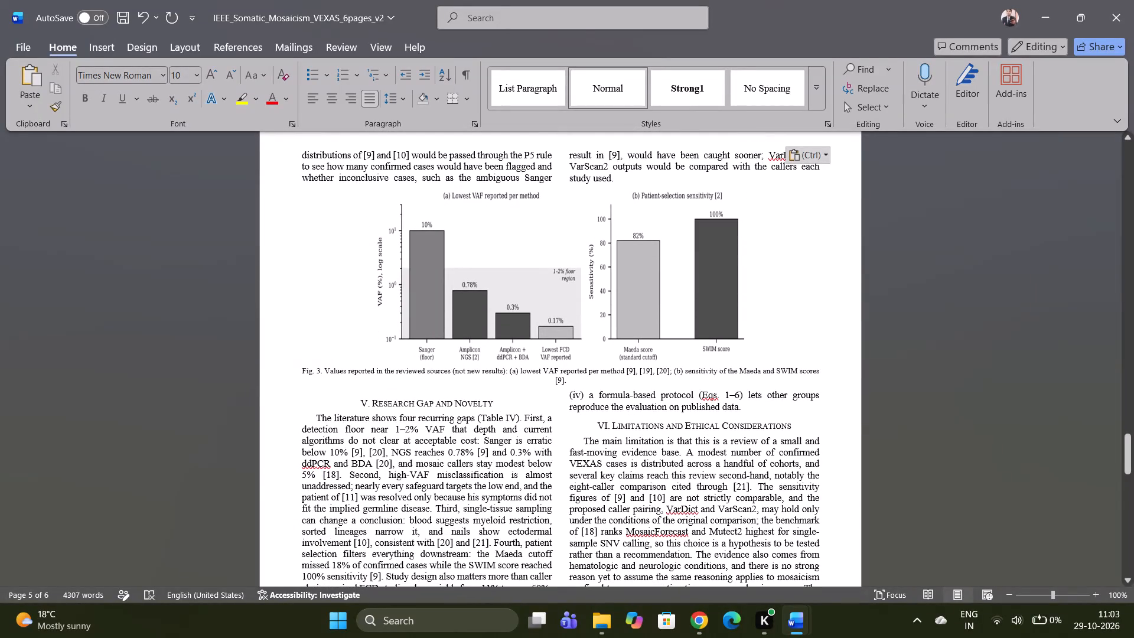
# Replace the six-page paper's Section VI title with "Challenges, Limitations and Ethical Considerations", copied from the eight-page version, keeping the "VI." number.
pyautogui.click(612, 425)
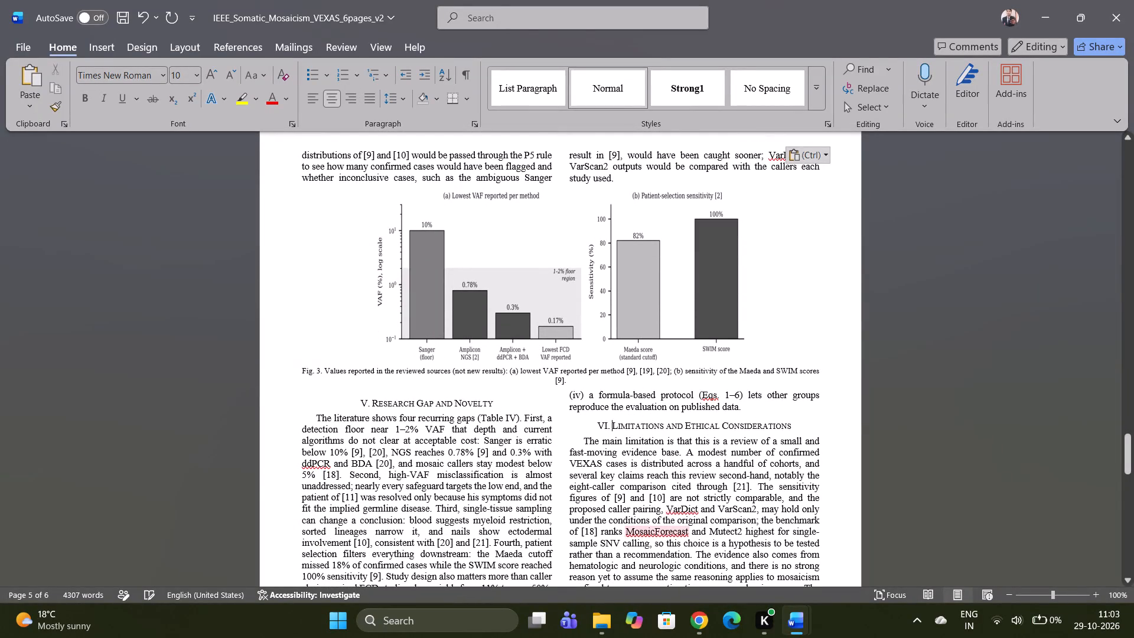
pyautogui.click(747, 542)
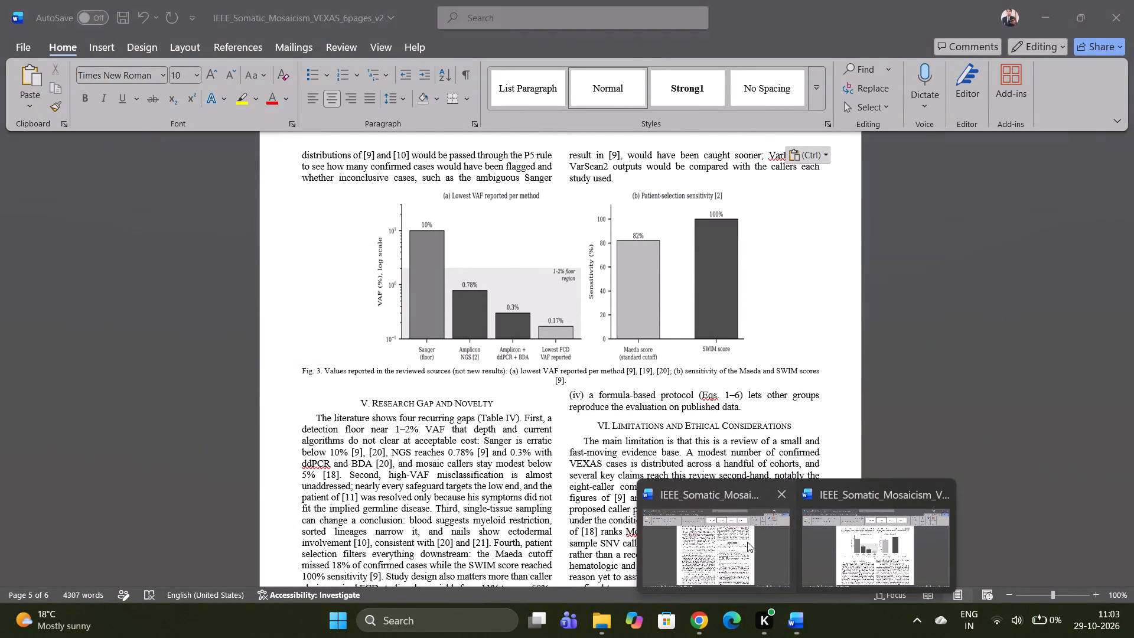
pyautogui.scroll(4, 687, 322)
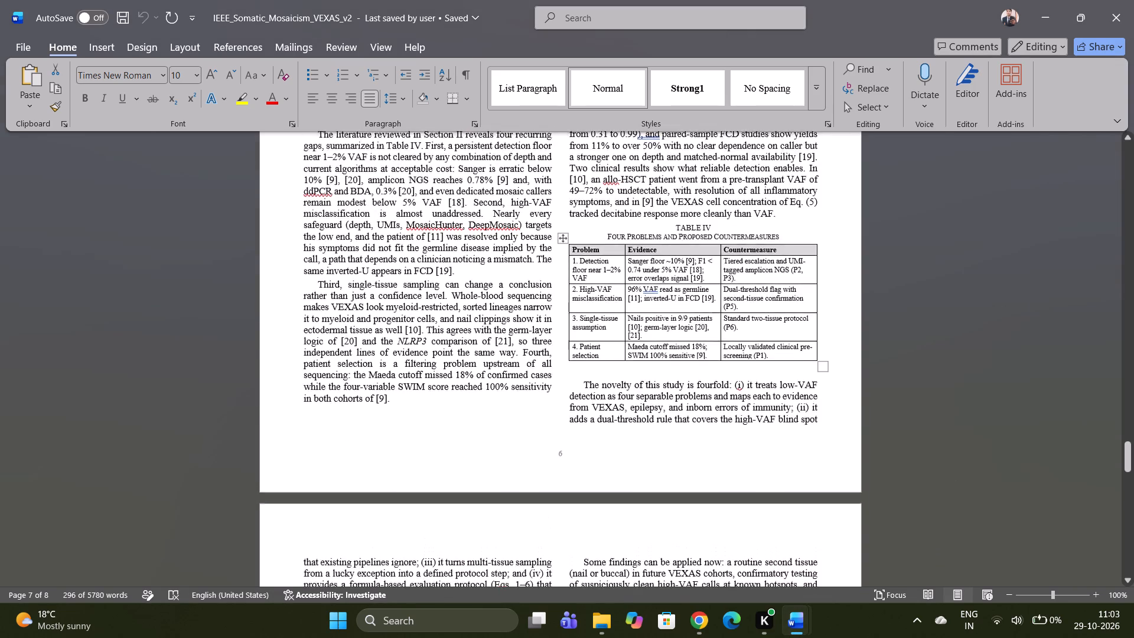
pyautogui.scroll(-1, 687, 322)
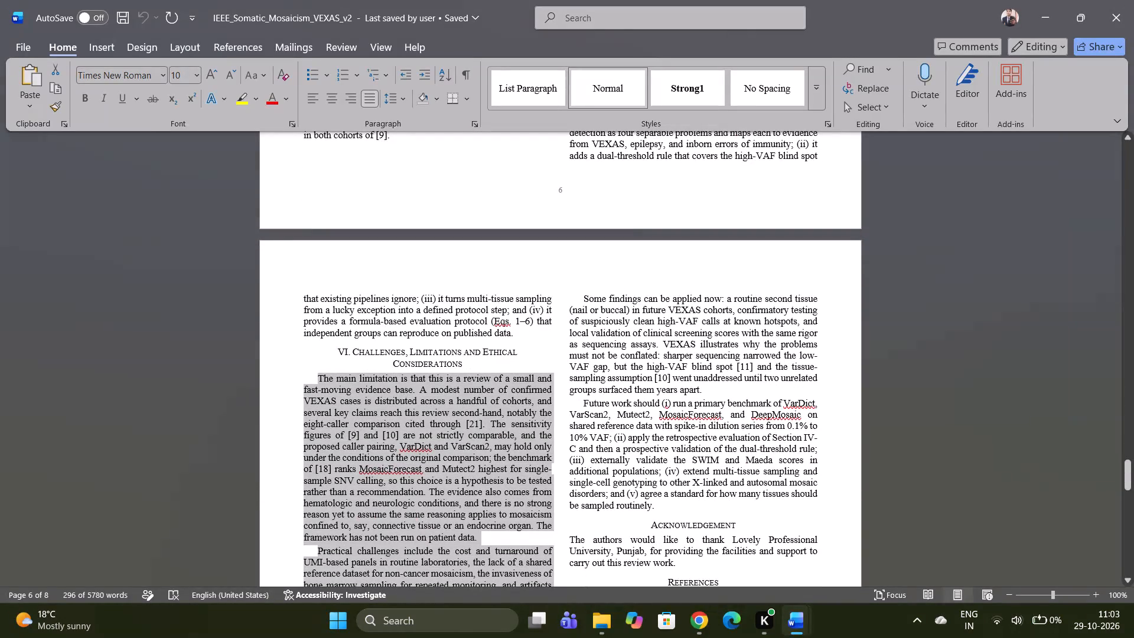
pyautogui.moveTo(353, 350); pyautogui.dragTo(382, 353)
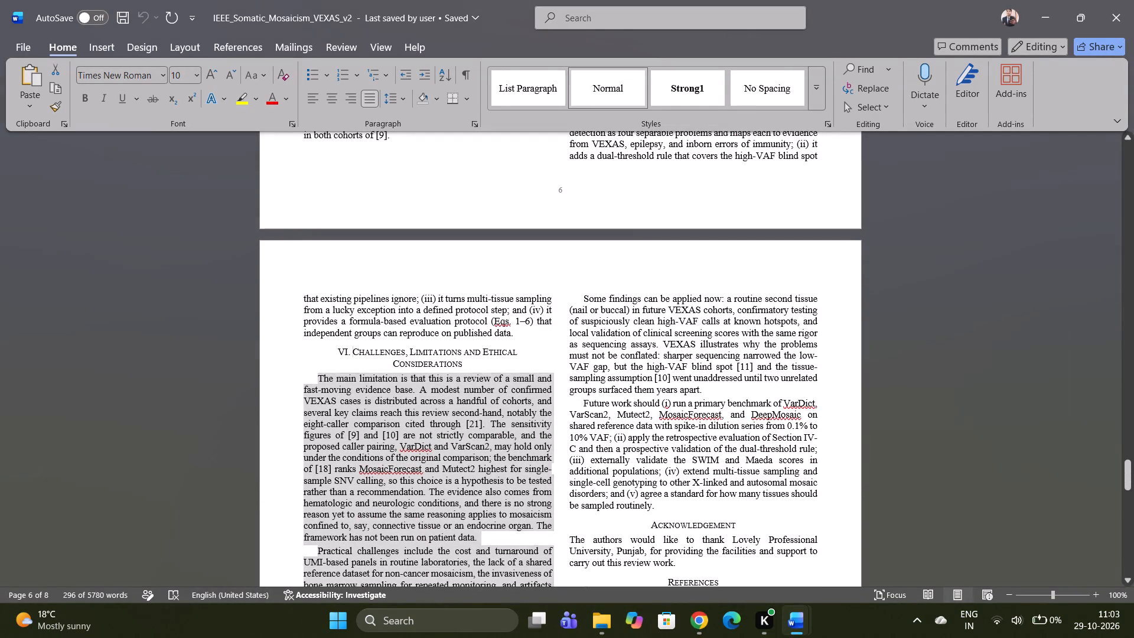
pyautogui.moveTo(382, 353); pyautogui.dragTo(451, 365)
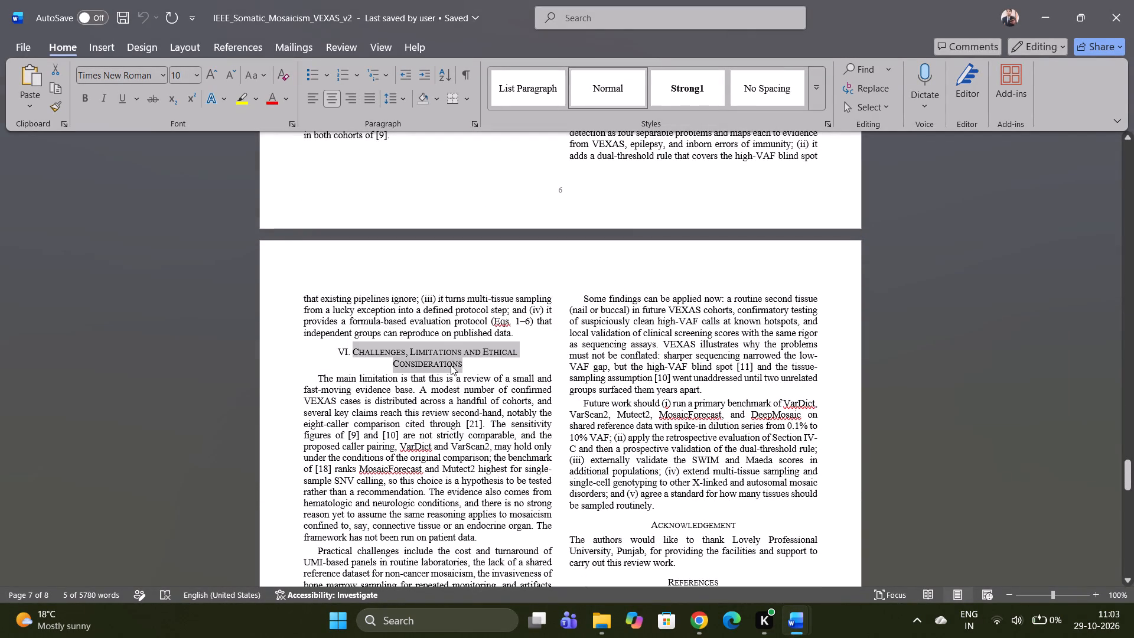
pyautogui.hotkey('ctrl', 'c')
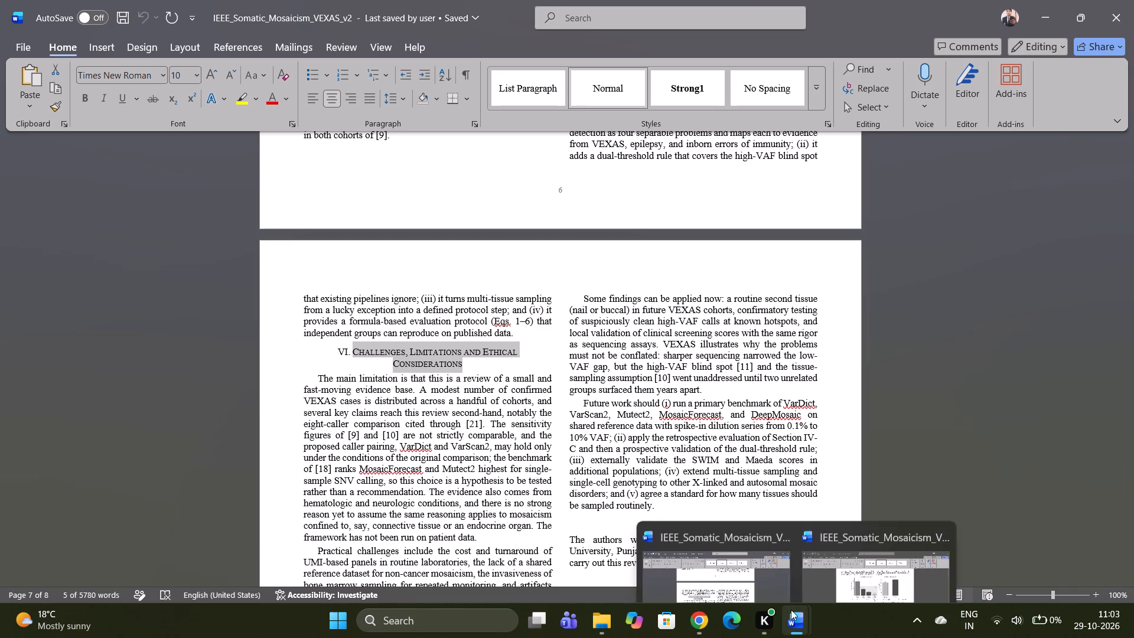
pyautogui.click(881, 537)
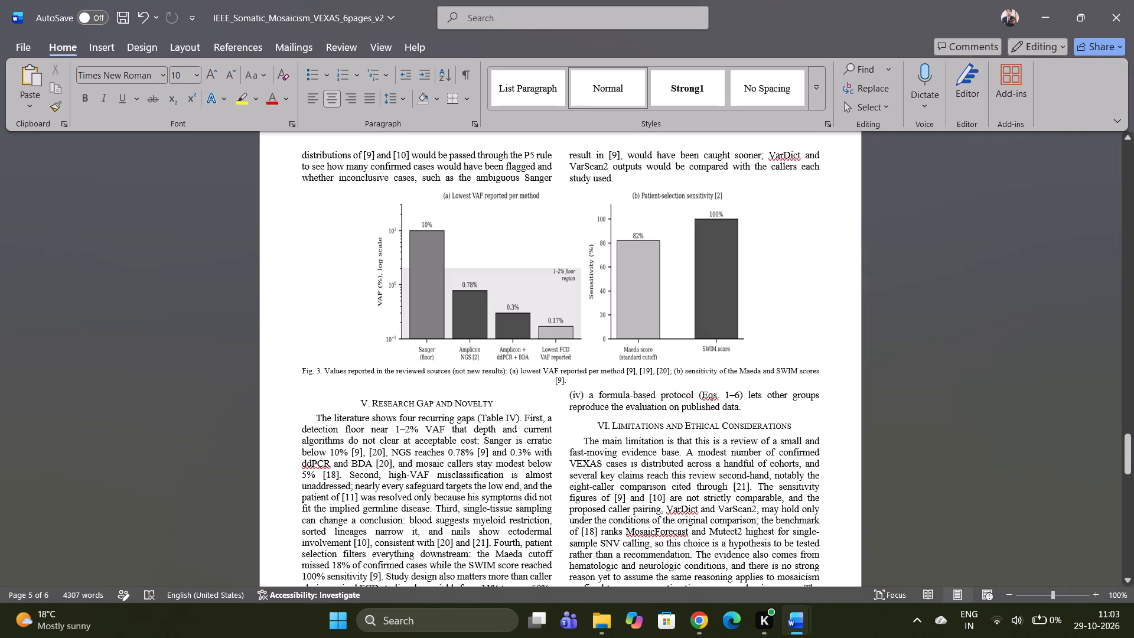
pyautogui.moveTo(612, 424); pyautogui.dragTo(769, 425)
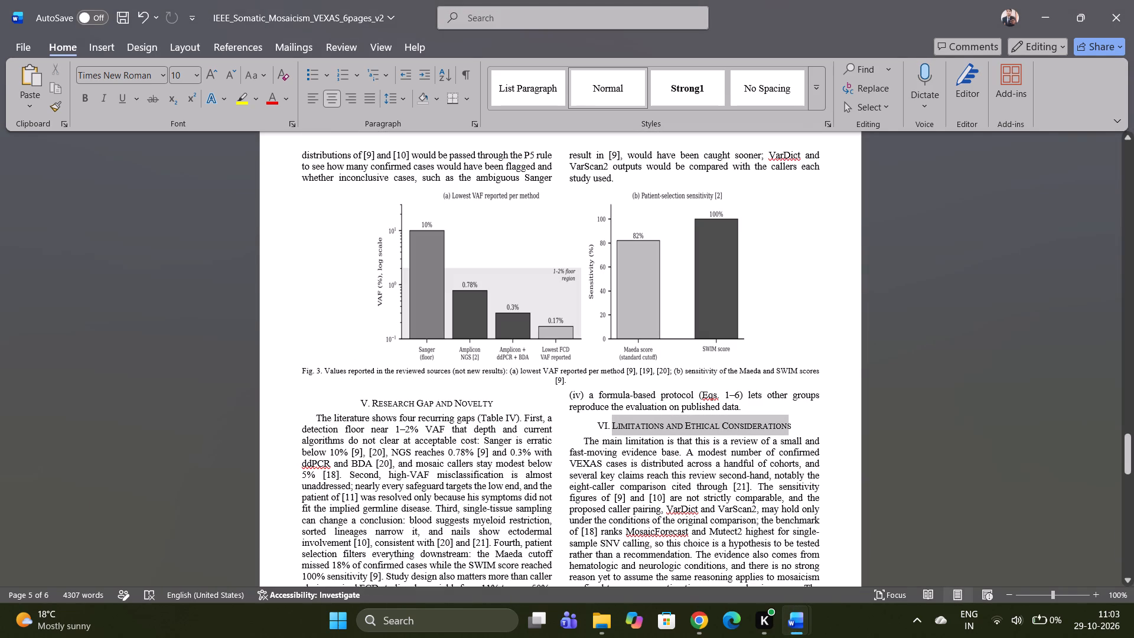
pyautogui.moveTo(769, 425); pyautogui.dragTo(771, 425)
pyautogui.hotkey('ctrl', 'v')
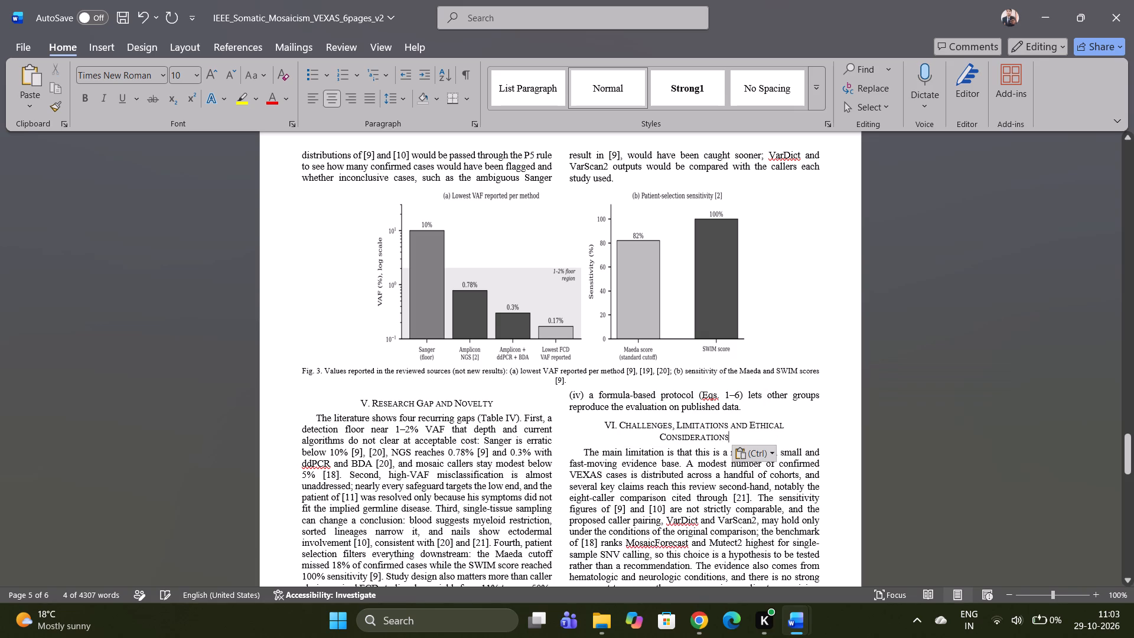
# Review the six-page paper's layout from the references on page 6 back to Section III and Table II on page 3.
pyautogui.scroll(-6, 817, 435)
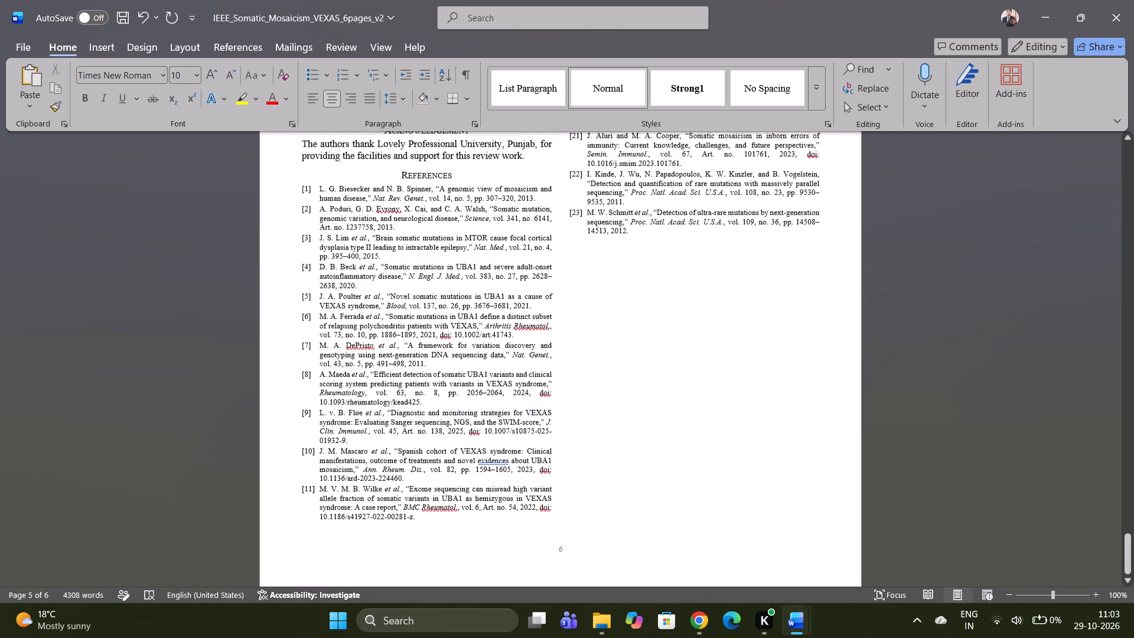
pyautogui.scroll(3, 817, 435)
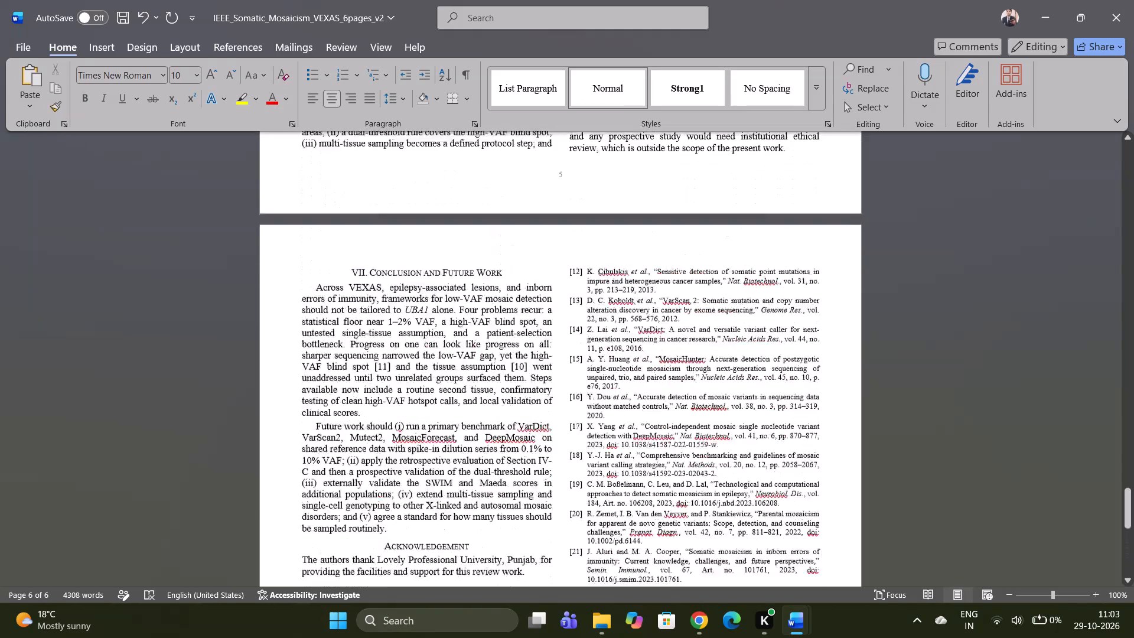
pyautogui.scroll(2, 817, 435)
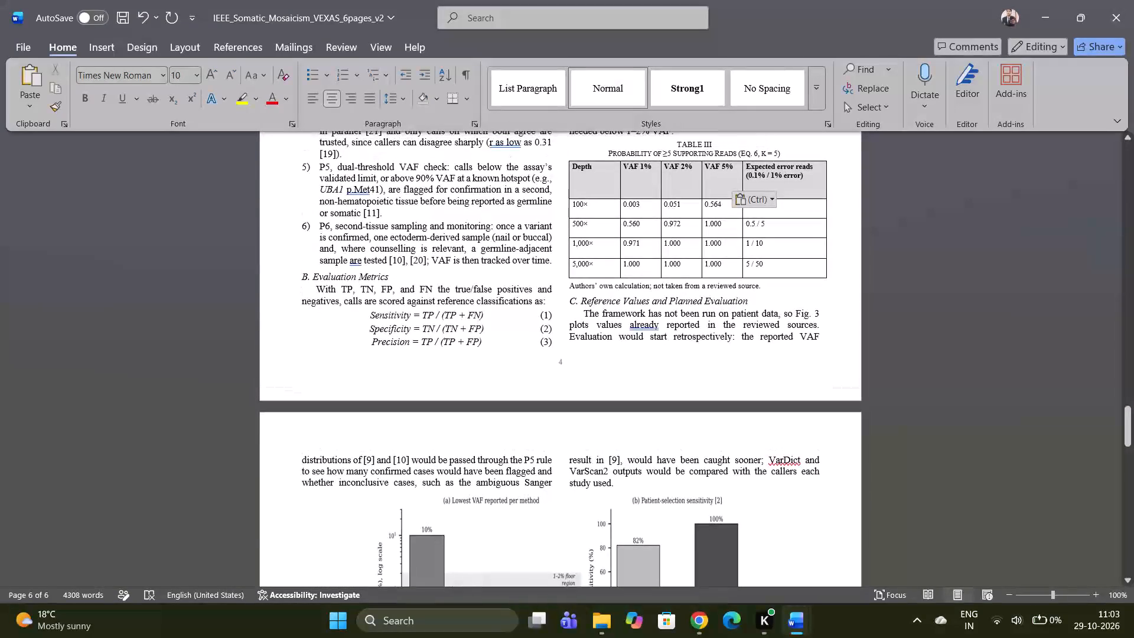
pyautogui.scroll(2, 817, 435)
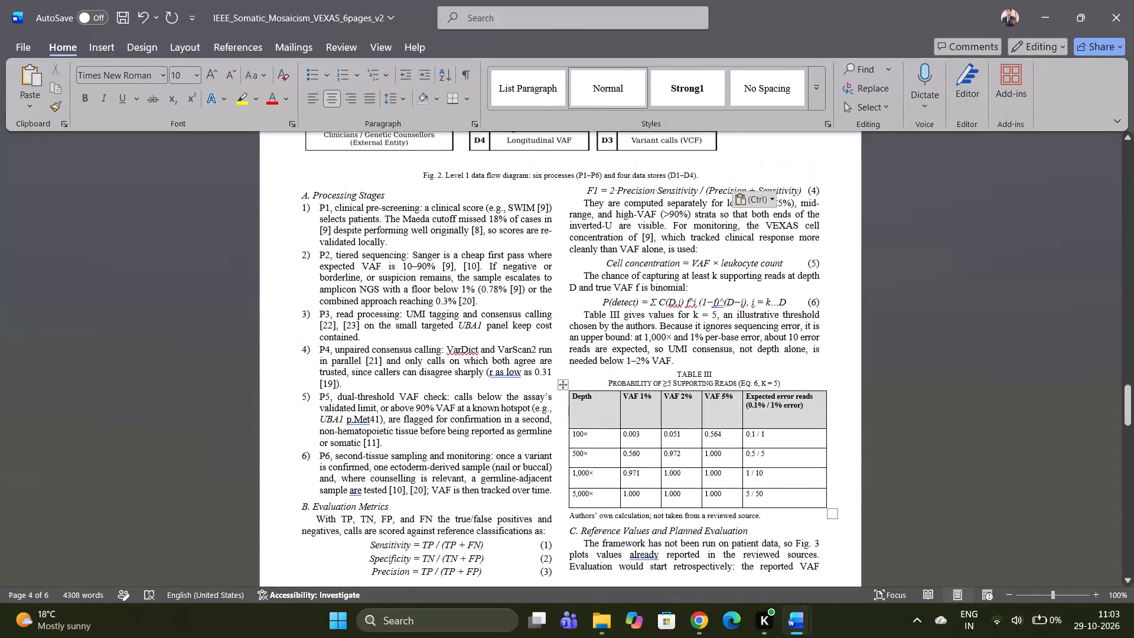
pyautogui.scroll(2, 817, 435)
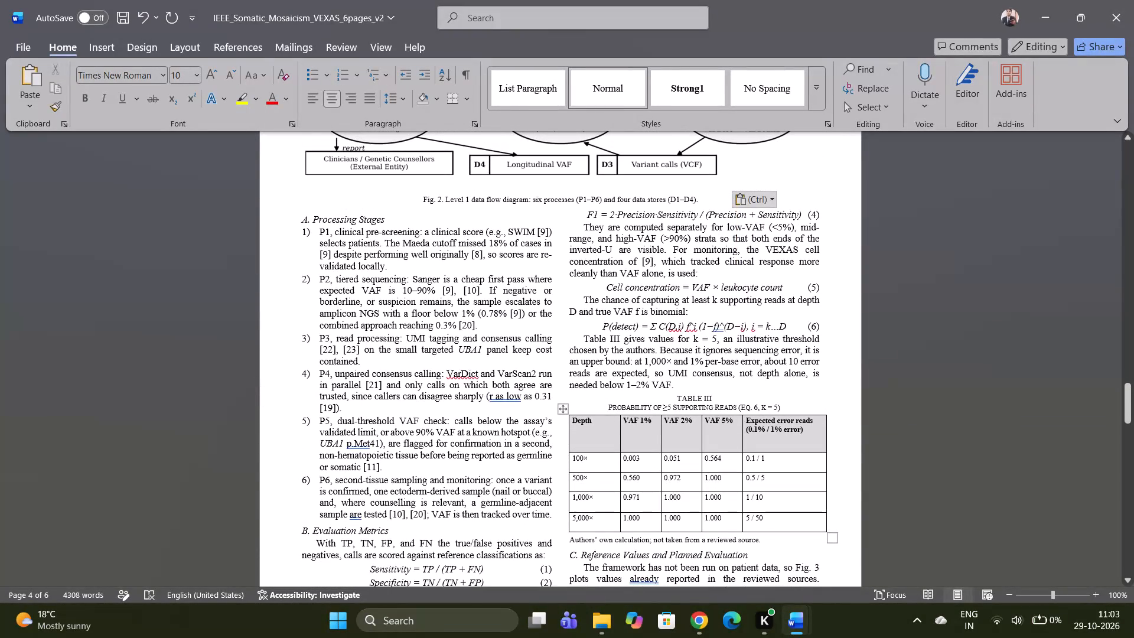
pyautogui.scroll(1, 817, 435)
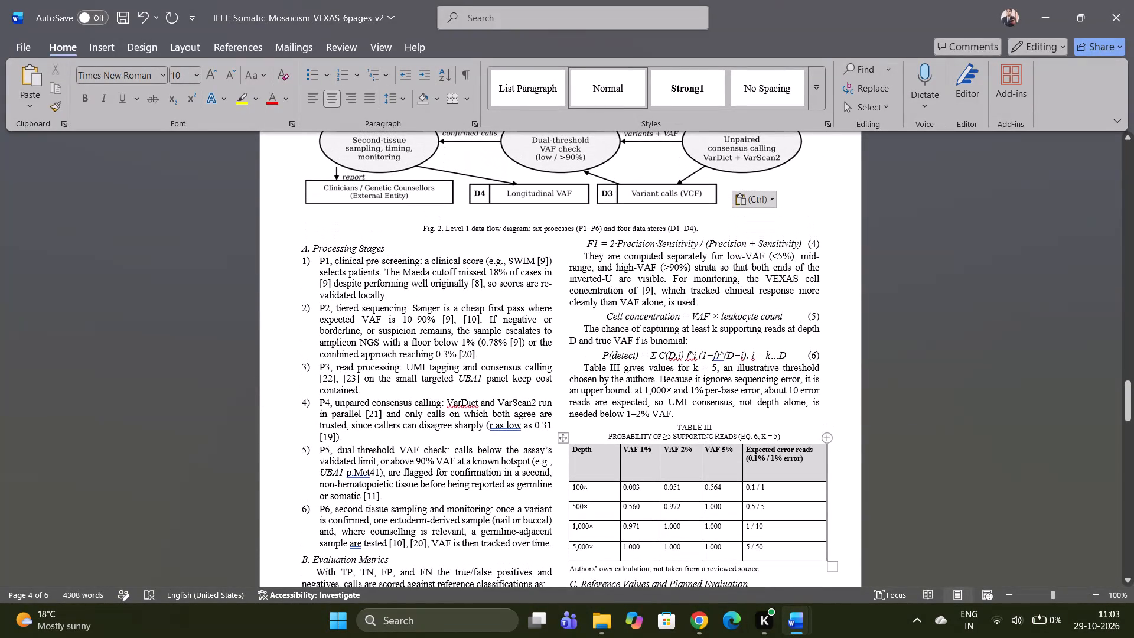
pyautogui.scroll(2, 817, 435)
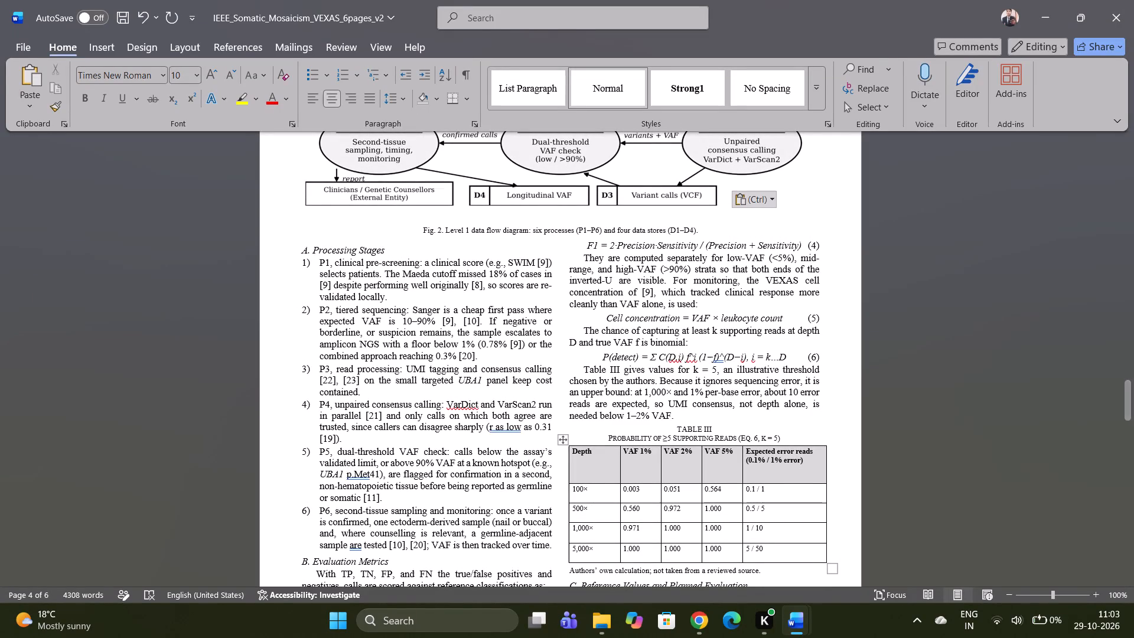
pyautogui.click(716, 333)
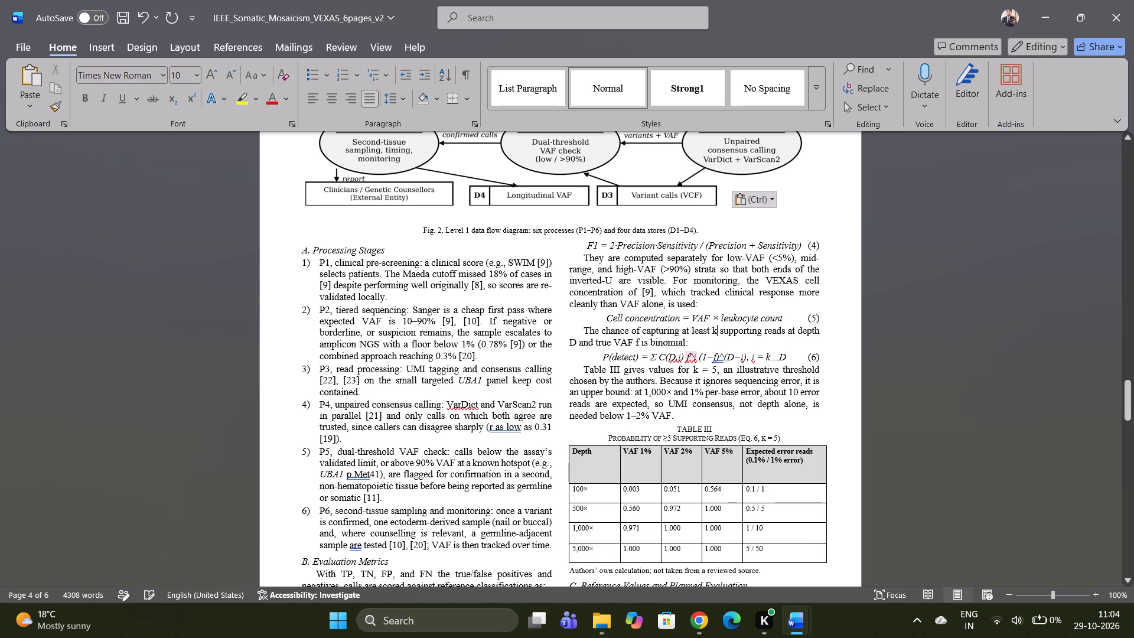
pyautogui.scroll(1, 703, 344)
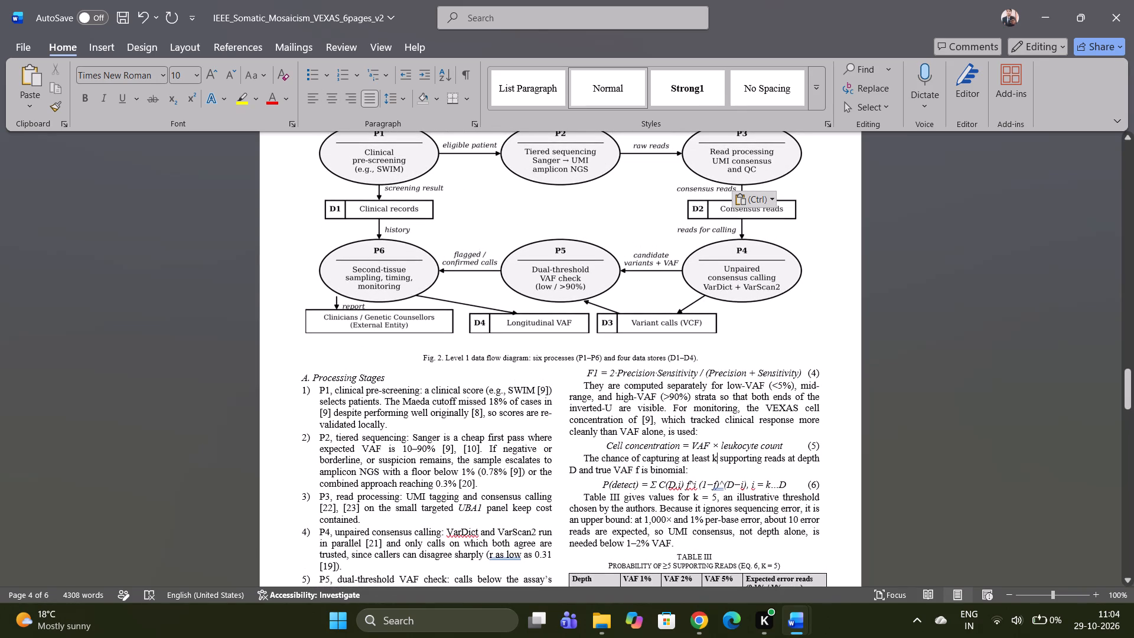
pyautogui.scroll(7, 703, 344)
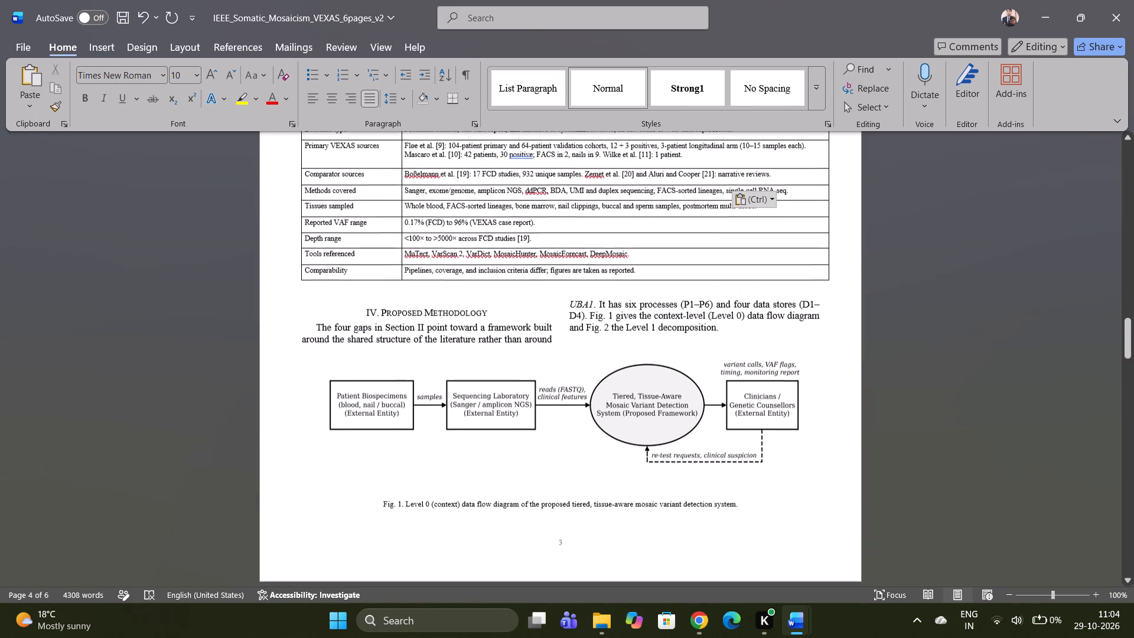
pyautogui.scroll(1, 703, 344)
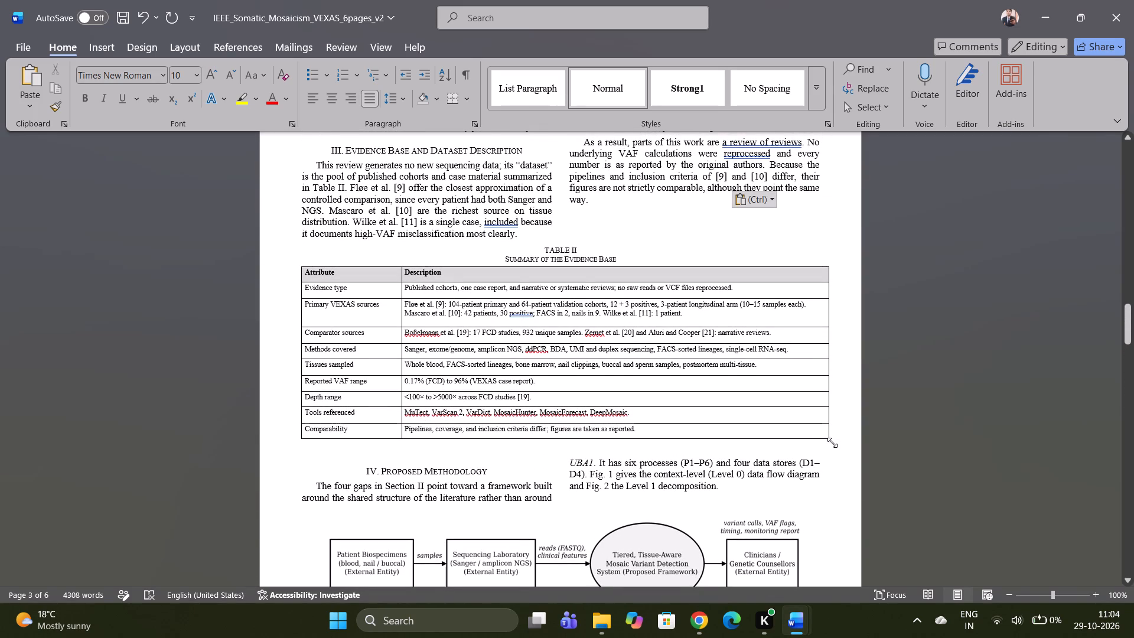
pyautogui.scroll(1, 799, 473)
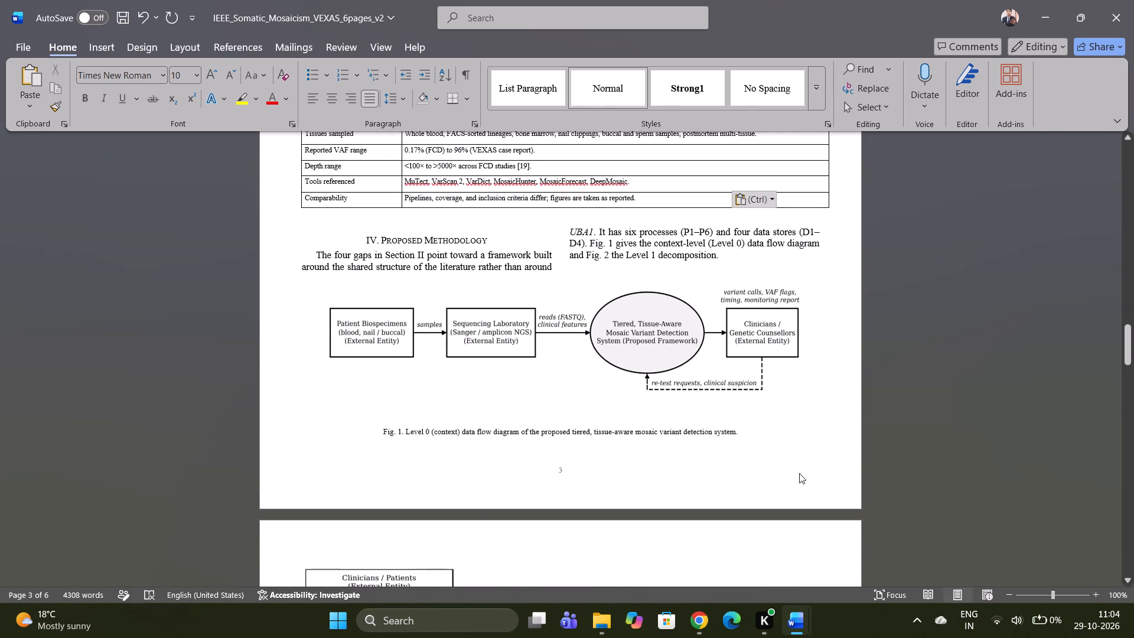
pyautogui.scroll(1, 799, 473)
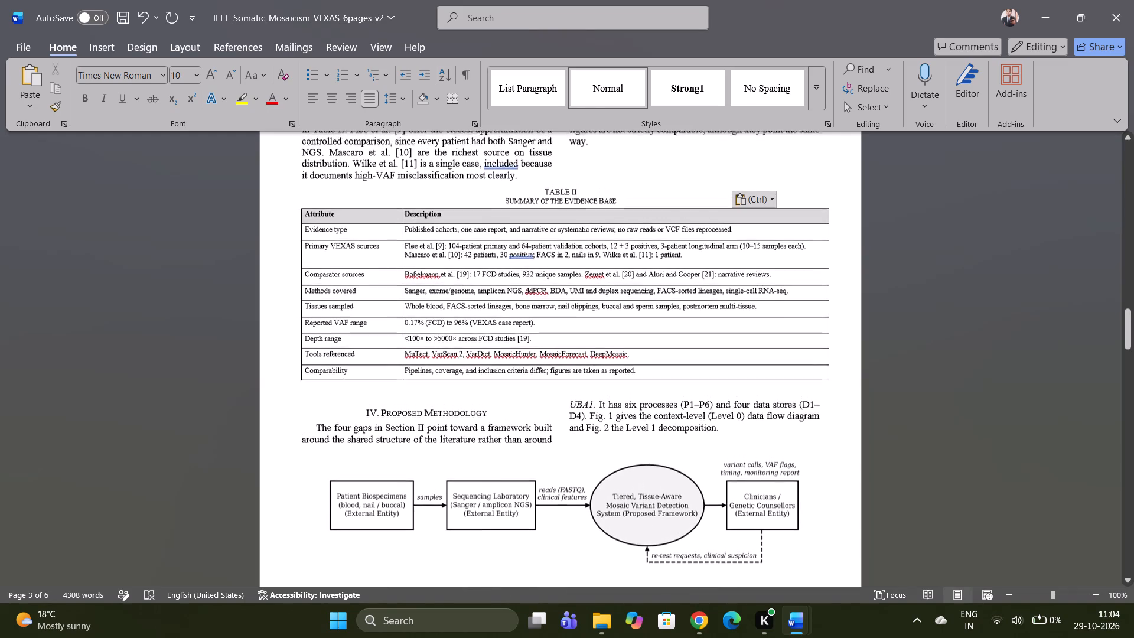
pyautogui.scroll(1, 799, 473)
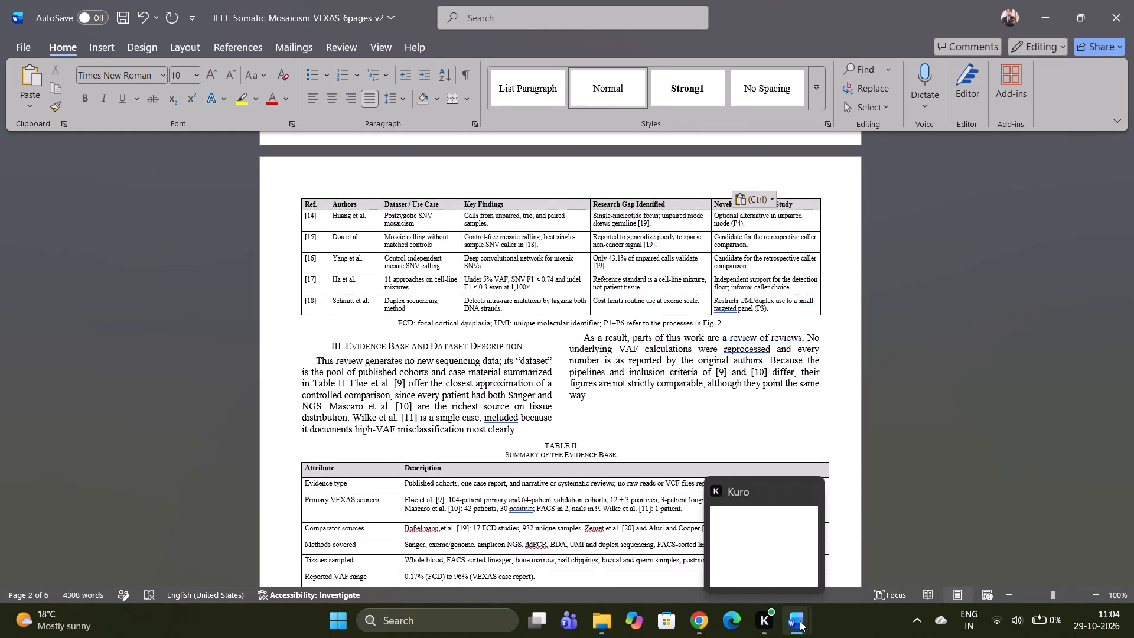
# Compare Section V in IEEE_Somatic_Mosaicism_VEXAS_v2 with the shorter Section V in IEEE_Somatic_Mosaicism_VEXAS_6pages_v2.
pyautogui.click(753, 557)
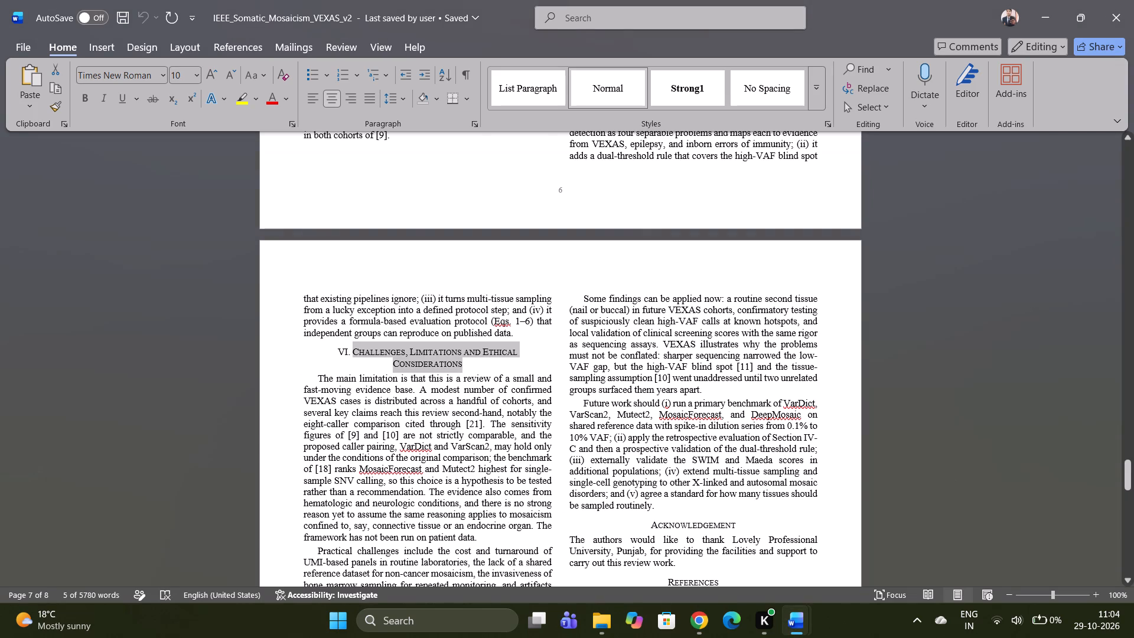
pyautogui.scroll(3, 582, 409)
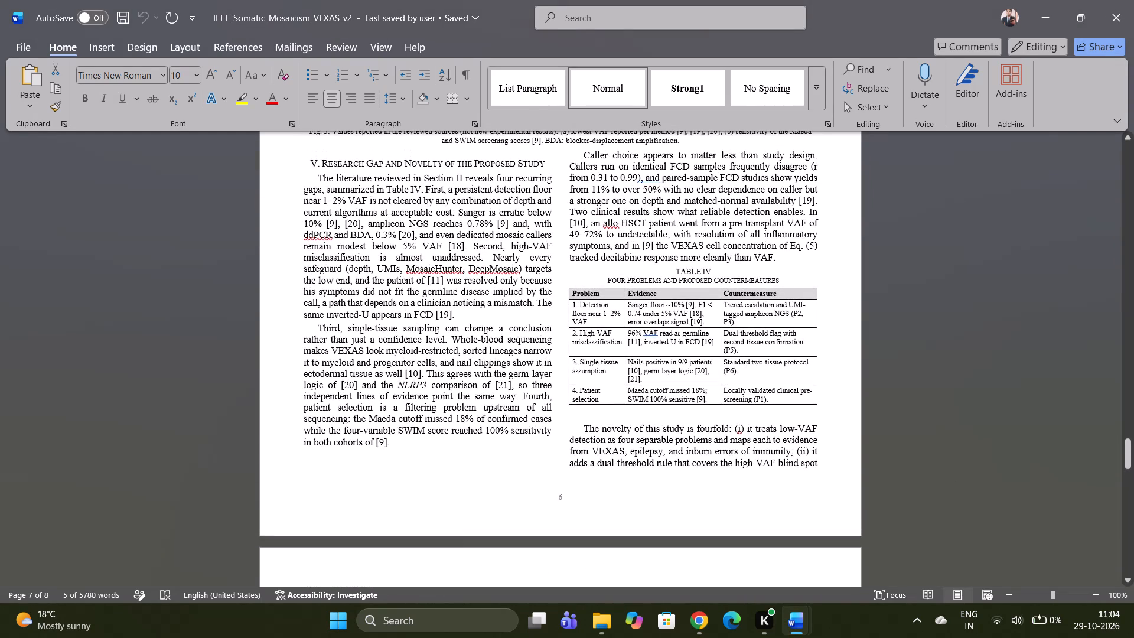
pyautogui.scroll(1, 582, 409)
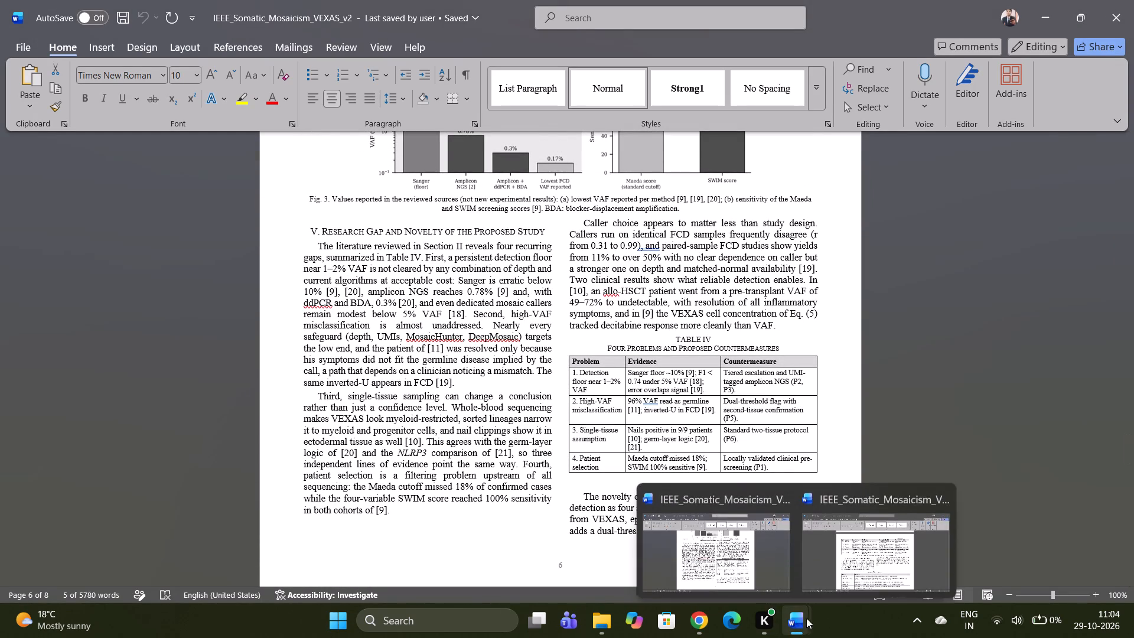
pyautogui.click(871, 571)
pyautogui.scroll(-5, 636, 471)
pyautogui.scroll(3, 636, 471)
pyautogui.scroll(-3, 636, 471)
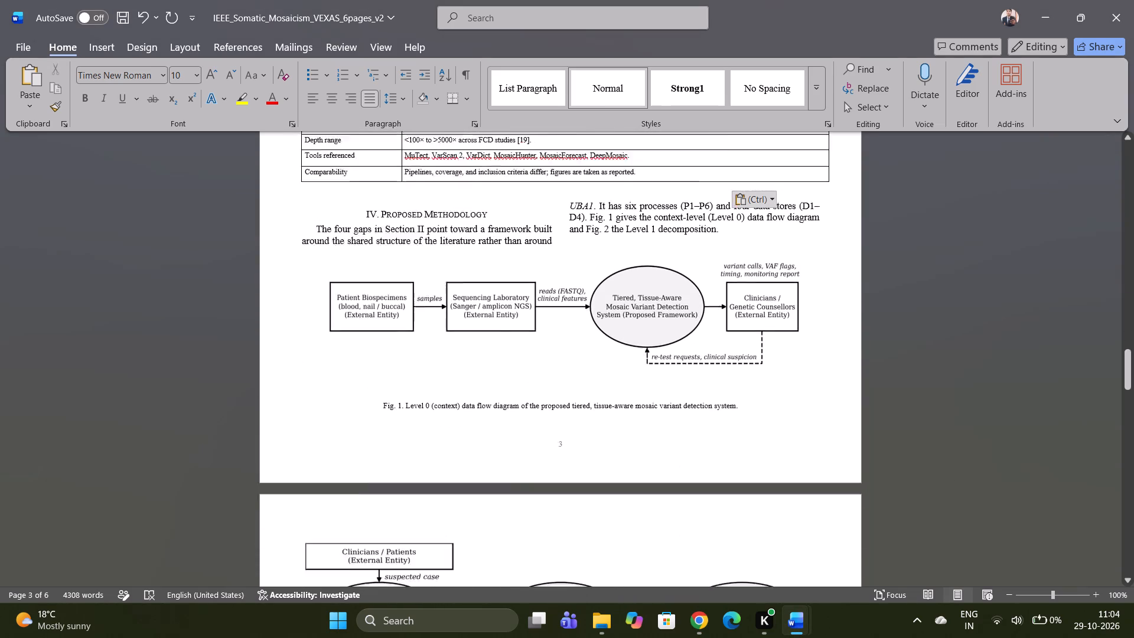
pyautogui.scroll(-3, 636, 471)
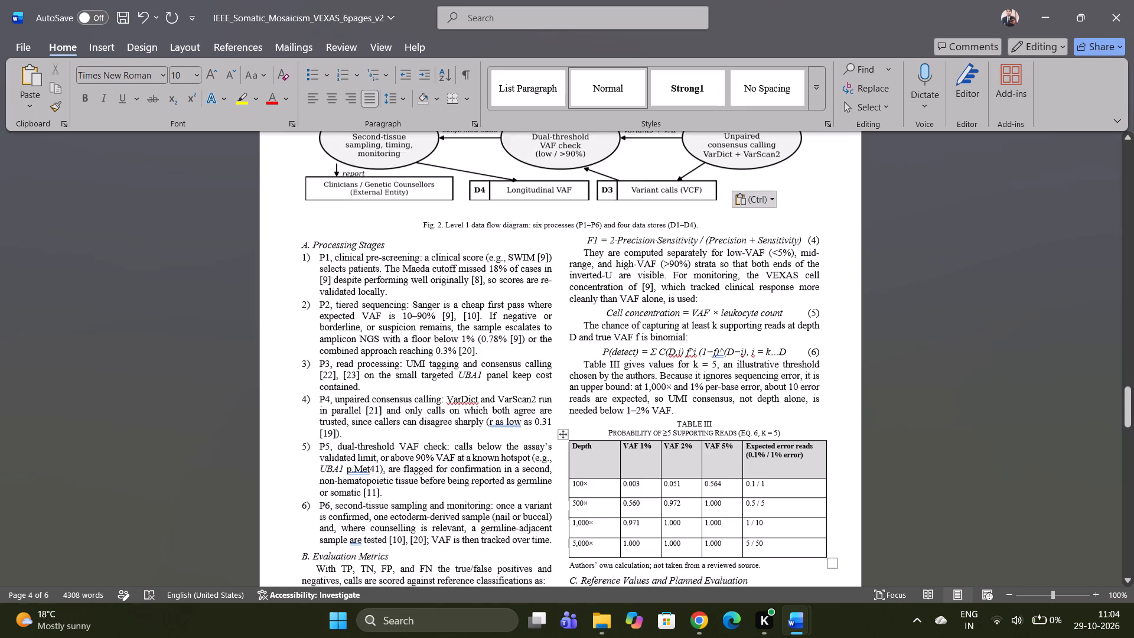
pyautogui.scroll(-3, 636, 471)
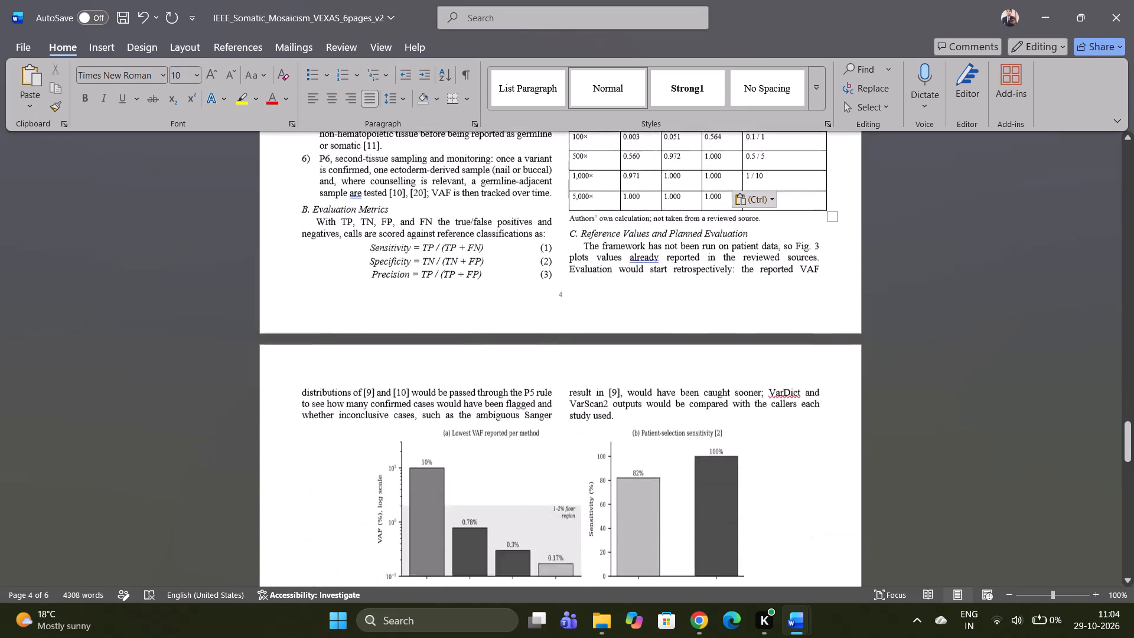
pyautogui.scroll(-3, 636, 471)
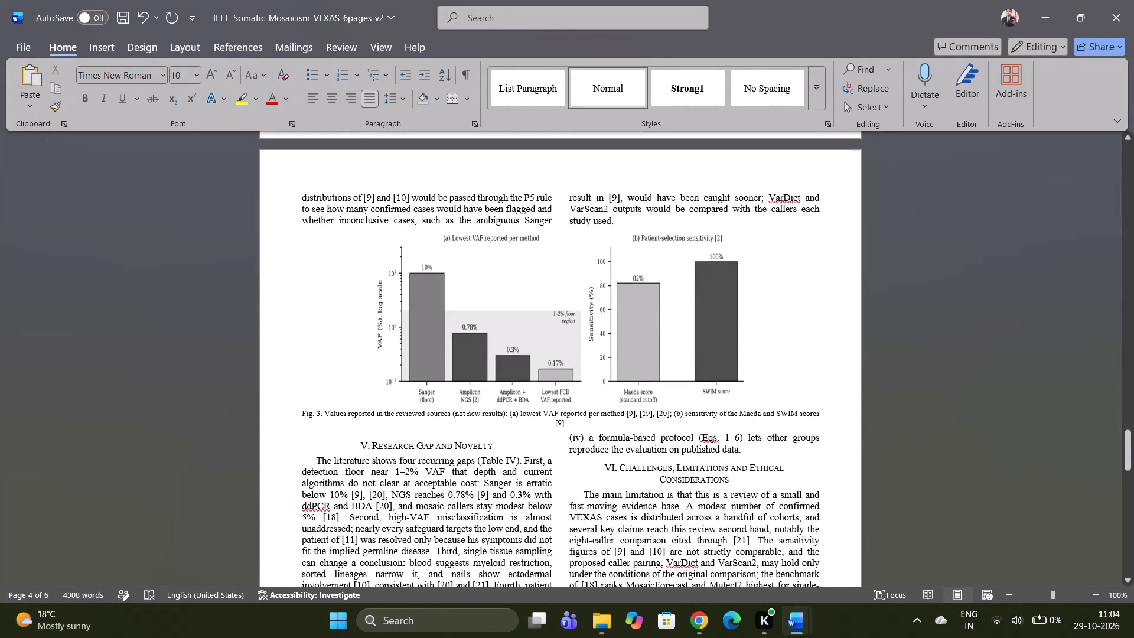
pyautogui.scroll(-3, 636, 471)
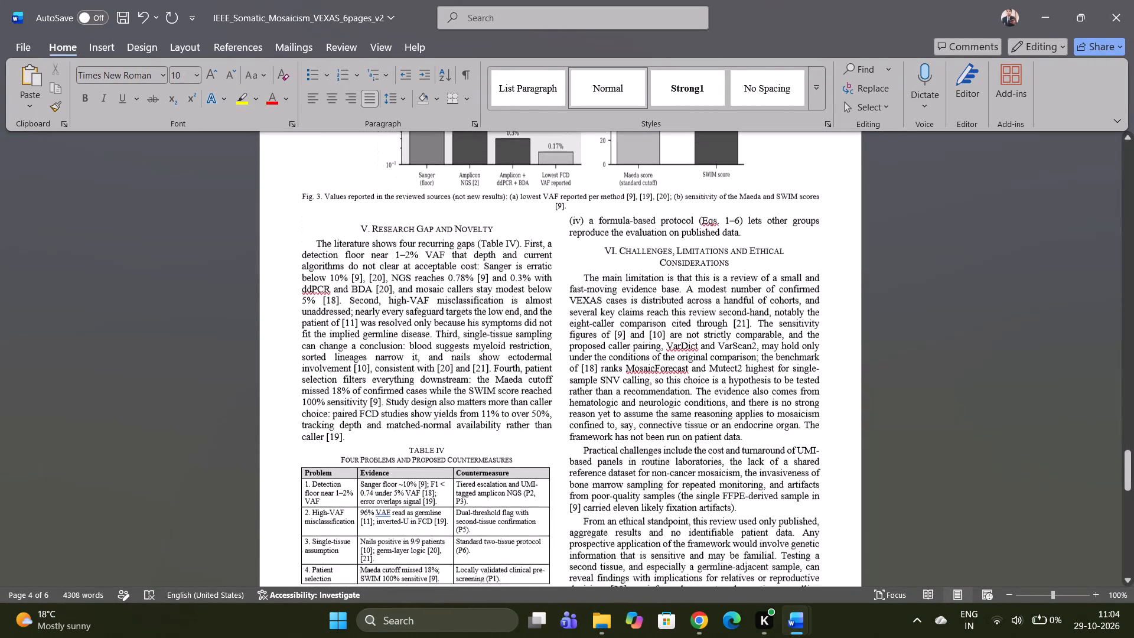
pyautogui.scroll(-2, 636, 471)
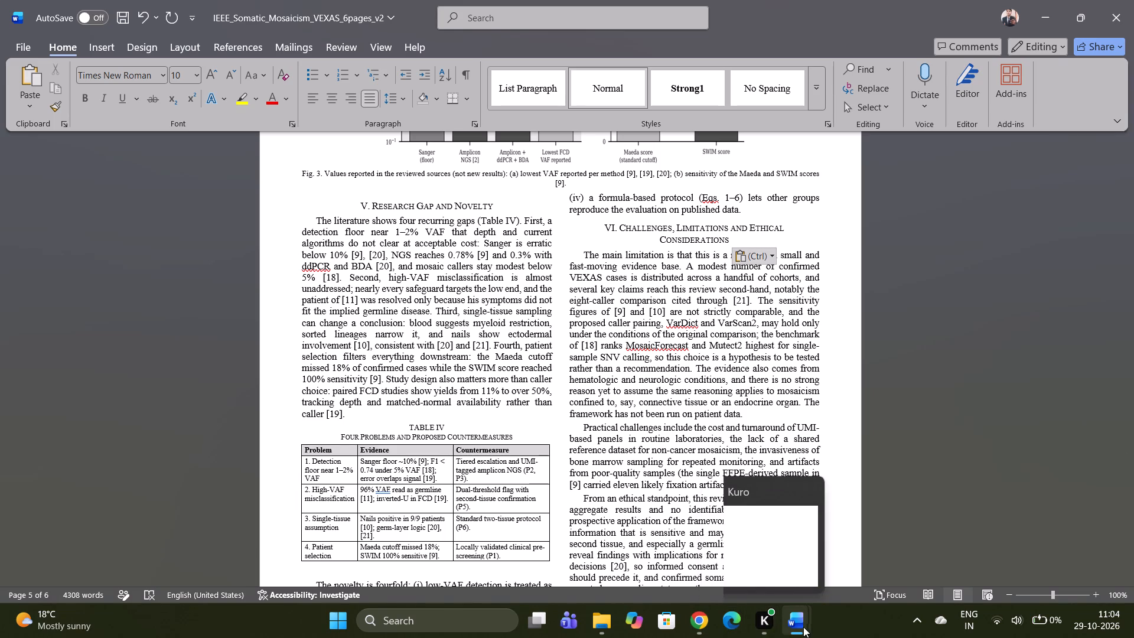
# Copy Section V's three paragraphs before Table IV, "The literature reviewed" through "more cleanly than VAF", from IEEE_Somatic_Mosaicism_VEXAS_v2.
pyautogui.click(739, 561)
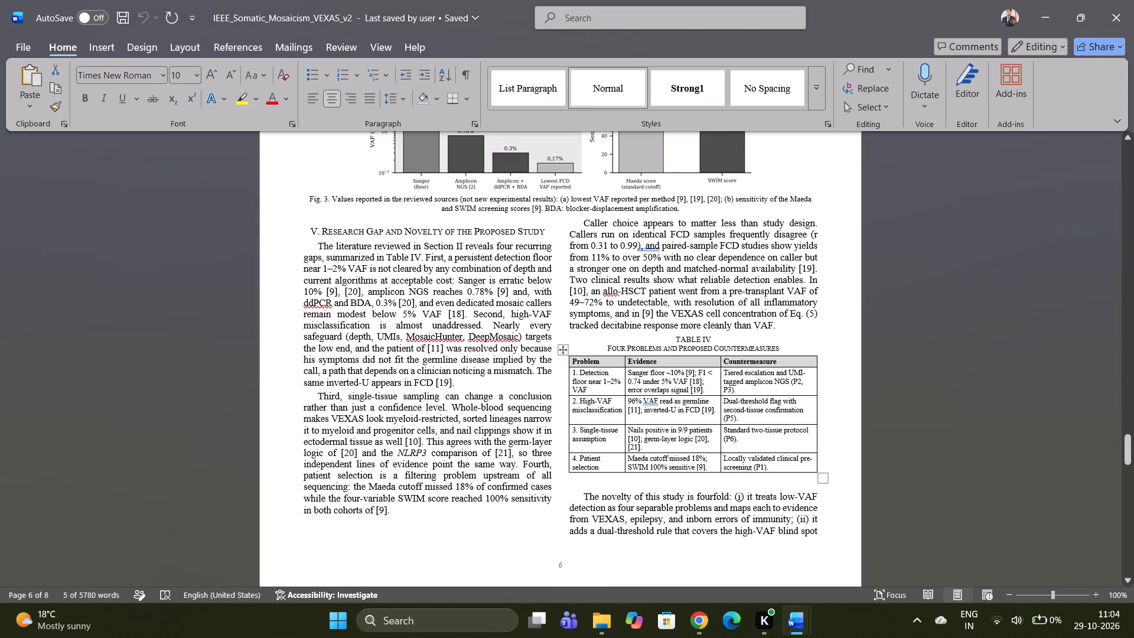
pyautogui.scroll(-1, 598, 463)
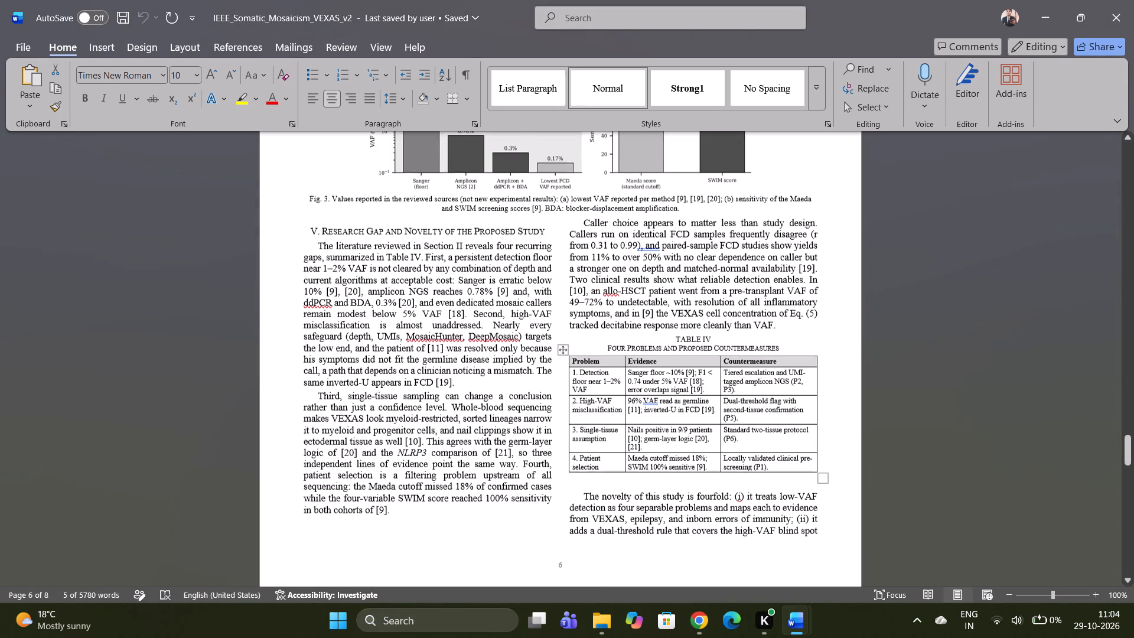
pyautogui.scroll(-2, 598, 463)
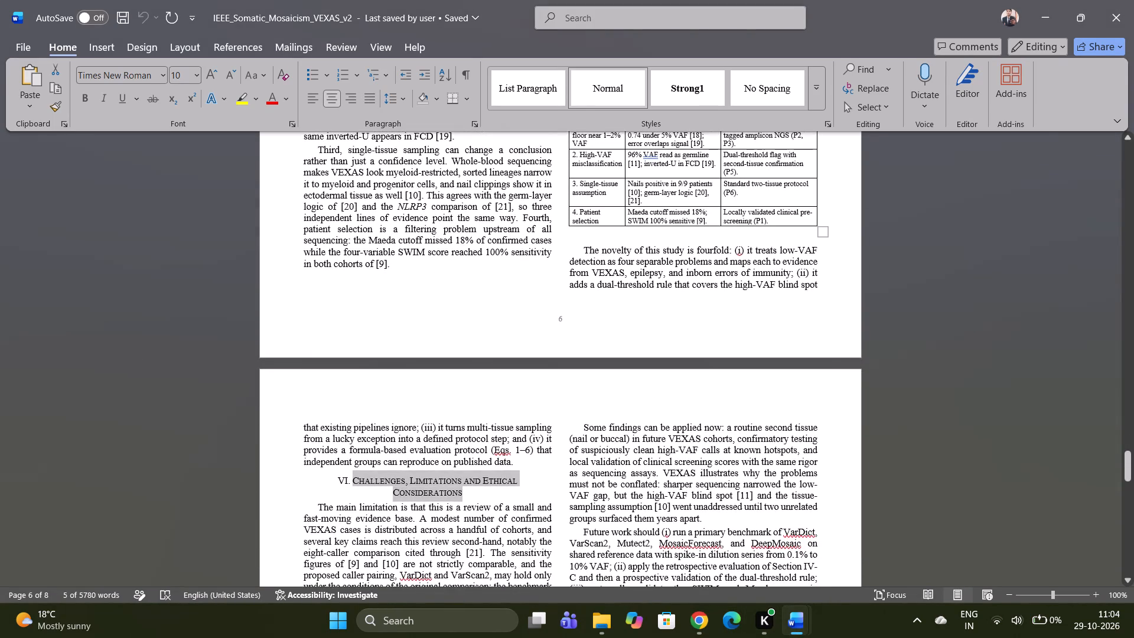
pyautogui.scroll(2, 598, 463)
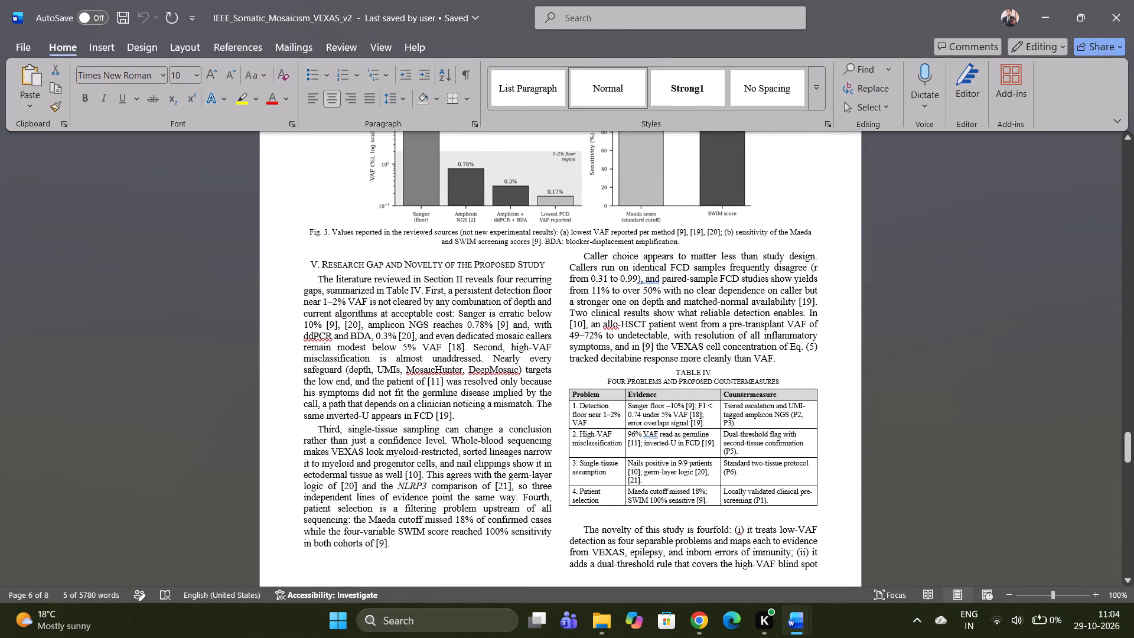
pyautogui.moveTo(318, 278); pyautogui.dragTo(533, 492)
pyautogui.hscroll(1, 437, 403)
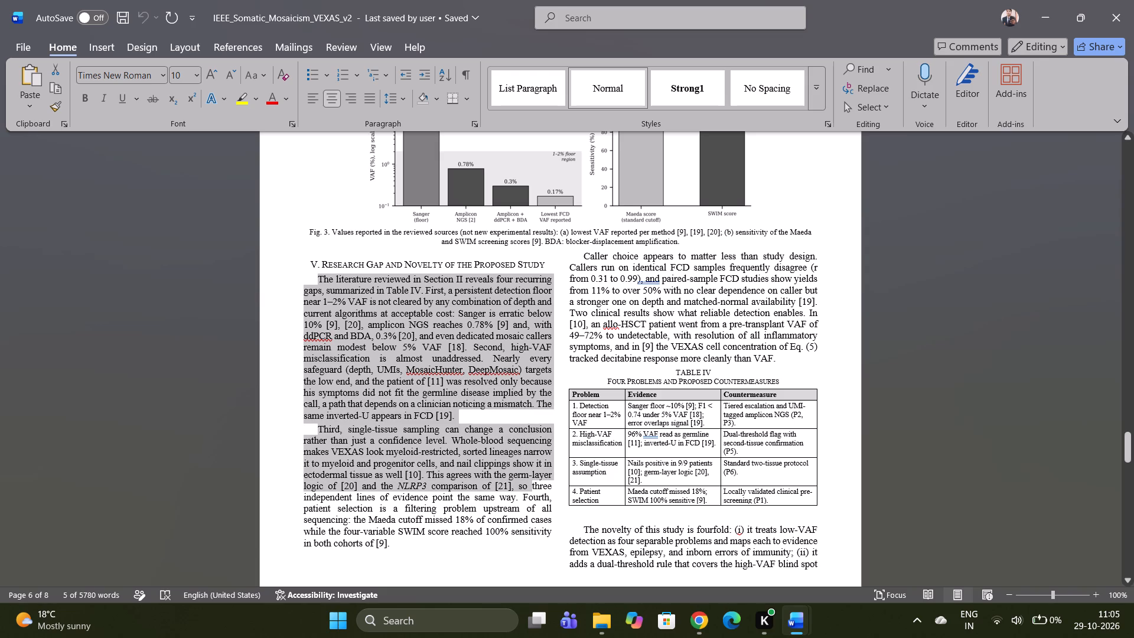
pyautogui.hscroll(1, 533, 492)
pyautogui.moveTo(533, 492); pyautogui.dragTo(549, 528)
pyautogui.hscroll(1, 544, 515)
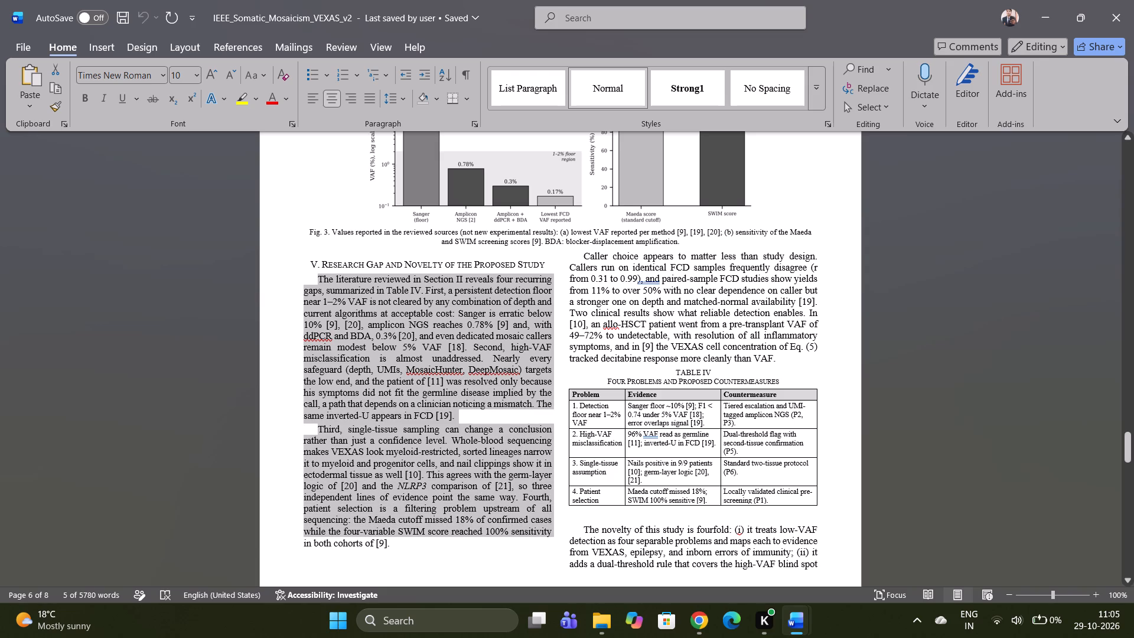
pyautogui.hscroll(1, 549, 528)
pyautogui.moveTo(549, 528); pyautogui.dragTo(683, 359)
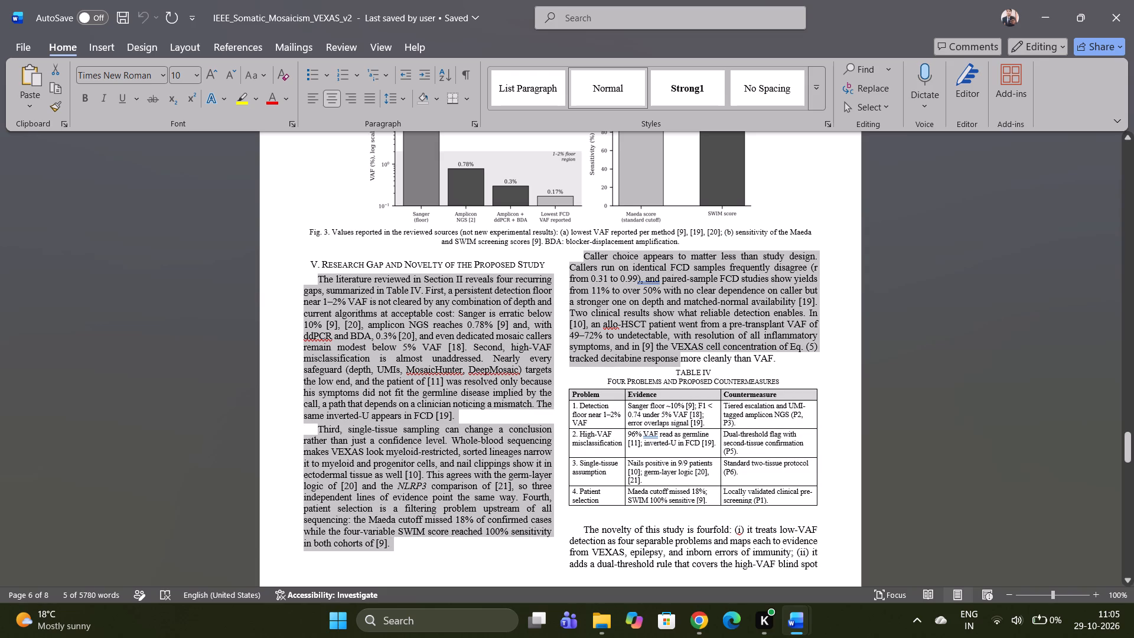
pyautogui.moveTo(683, 359); pyautogui.dragTo(777, 362)
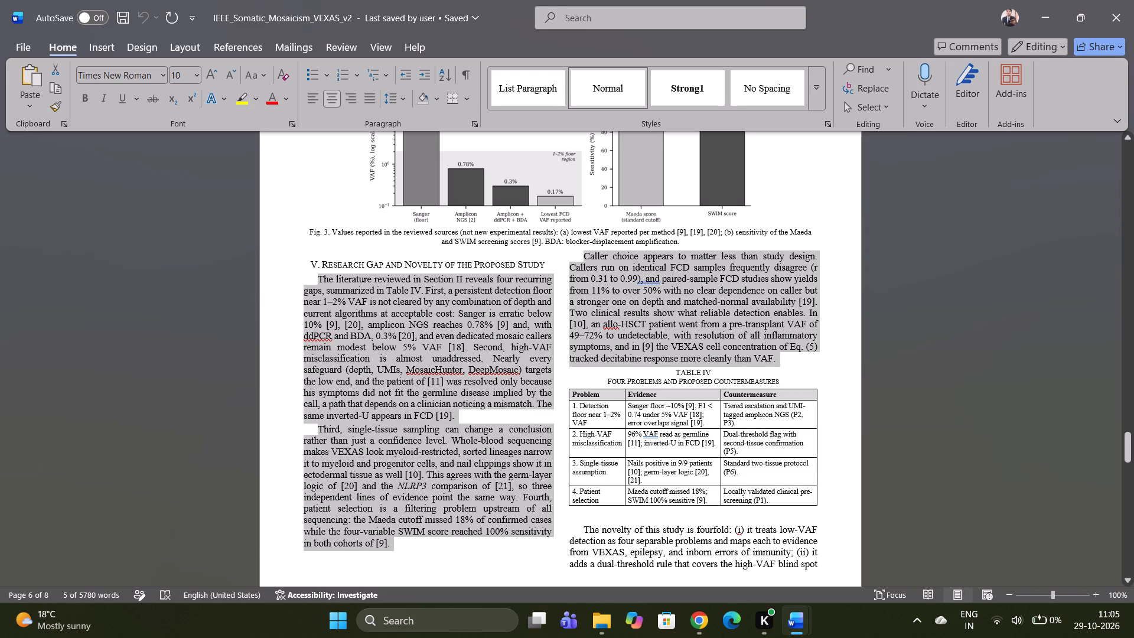
pyautogui.moveTo(777, 362); pyautogui.dragTo(775, 362)
pyautogui.moveTo(775, 362); pyautogui.dragTo(774, 361)
pyautogui.scroll(-1, 795, 467)
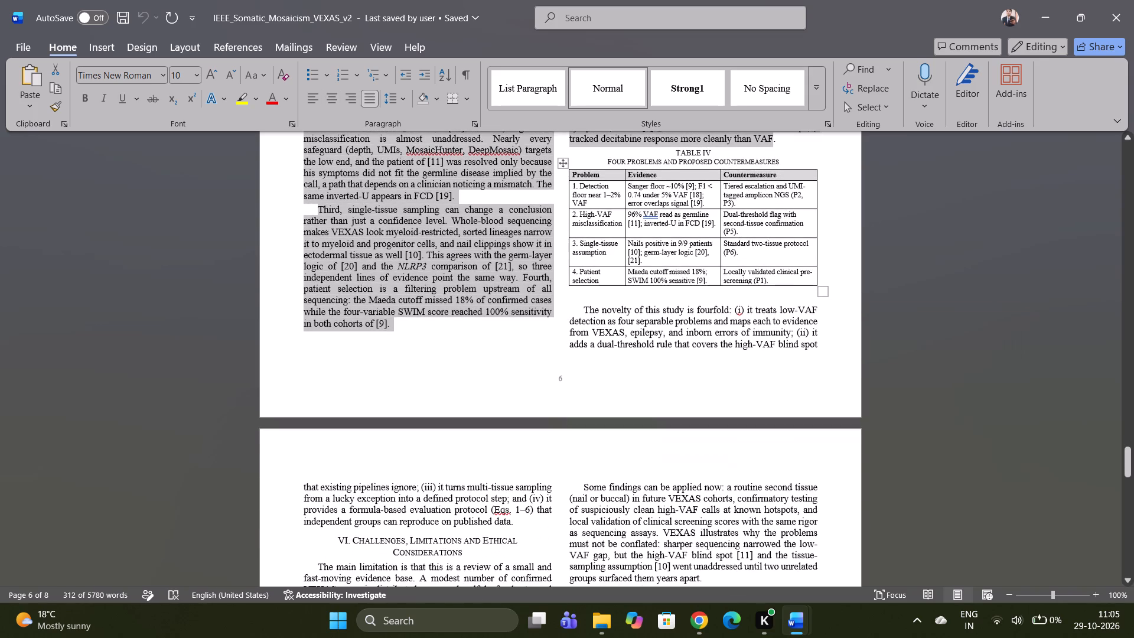
pyautogui.scroll(-1, 795, 467)
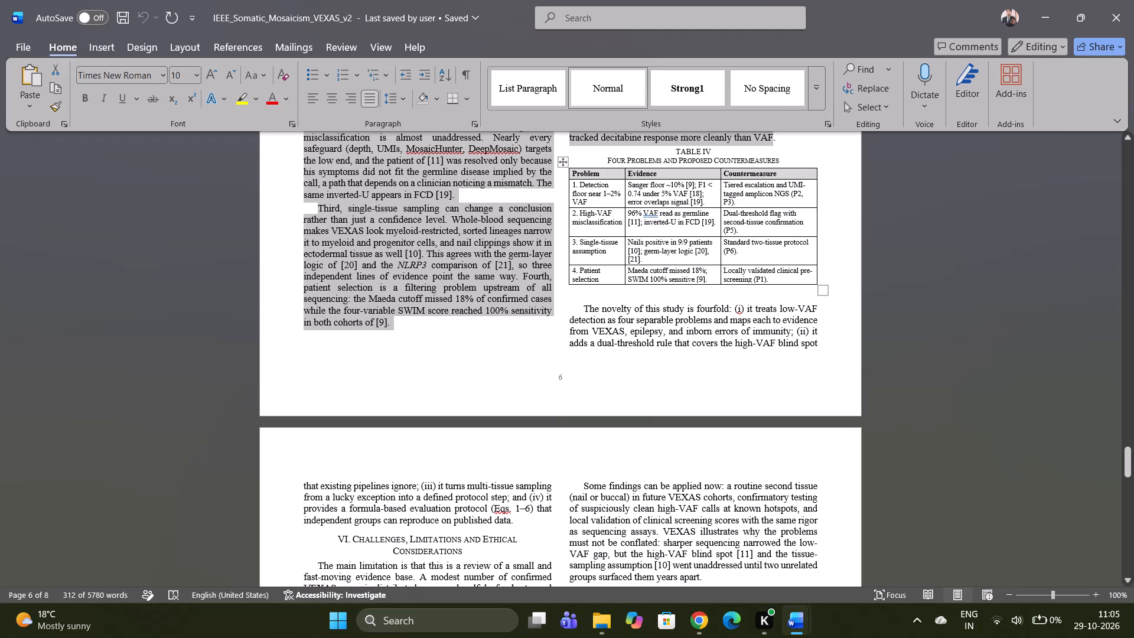
pyautogui.scroll(2, 795, 467)
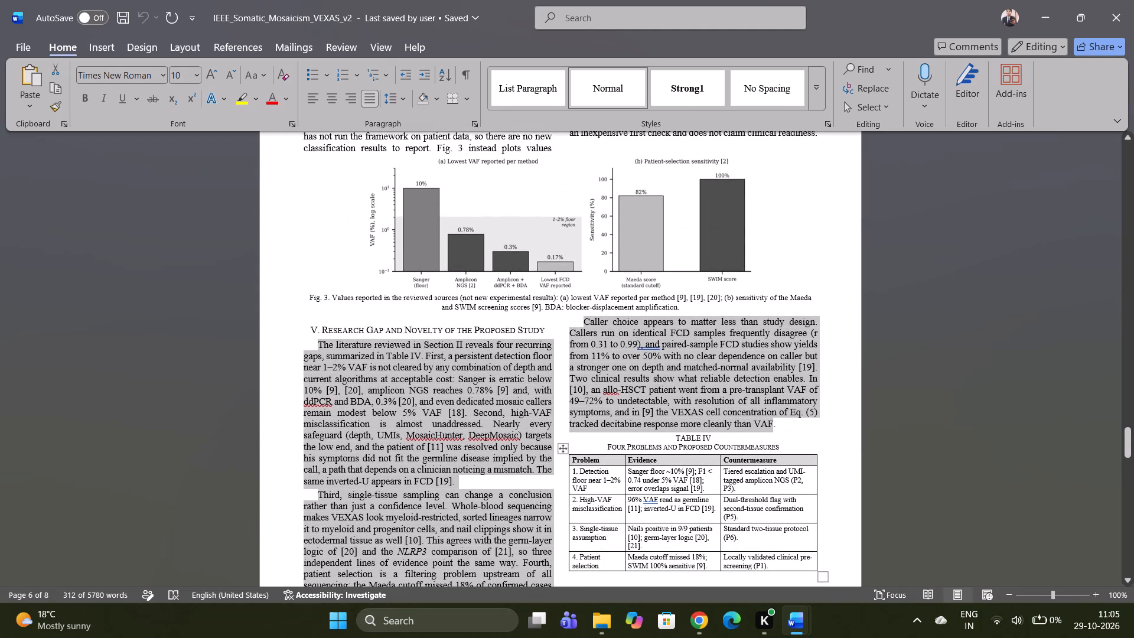
pyautogui.scroll(-2, 795, 467)
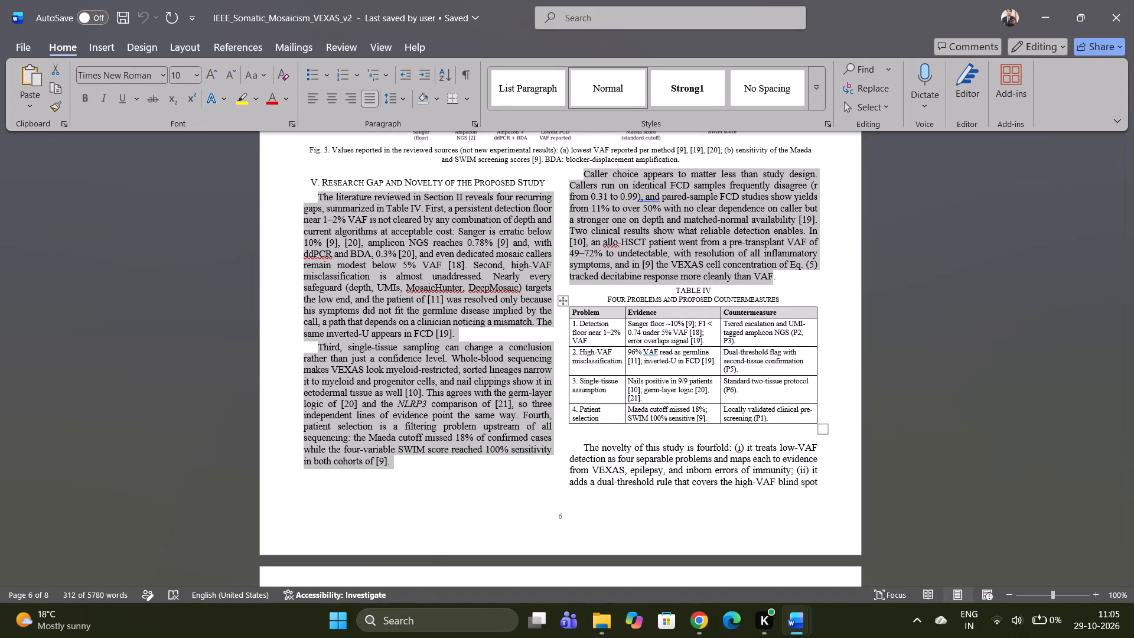
pyautogui.hotkey('ctrl', 'c')
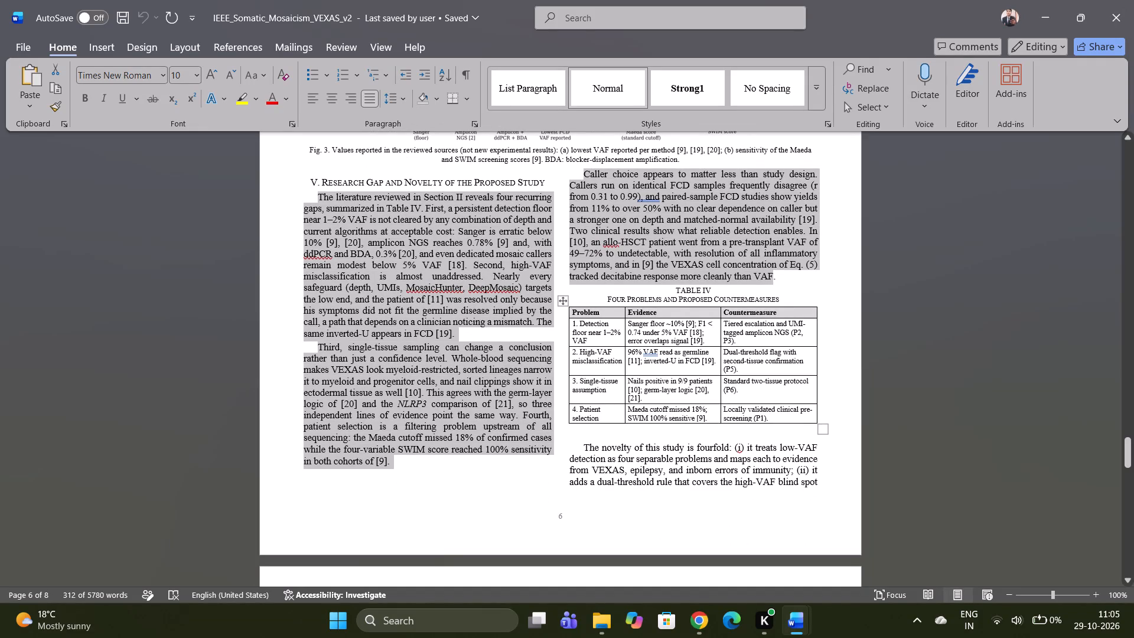
# Replace Section V's opening paragraph above Table IV in IEEE_Somatic_Mosaicism_VEXAS_6pages_v2 with the copied three-paragraph passage.
pyautogui.click(933, 529)
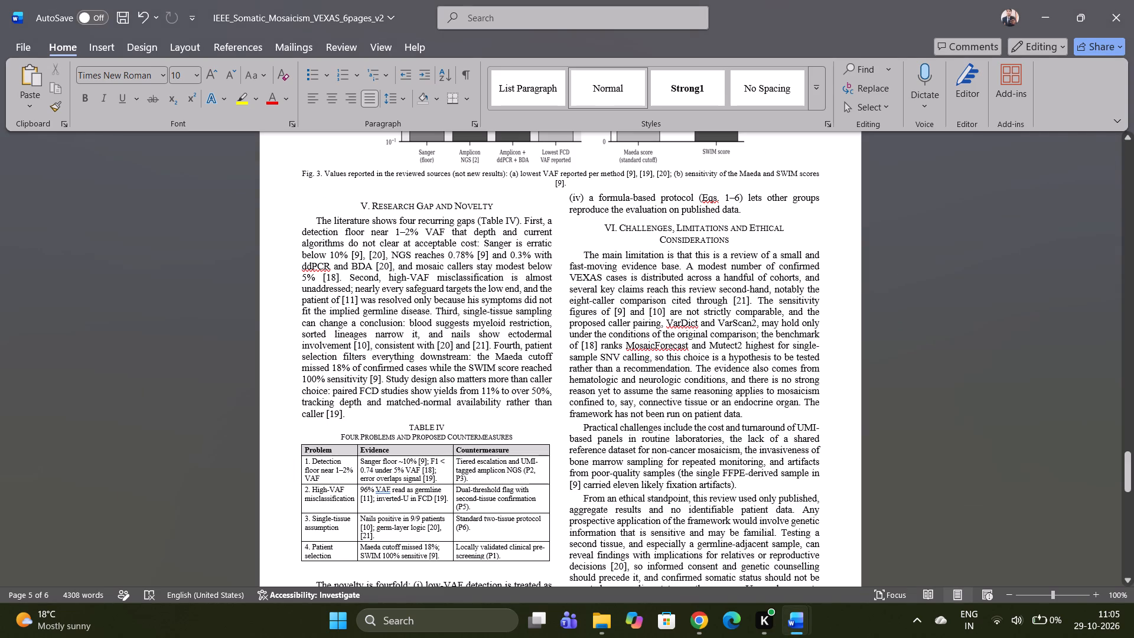
pyautogui.moveTo(316, 216); pyautogui.dragTo(349, 247)
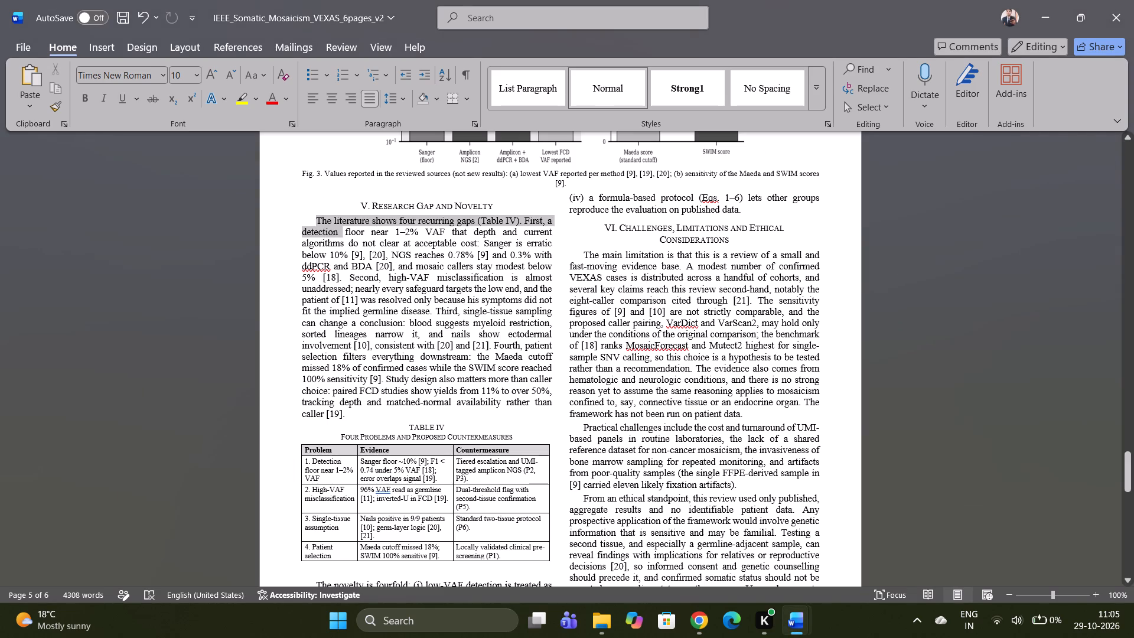
pyautogui.moveTo(349, 247); pyautogui.dragTo(403, 397)
pyautogui.scroll(1, 364, 264)
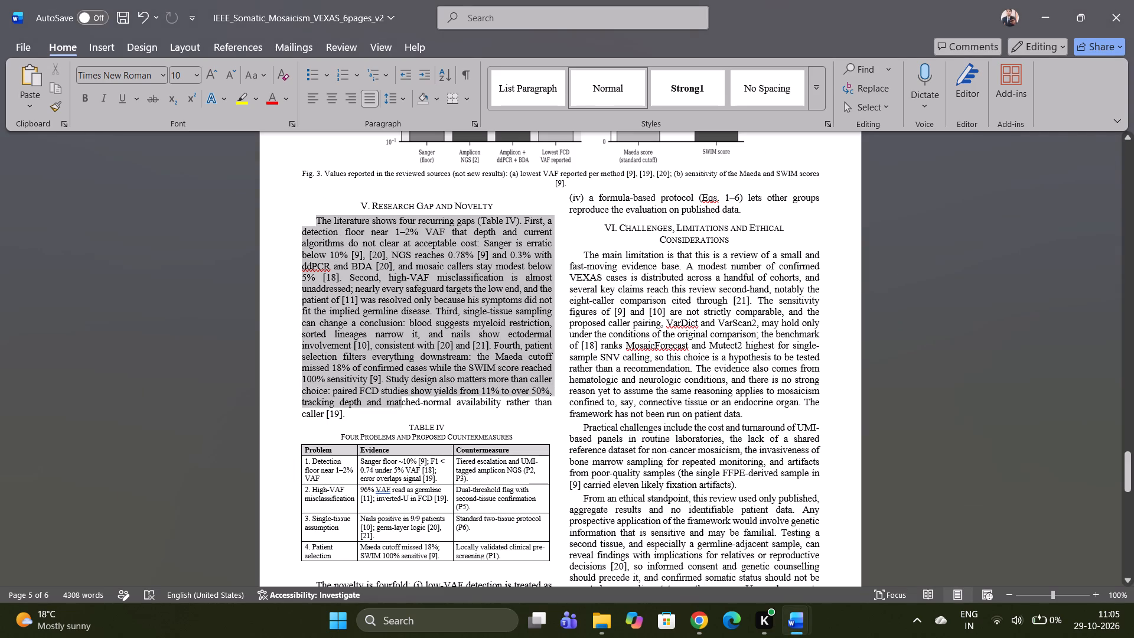
pyautogui.moveTo(403, 397); pyautogui.dragTo(384, 431)
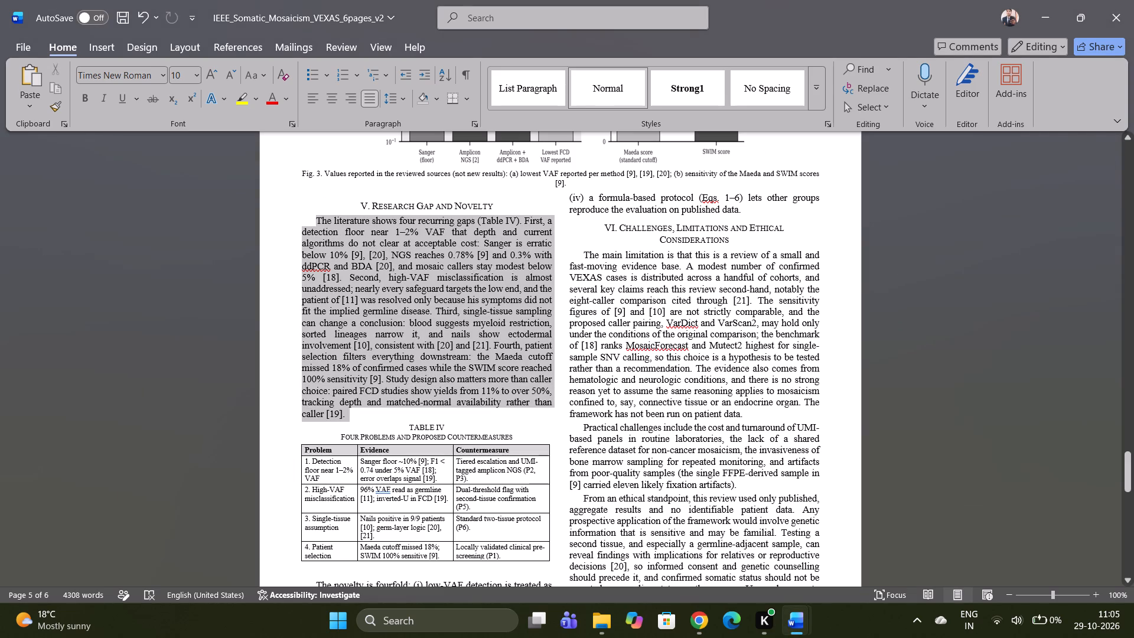
pyautogui.moveTo(384, 431); pyautogui.dragTo(344, 416)
pyautogui.moveTo(344, 416); pyautogui.dragTo(341, 415)
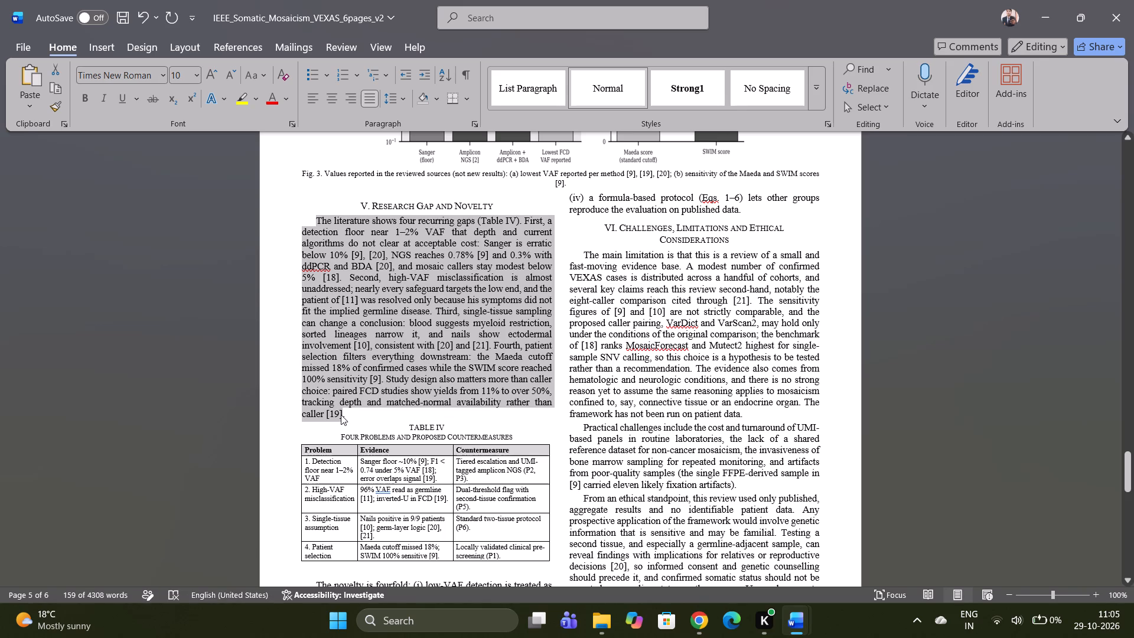
pyautogui.hotkey('ctrl', 'v')
# Review the six-page paper's layout around Sections V and VI on page 5 and back through the tables on pages 2 to 4.
pyautogui.scroll(-2, 341, 415)
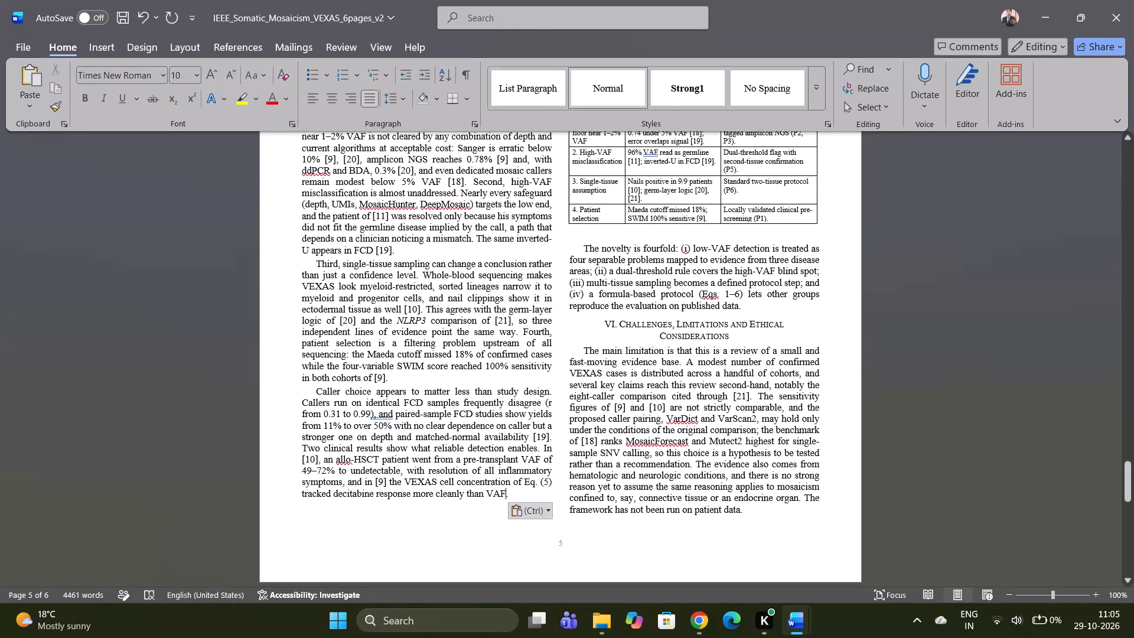
pyautogui.scroll(-1, 341, 415)
pyautogui.scroll(4, 341, 415)
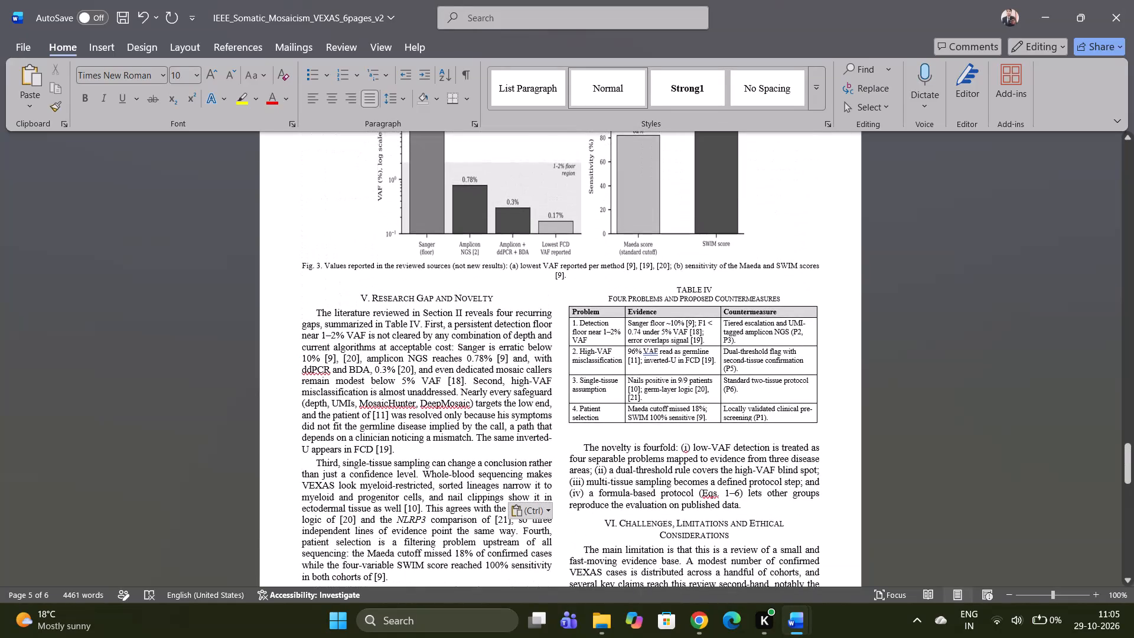
pyautogui.scroll(-2, 341, 415)
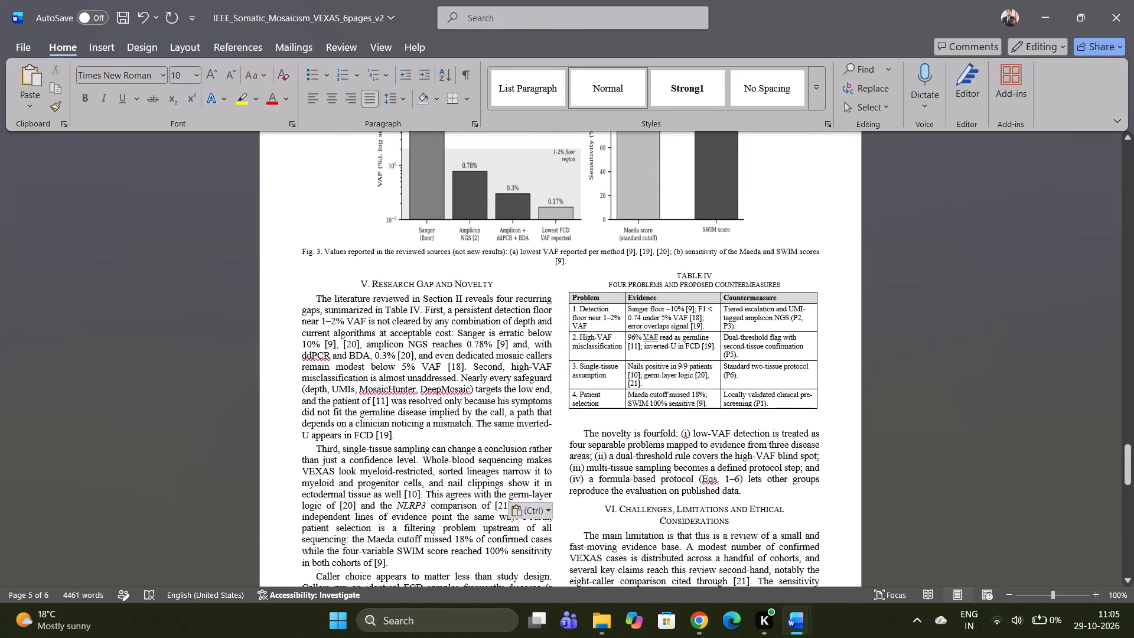
pyautogui.click(590, 508)
pyautogui.scroll(-10, 590, 508)
pyautogui.scroll(4, 590, 508)
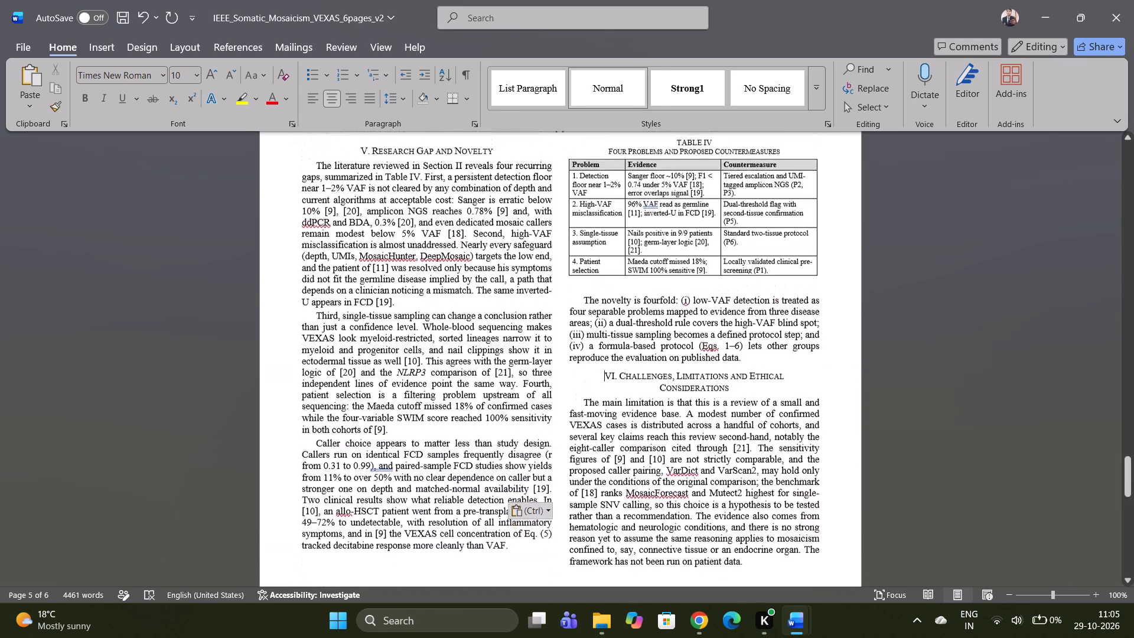
pyautogui.scroll(3, 590, 508)
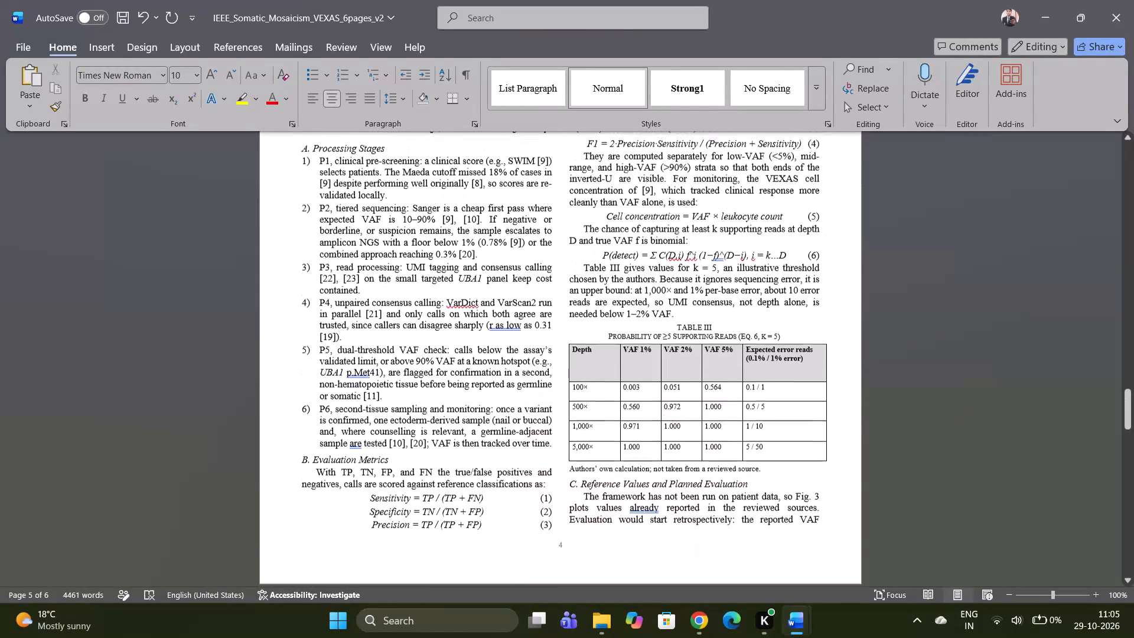
pyautogui.scroll(5, 590, 508)
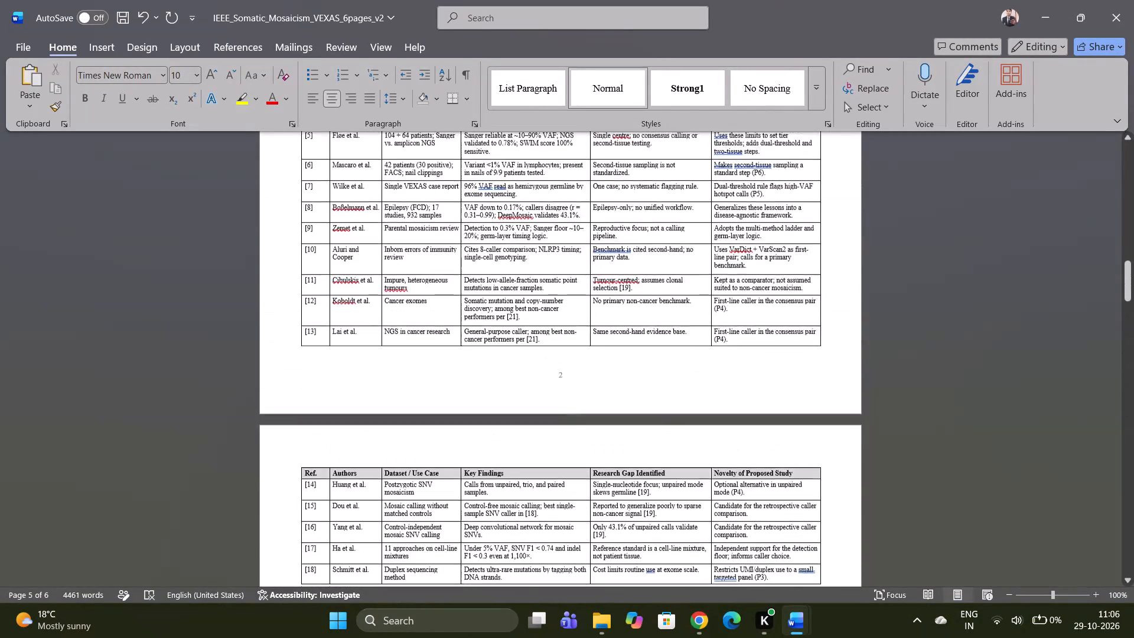
pyautogui.scroll(-3, 590, 508)
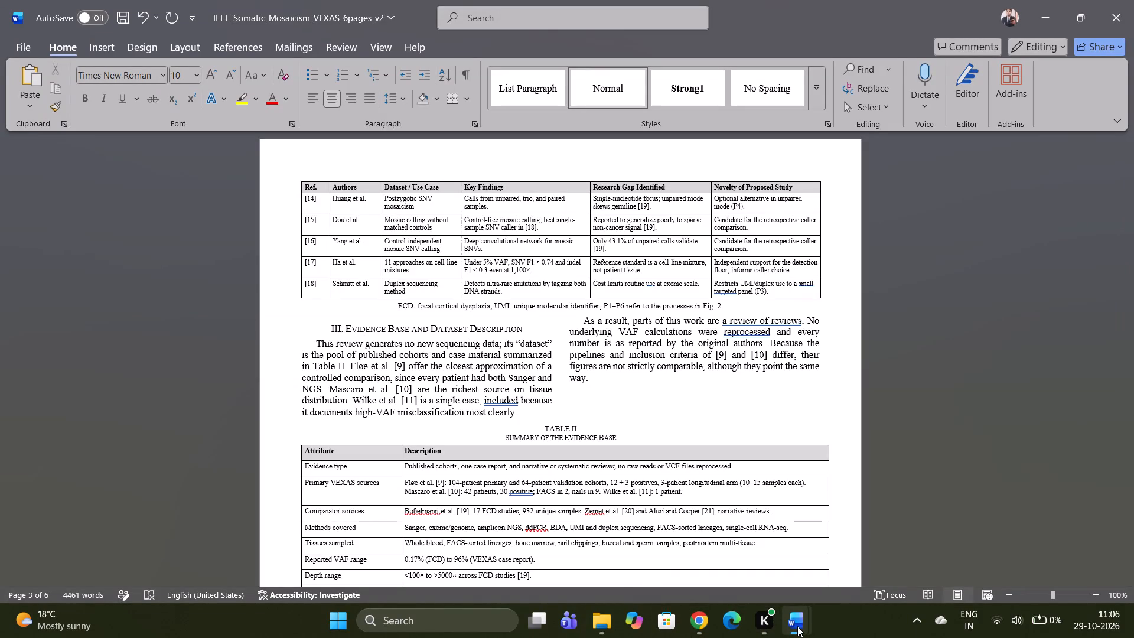
# Copy Section V's closing paragraph, starting "The novelty of this study is fourfold", from IEEE_Somatic_Mosaicism_VEXAS_v2.
pyautogui.click(761, 555)
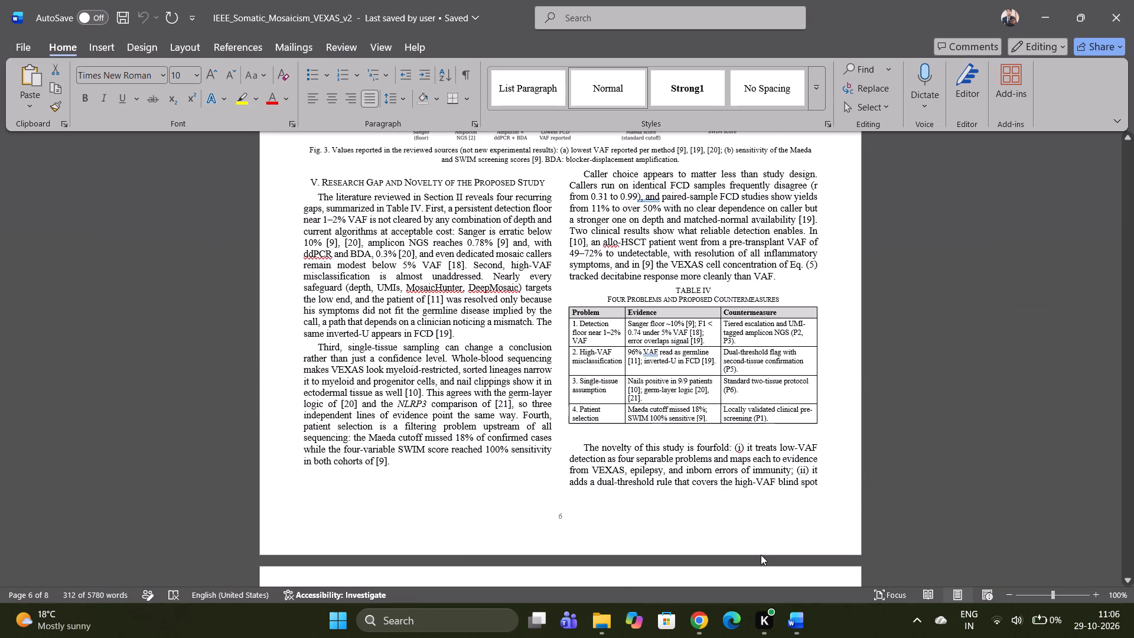
pyautogui.scroll(-1, 643, 459)
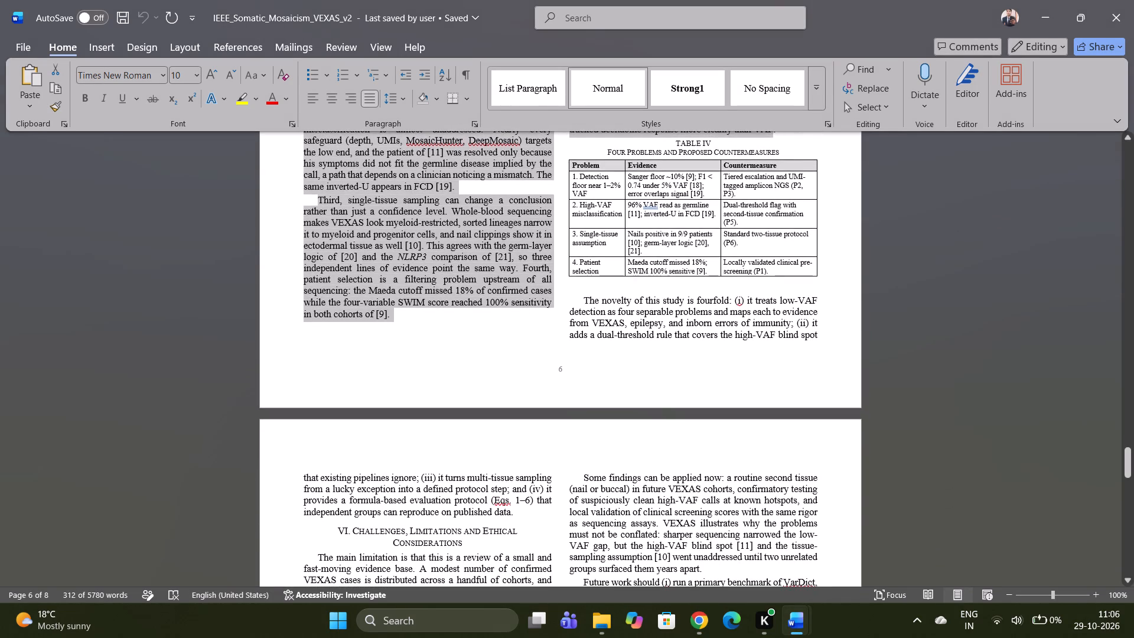
pyautogui.scroll(-1, 643, 459)
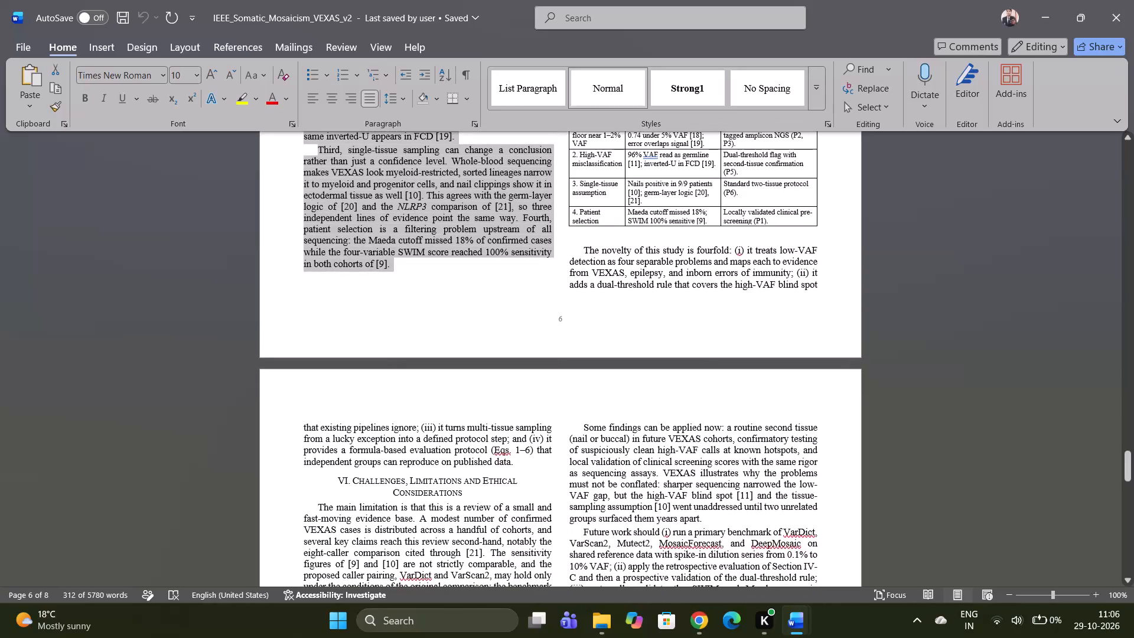
pyautogui.moveTo(585, 245); pyautogui.dragTo(594, 284)
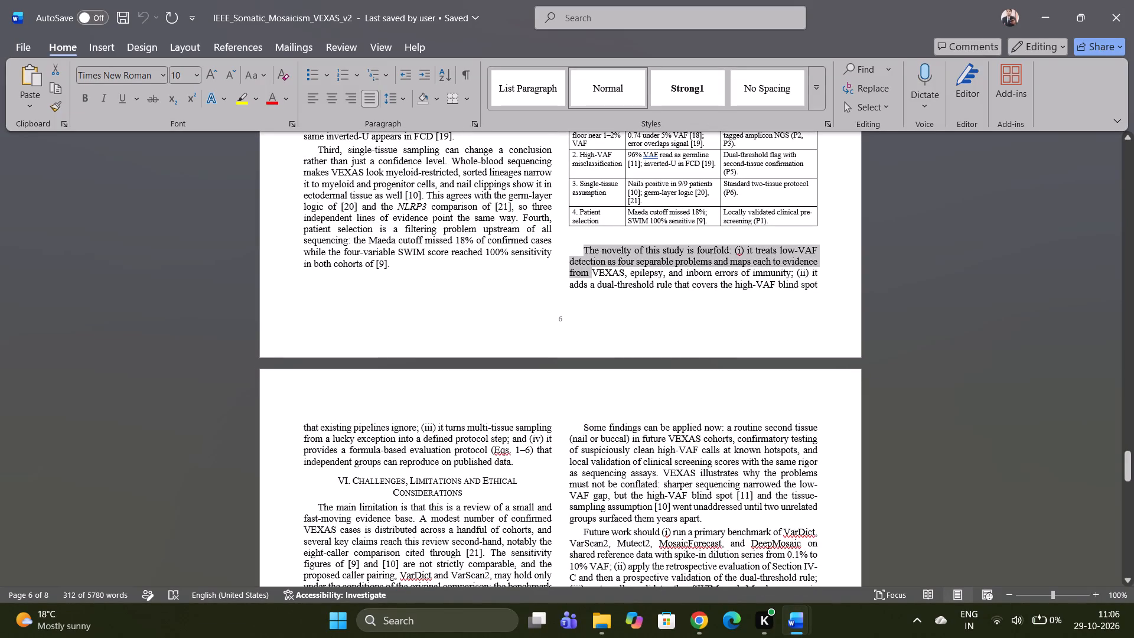
pyautogui.moveTo(594, 284); pyautogui.dragTo(513, 460)
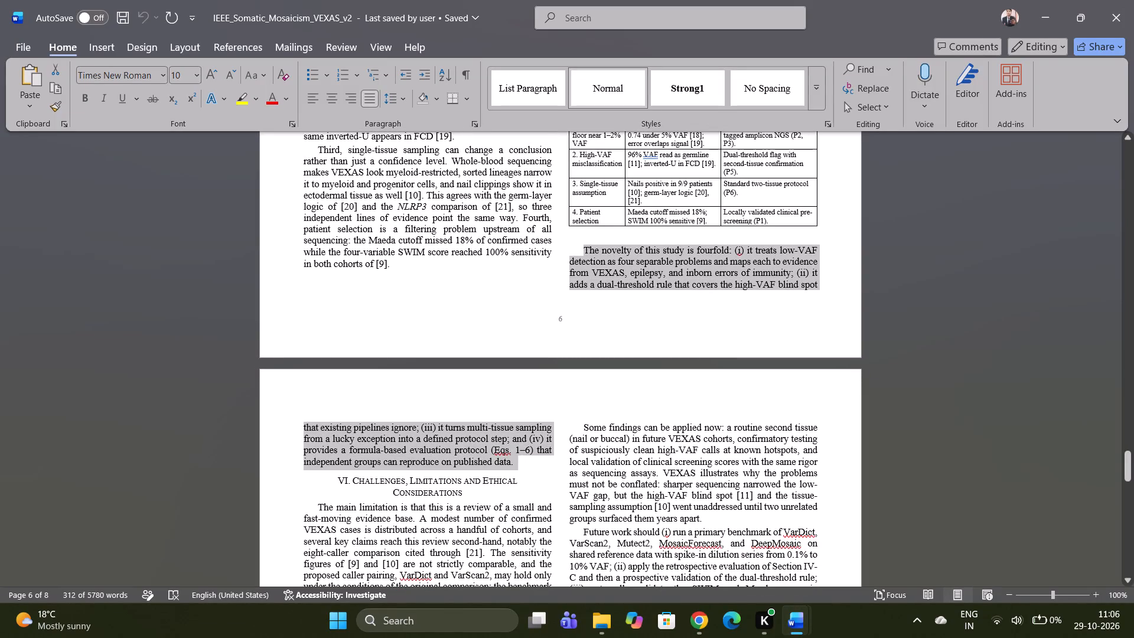
pyautogui.moveTo(513, 460); pyautogui.dragTo(511, 465)
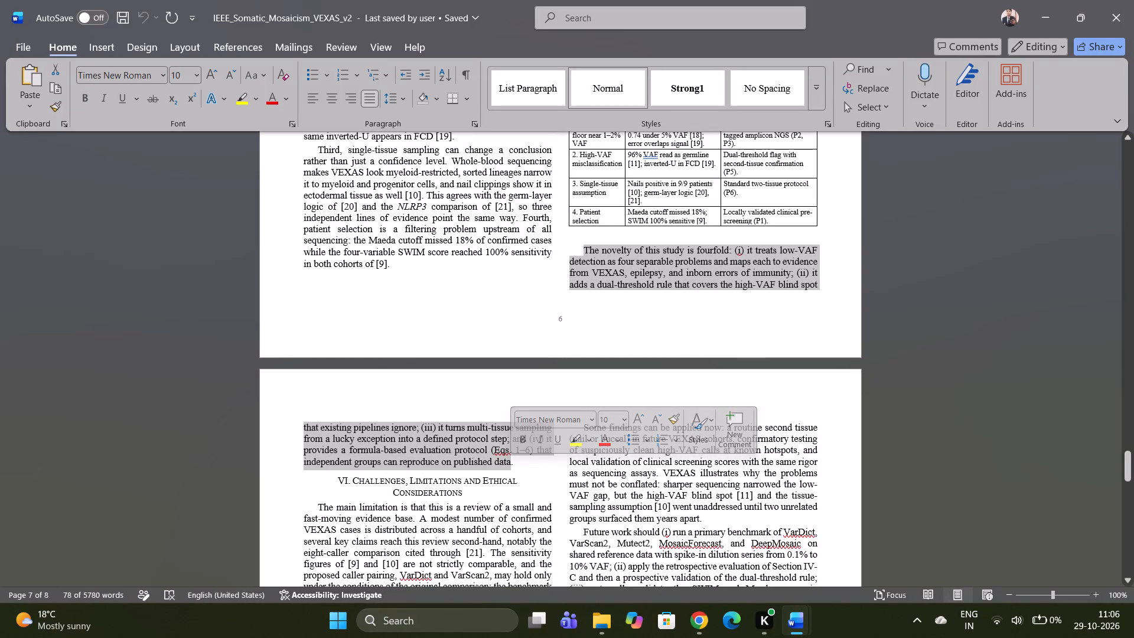
pyautogui.hotkey('ctrl', 'c')
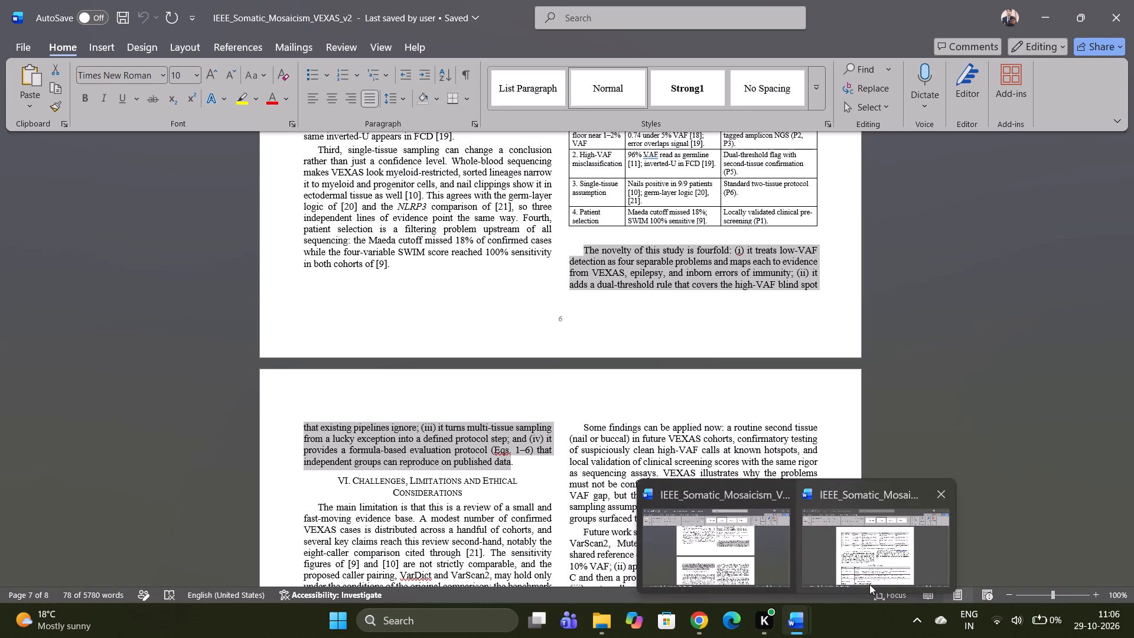
# Replace the novelty paragraph below Table IV in IEEE_Somatic_Mosaicism_VEXAS_6pages_v2 with the copied "The novelty of this study is fourfold" paragraph.
pyautogui.click(858, 561)
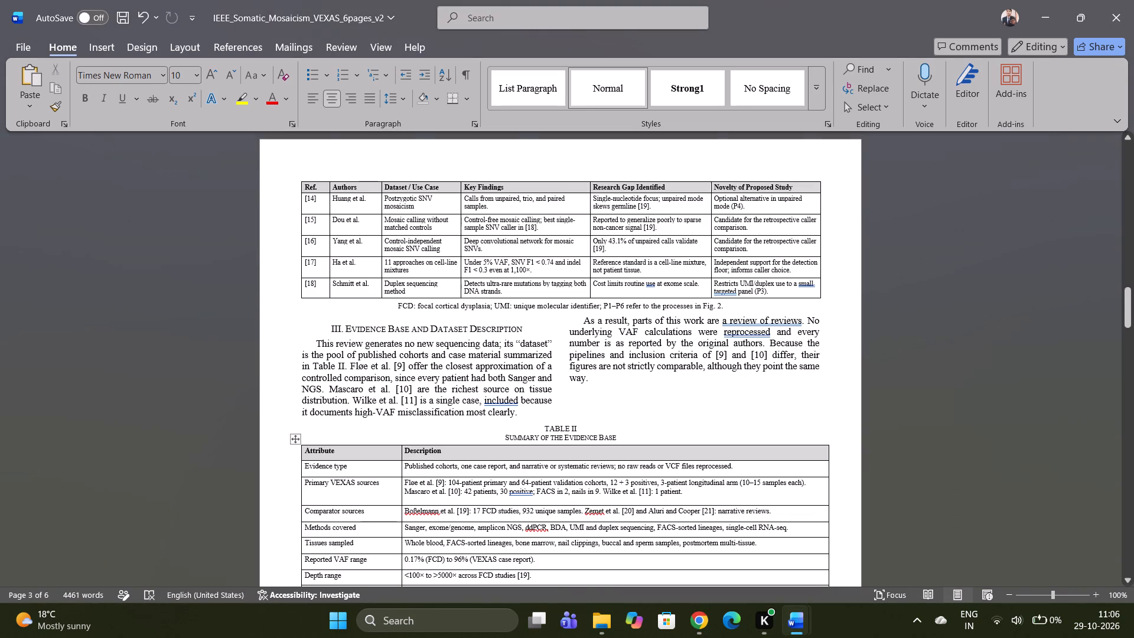
pyautogui.scroll(-4, 654, 399)
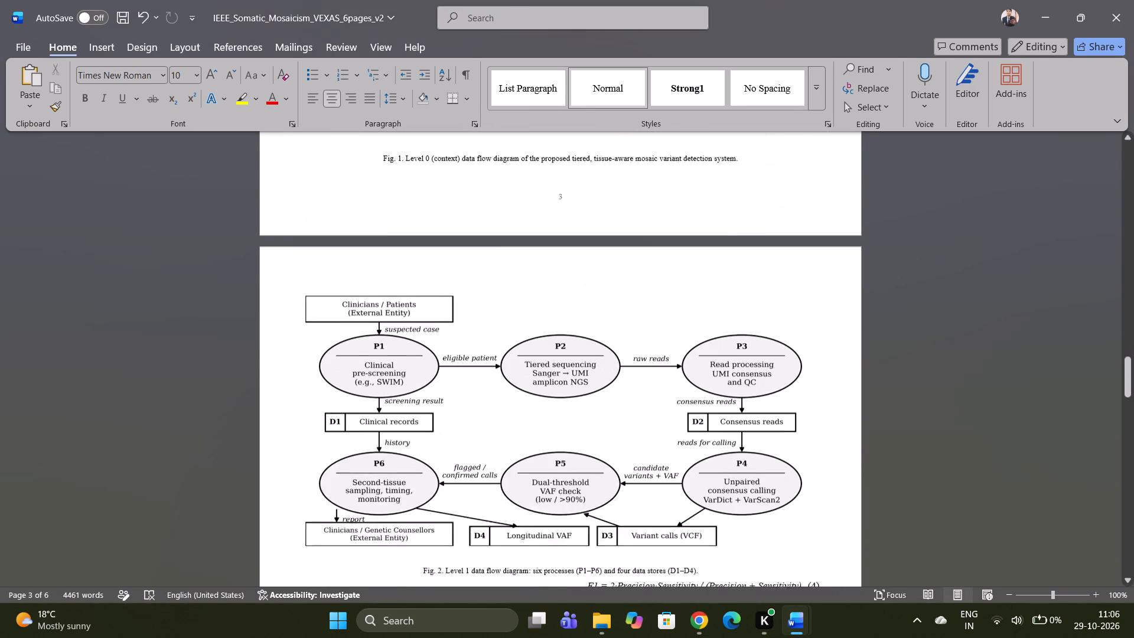
pyautogui.scroll(-6, 654, 399)
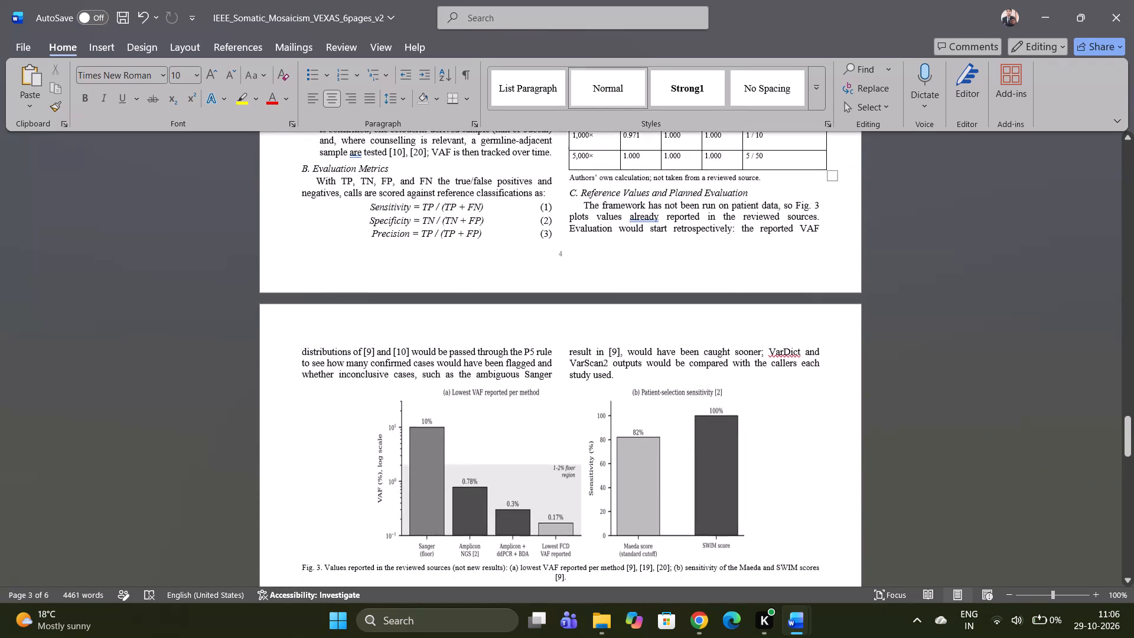
pyautogui.scroll(-3, 654, 399)
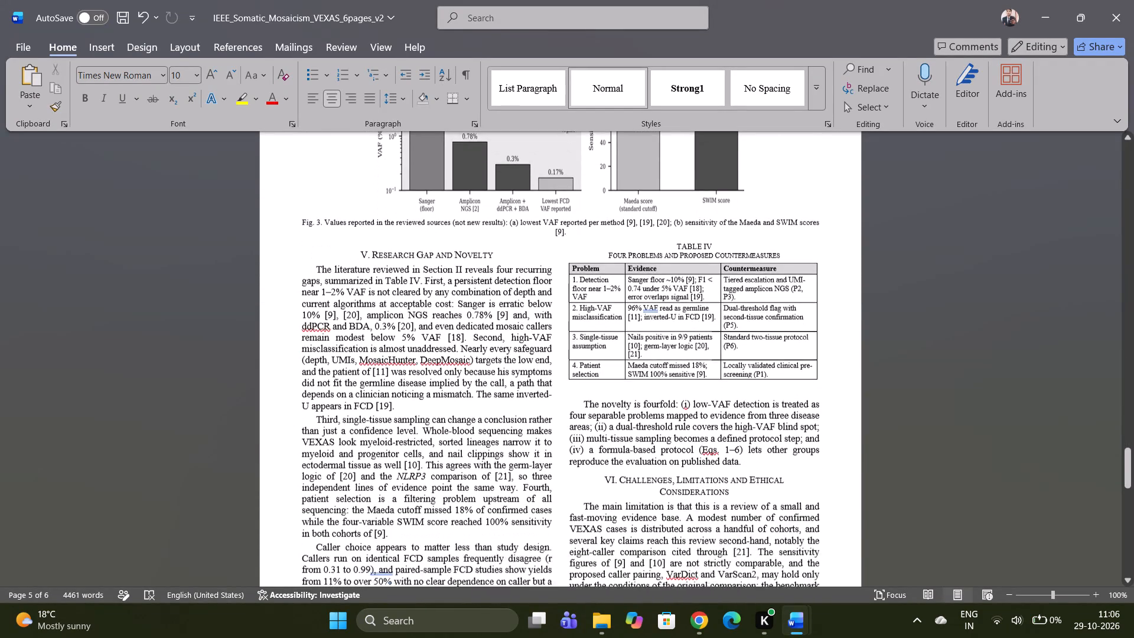
pyautogui.scroll(-2, 654, 399)
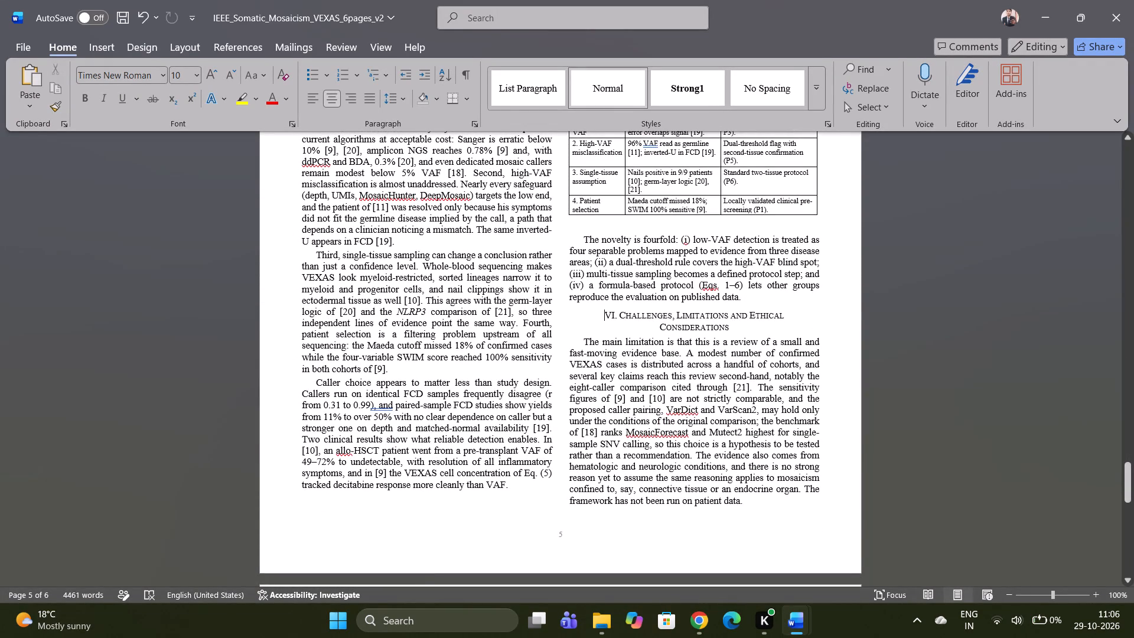
pyautogui.moveTo(584, 236); pyautogui.dragTo(729, 299)
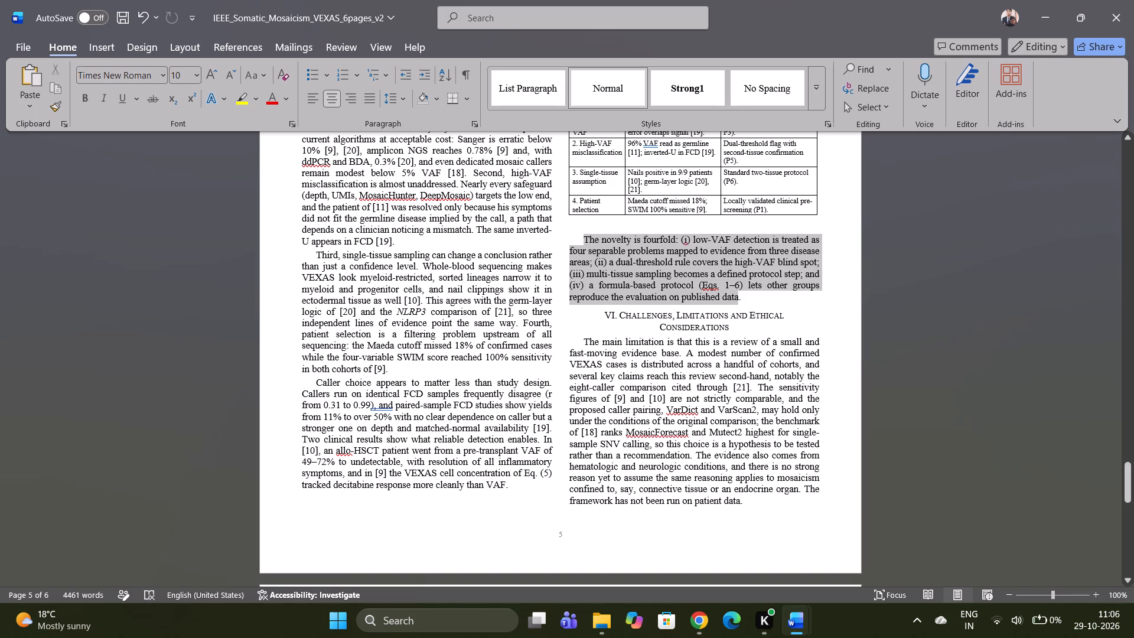
pyautogui.moveTo(729, 299); pyautogui.dragTo(733, 299)
pyautogui.hotkey('ctrl', 'v')
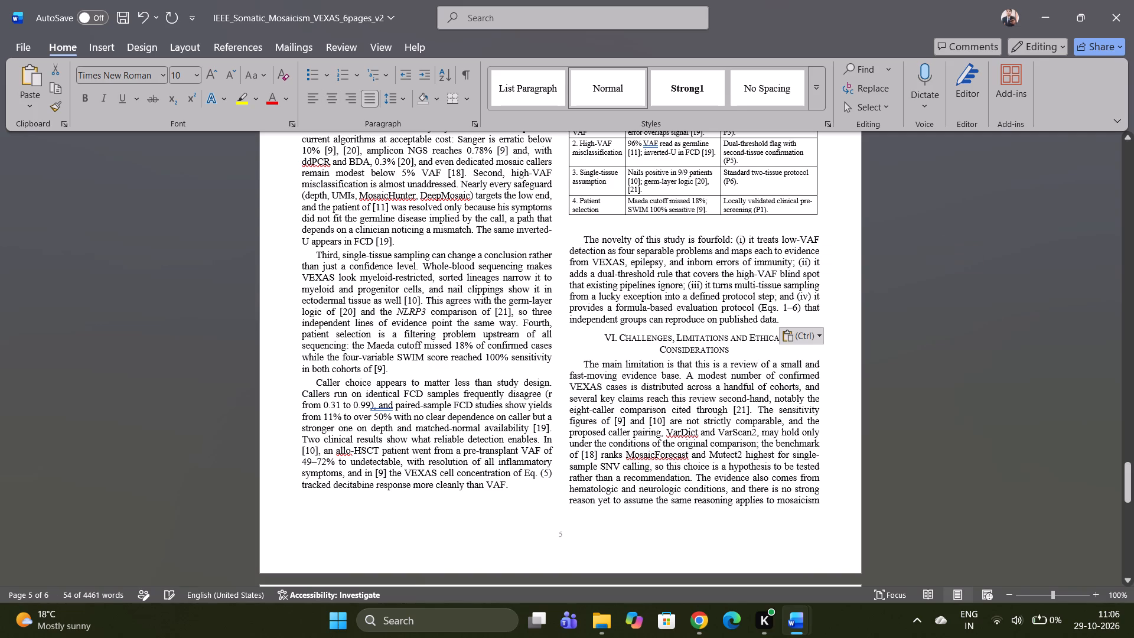
# Copy Section V's heading text, "Research Gap and Novelty of the Proposed Study", from IEEE_Somatic_Mosaicism_VEXAS_v2.
pyautogui.scroll(-5, 712, 375)
pyautogui.scroll(3, 712, 375)
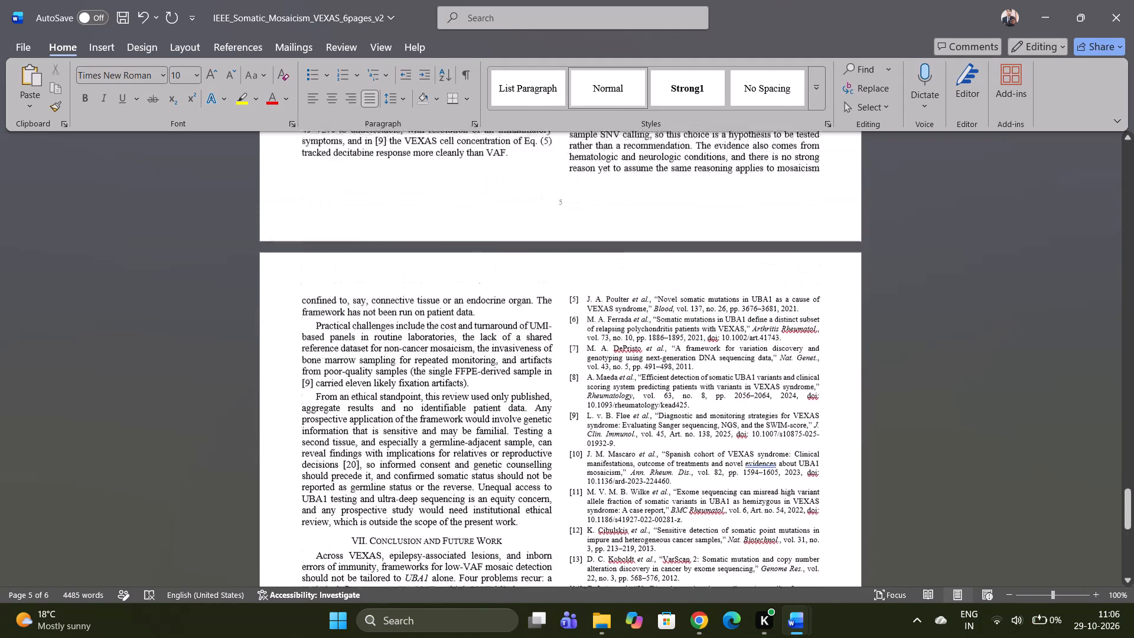
pyautogui.scroll(2, 712, 375)
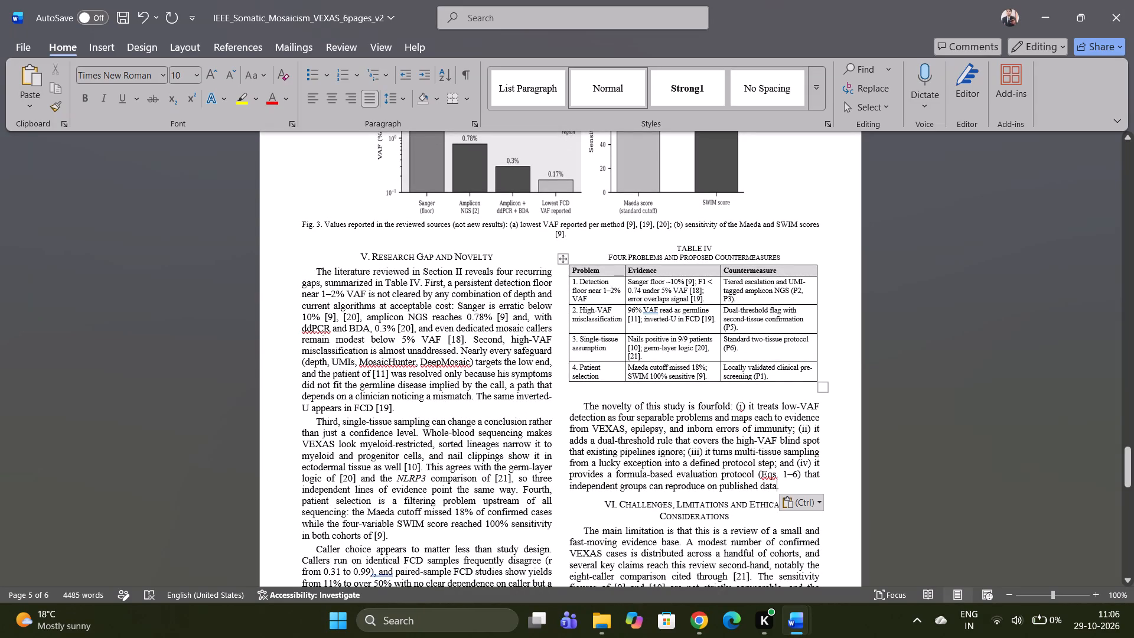
pyautogui.click(750, 564)
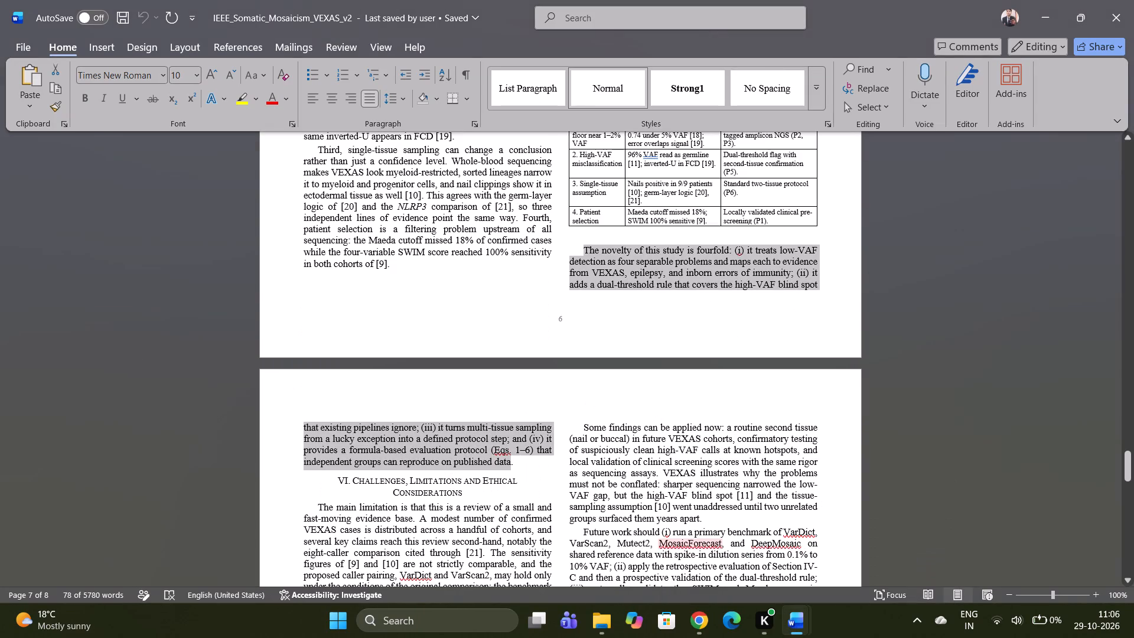
pyautogui.scroll(2, 645, 408)
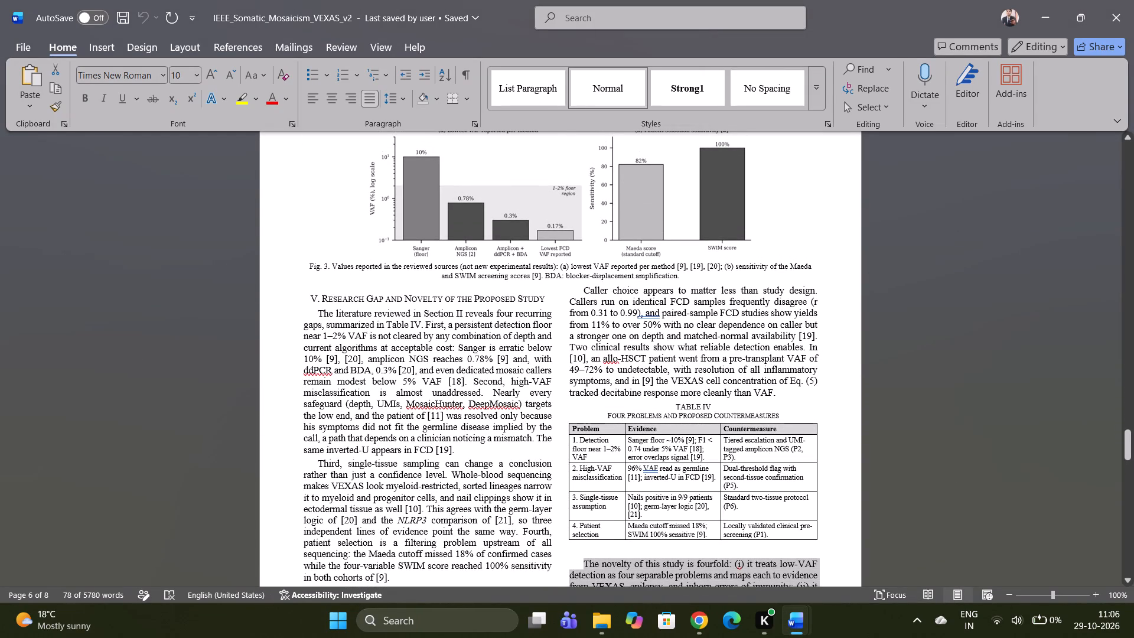
pyautogui.moveTo(323, 298); pyautogui.dragTo(533, 300)
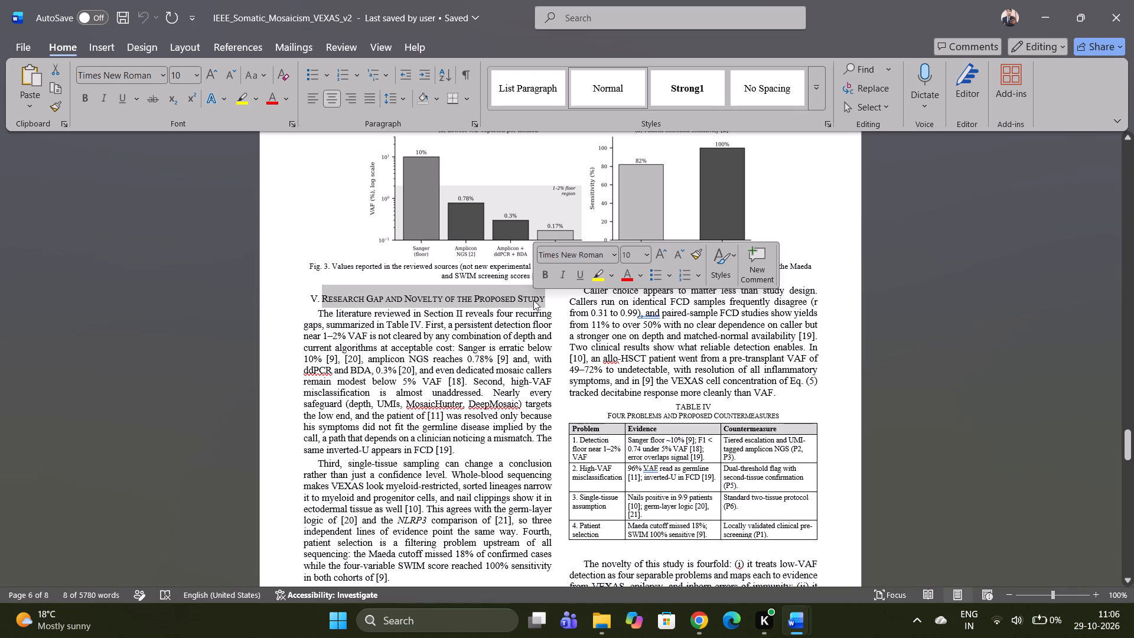
pyautogui.hotkey('ctrl', 'c')
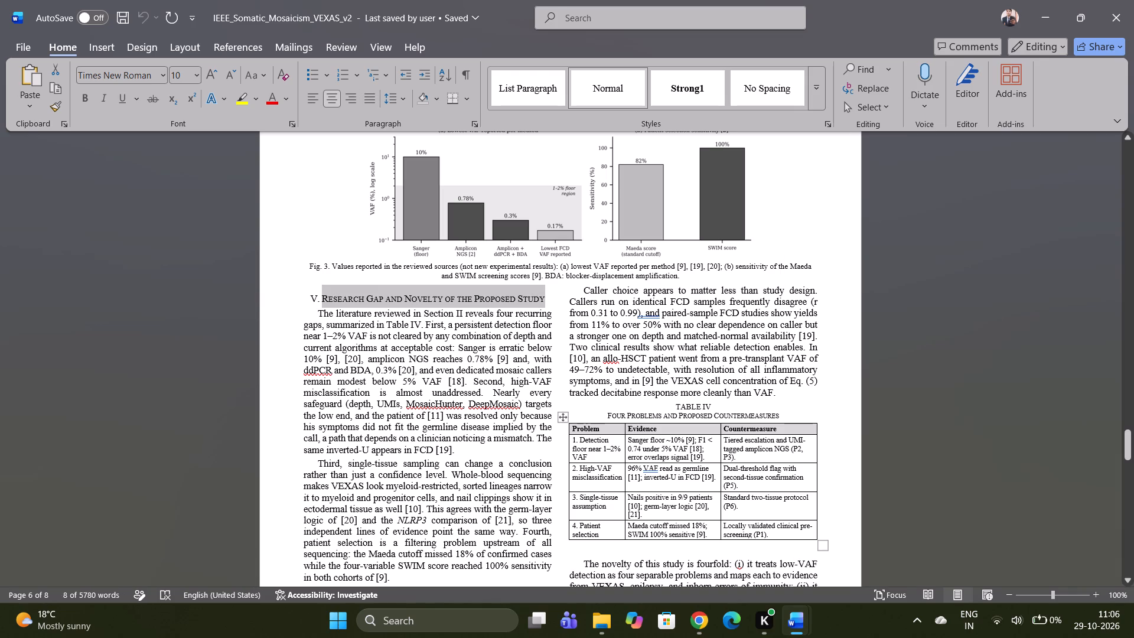
# Replace Section V's heading text in IEEE_Somatic_Mosaicism_VEXAS_6pages_v2 with the copied "Research Gap and Novelty of the Proposed Study".
pyautogui.click(877, 573)
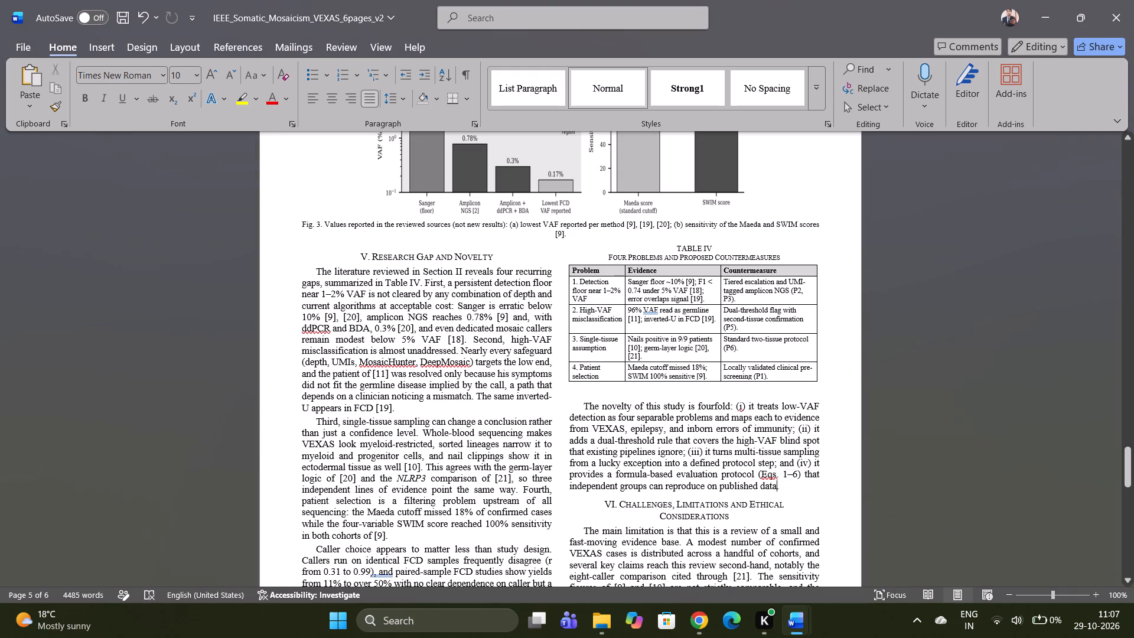
pyautogui.moveTo(374, 253); pyautogui.dragTo(396, 256)
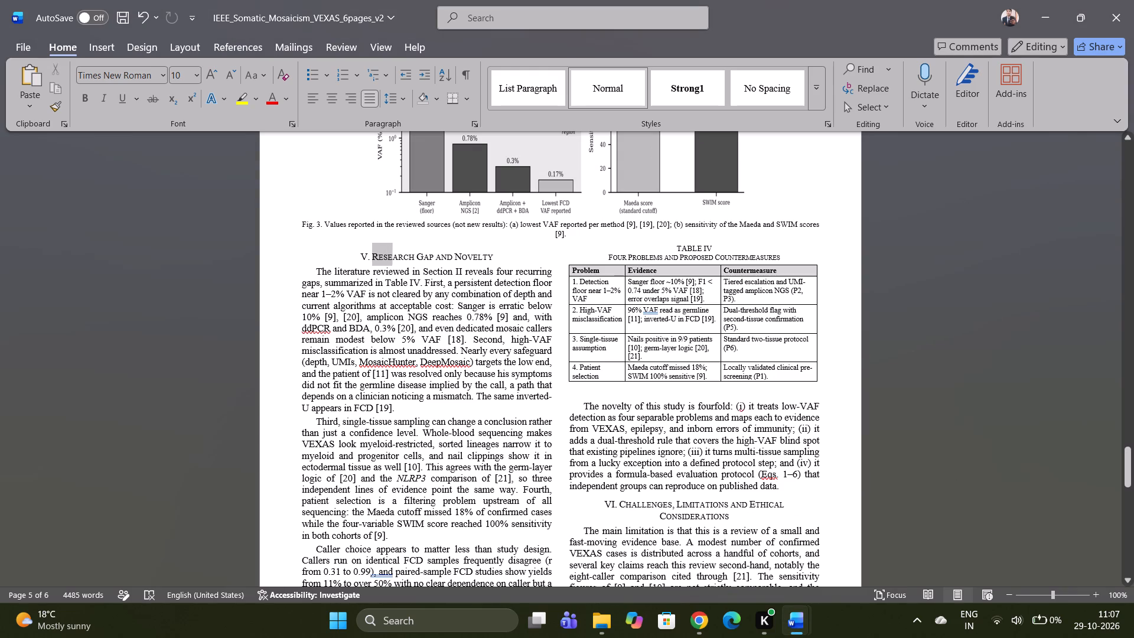
pyautogui.moveTo(396, 256); pyautogui.dragTo(477, 261)
pyautogui.hotkey('ctrl', 'v')
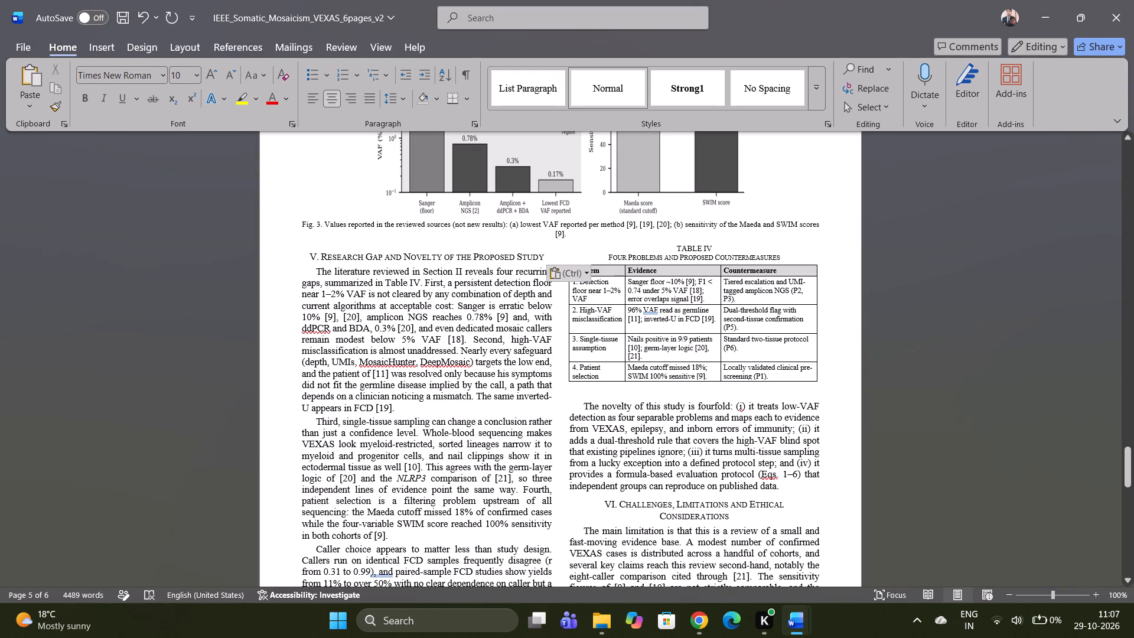
pyautogui.click(556, 252)
# Review the six-page paper from Section V on page 5 back through the figures, tables and literature review to the title block.
pyautogui.scroll(1, 556, 252)
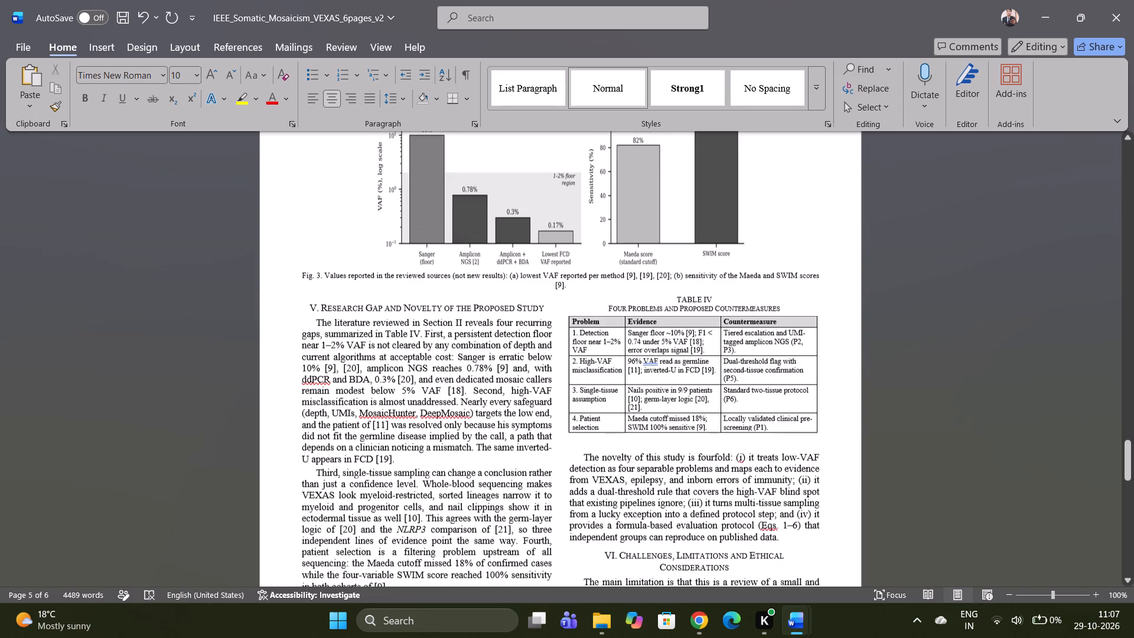
pyautogui.scroll(3, 556, 252)
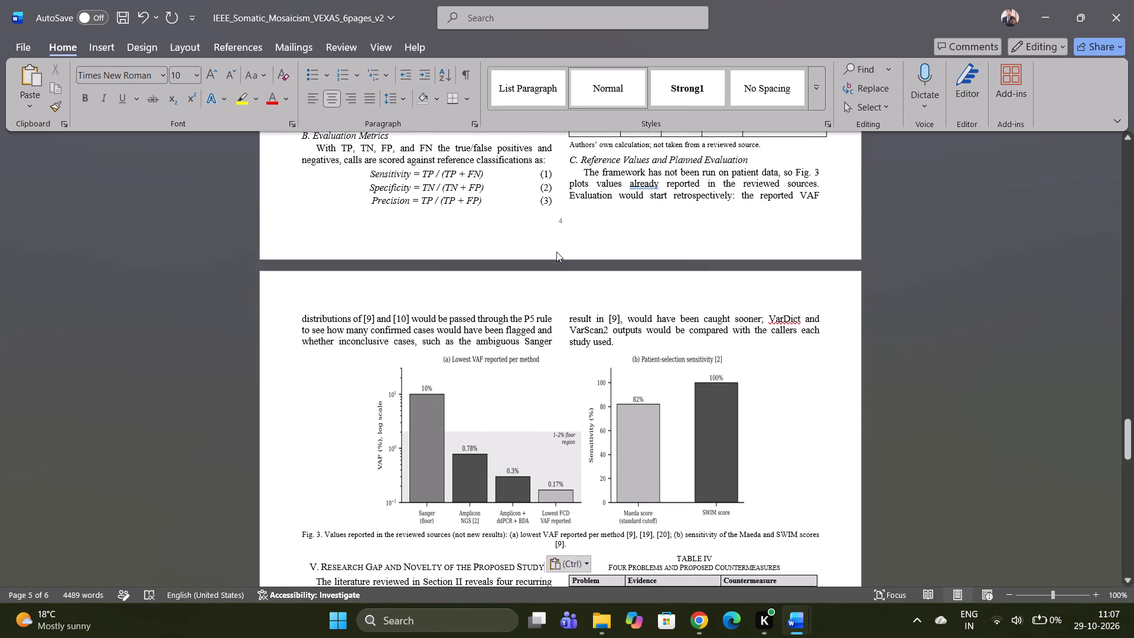
pyautogui.scroll(2, 556, 252)
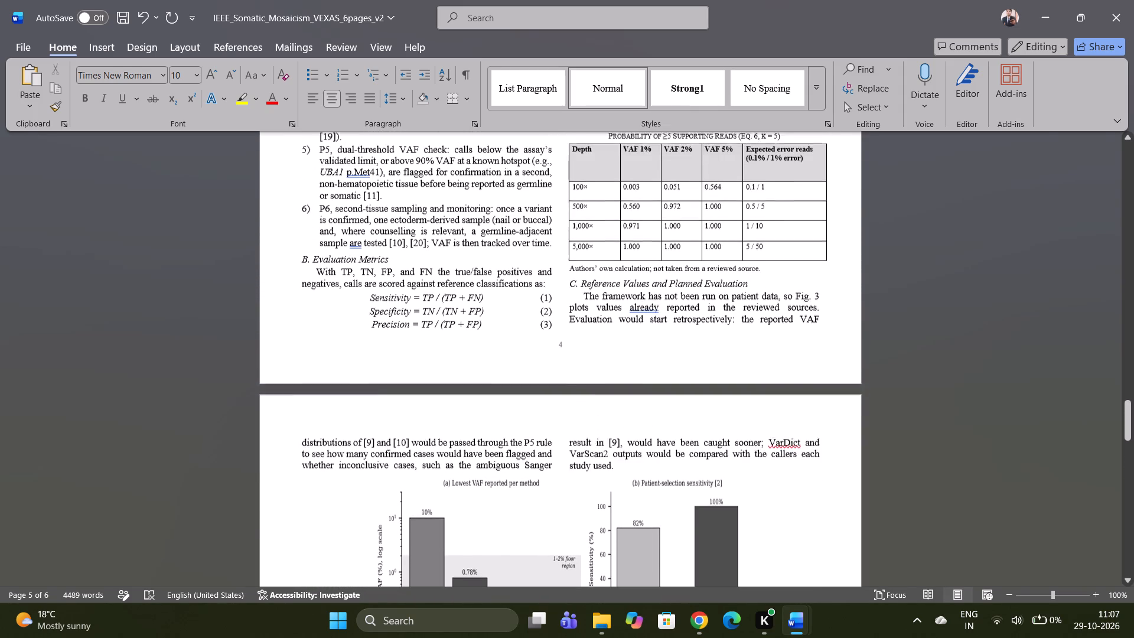
pyautogui.scroll(2, 556, 252)
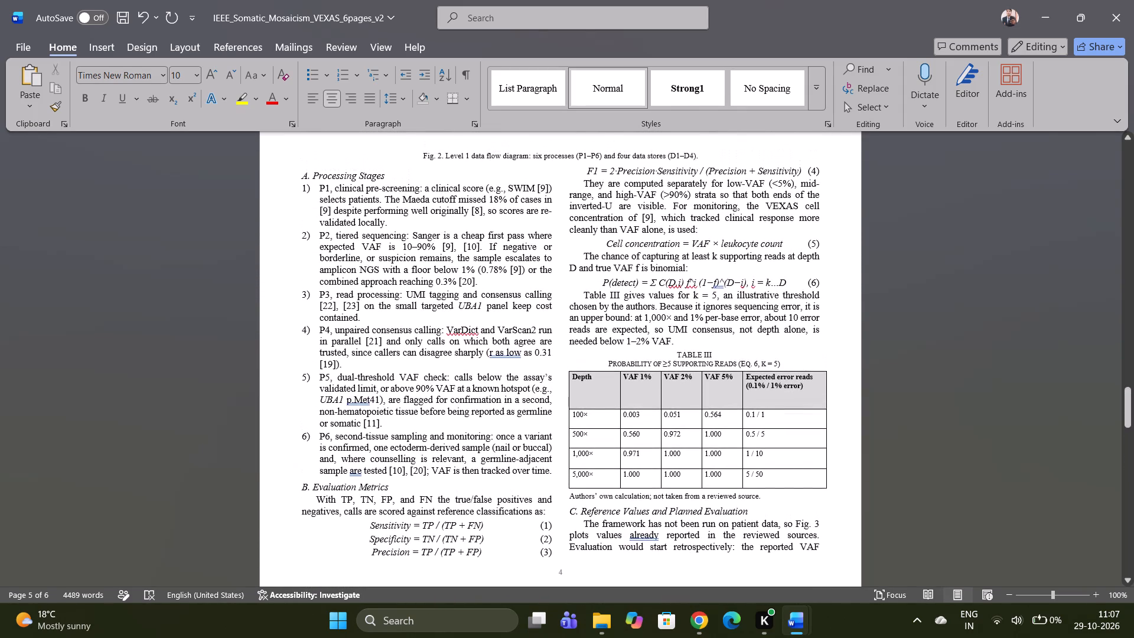
pyautogui.scroll(3, 556, 252)
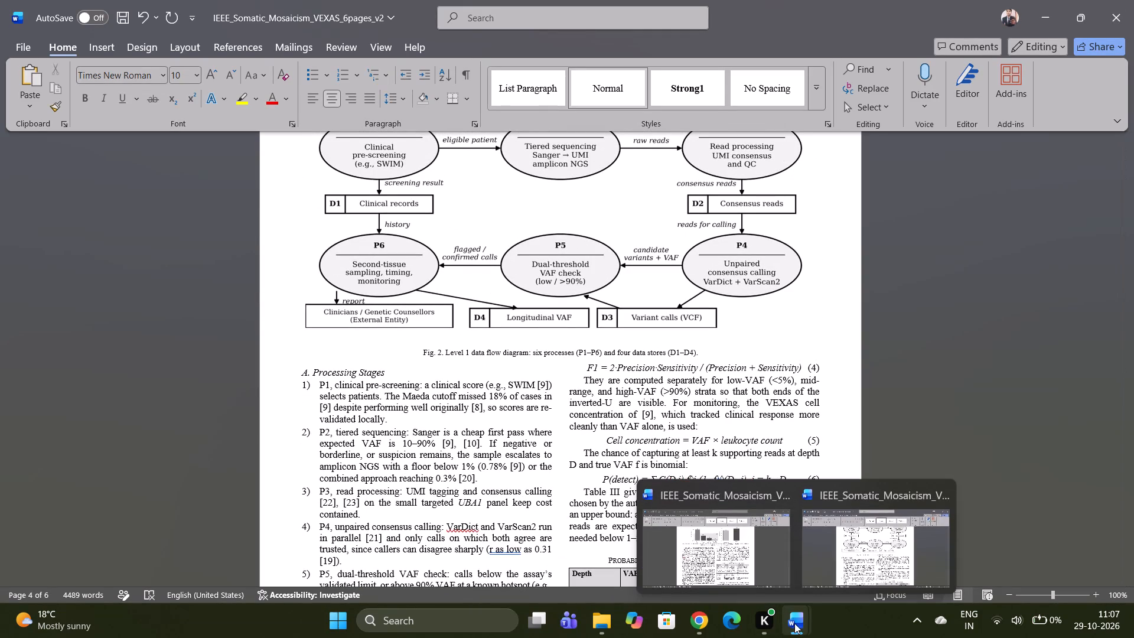
pyautogui.click(845, 568)
pyautogui.scroll(6, 661, 439)
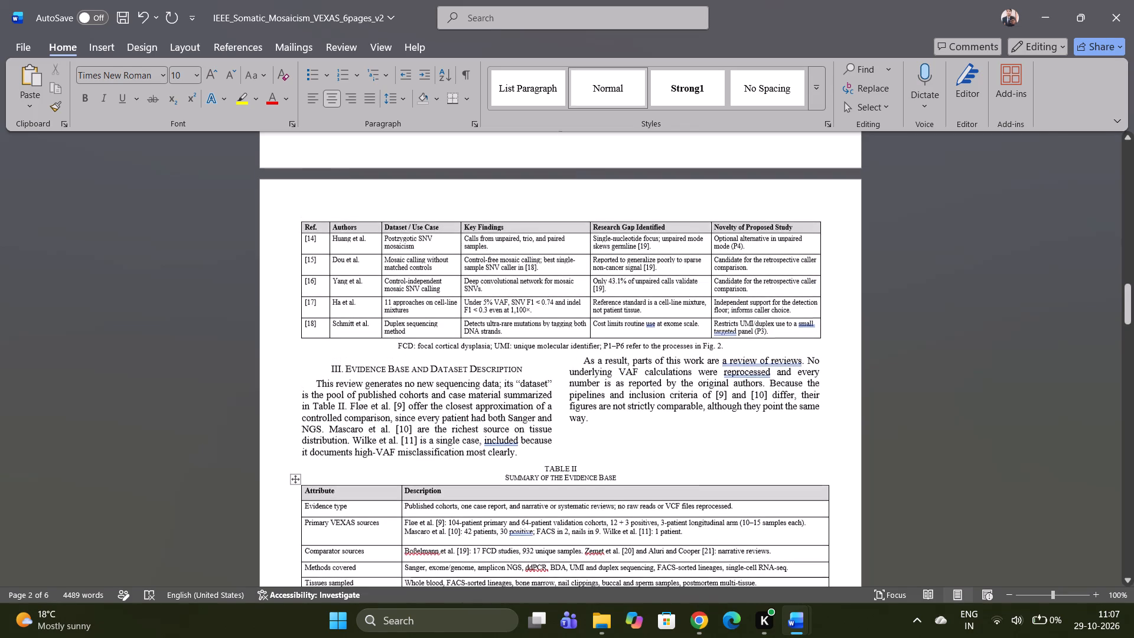
pyautogui.scroll(3, 661, 439)
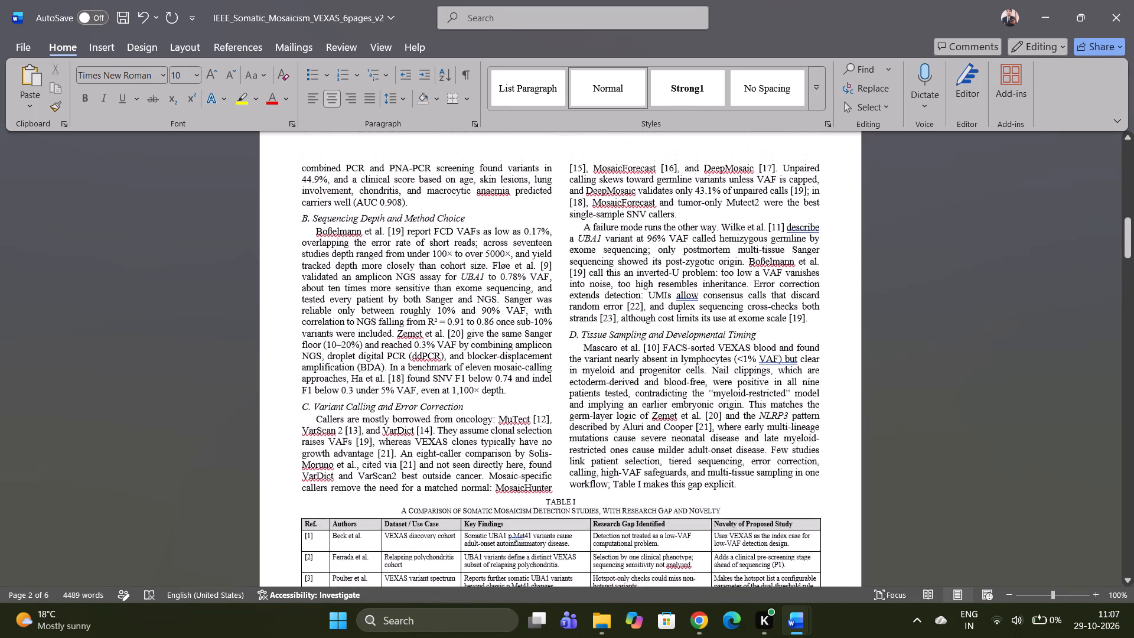
pyautogui.scroll(4, 661, 439)
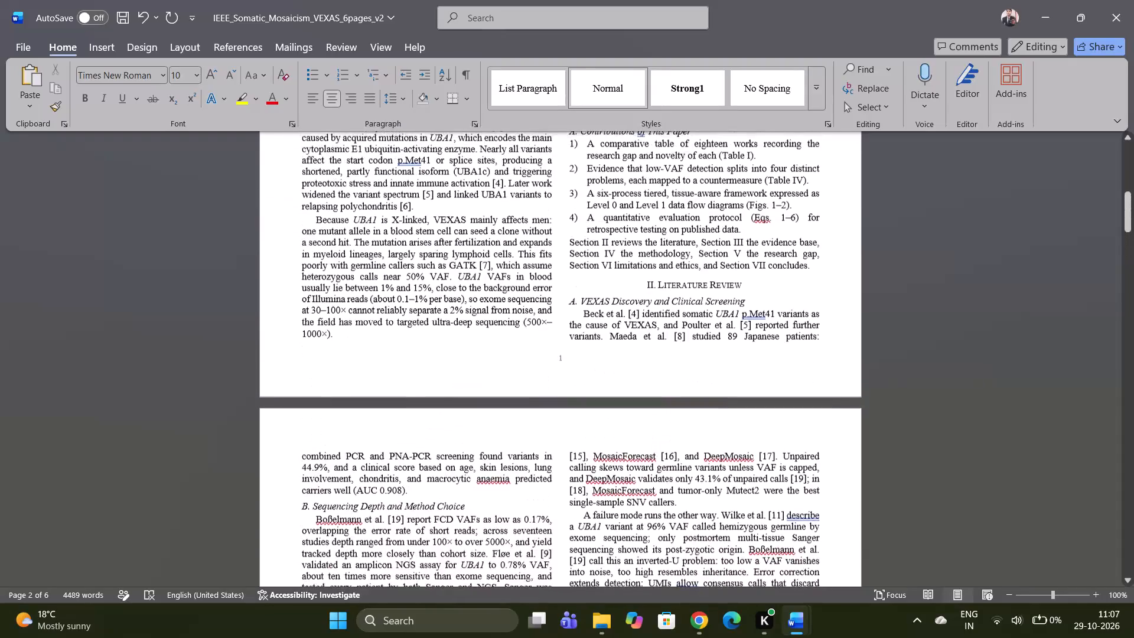
pyautogui.scroll(1, 661, 439)
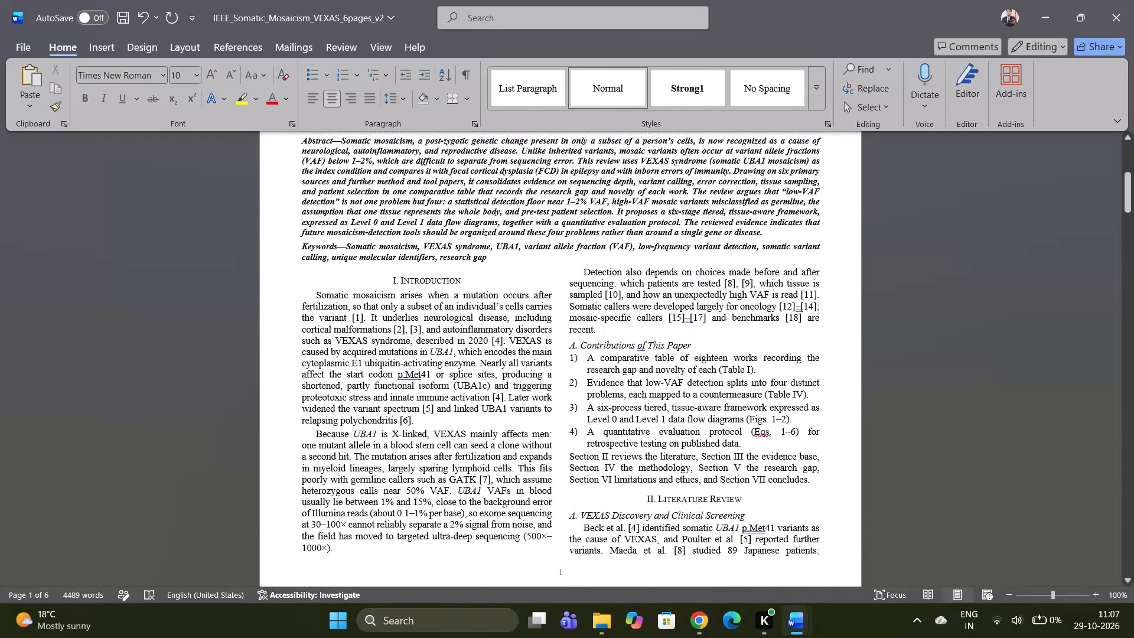
pyautogui.scroll(2, 661, 439)
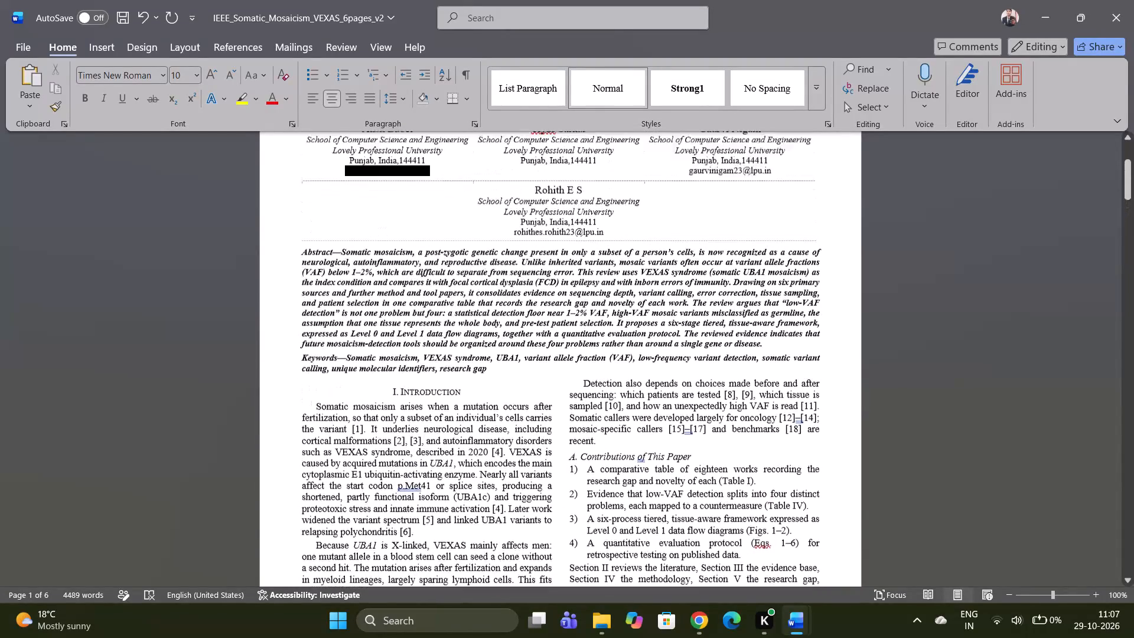
pyautogui.scroll(4, 661, 439)
# Check the conclusion, acknowledgement and references on page 6, and the Introduction and Literature Review on pages 1 and 2.
pyautogui.scroll(-16, 661, 439)
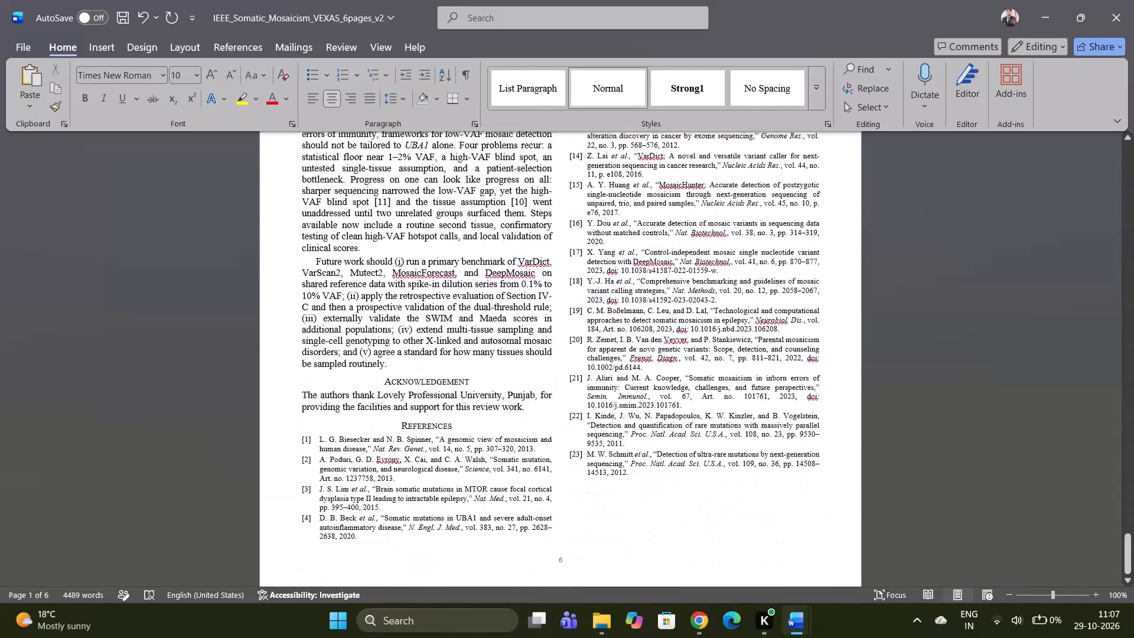
pyautogui.scroll(-5, 661, 439)
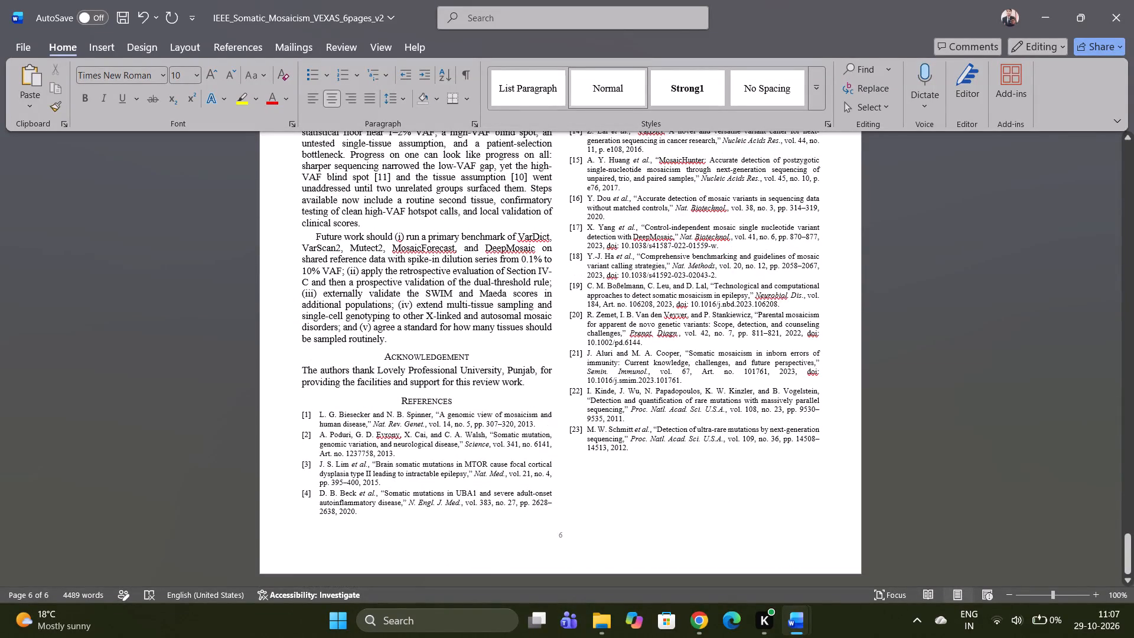
pyautogui.scroll(3, 615, 511)
pyautogui.scroll(-1, 615, 511)
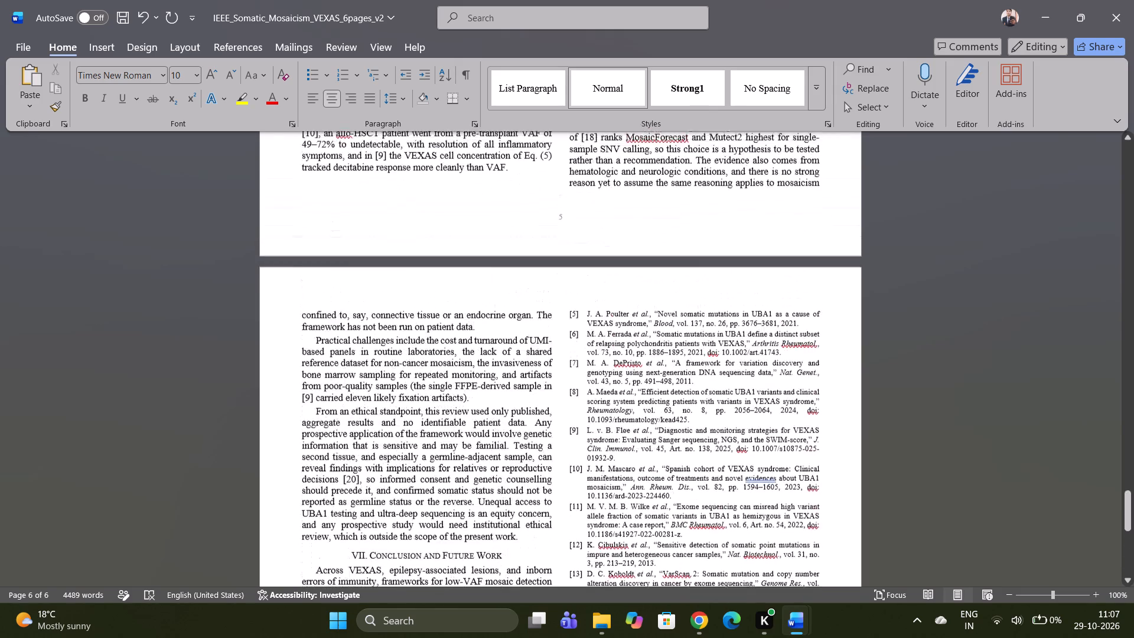
pyautogui.scroll(-1, 615, 511)
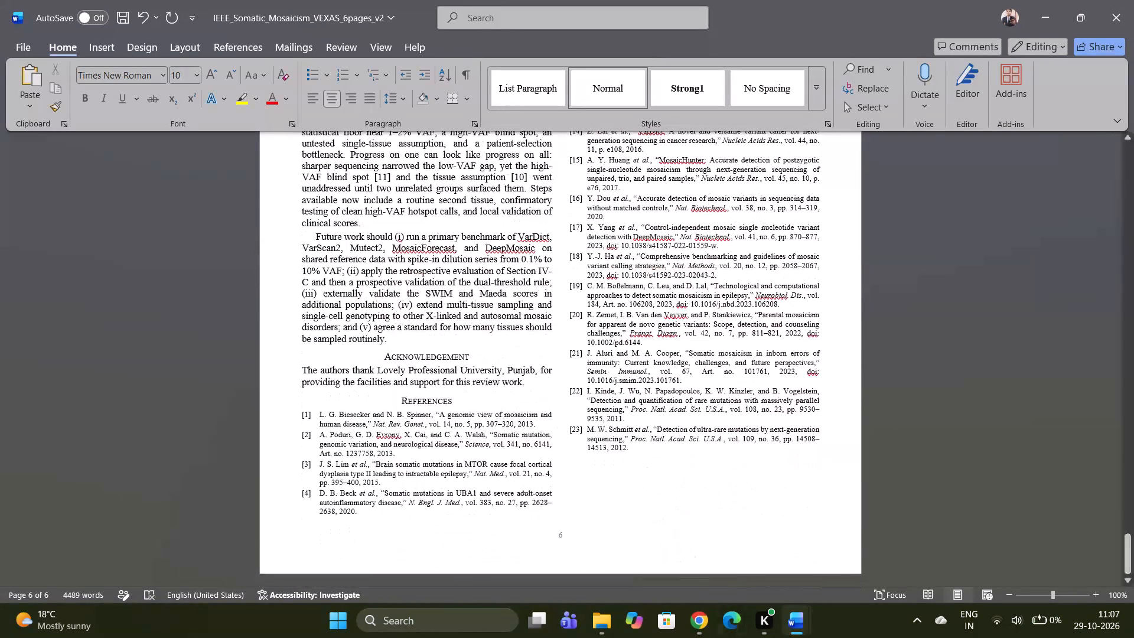
pyautogui.scroll(20, 654, 358)
pyautogui.scroll(7, 654, 358)
pyautogui.scroll(-4, 654, 358)
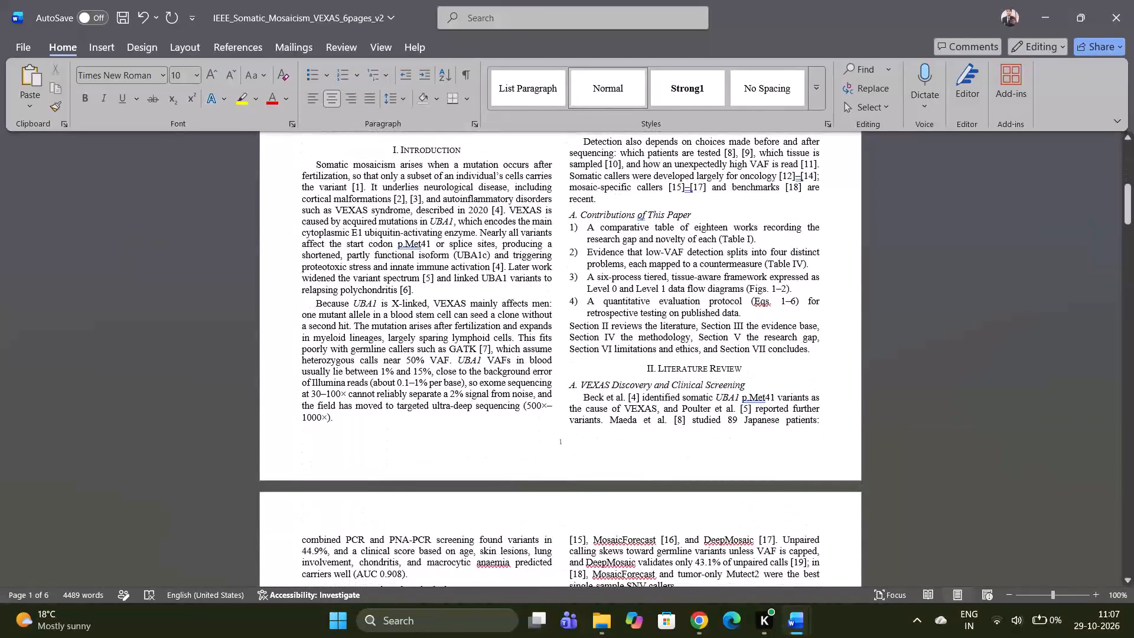
pyautogui.scroll(-1, 654, 358)
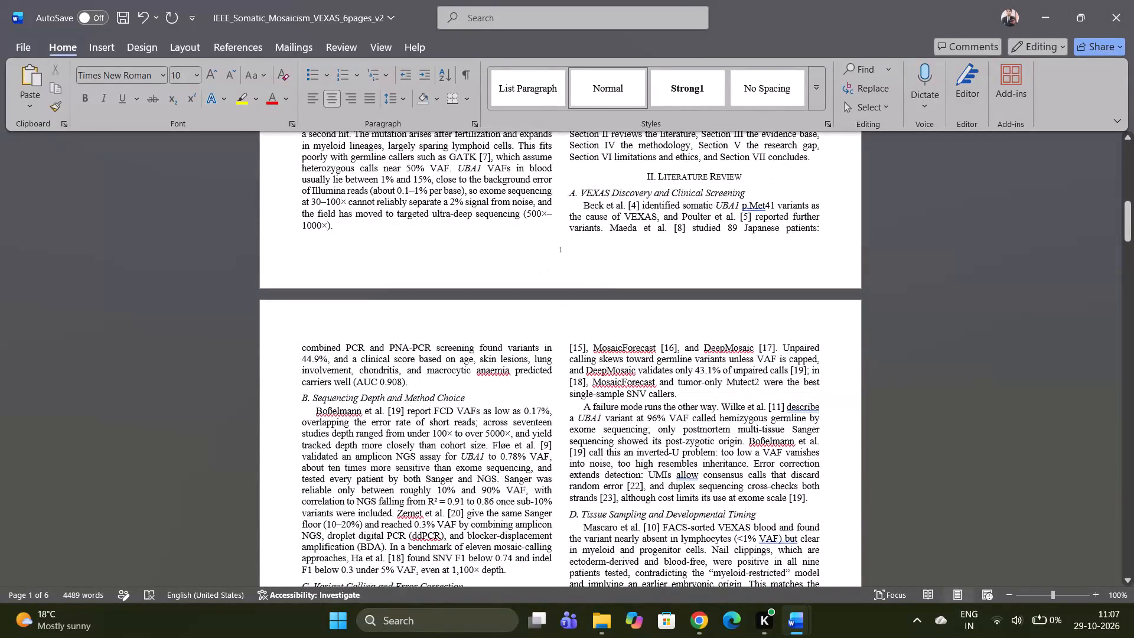
pyautogui.scroll(-2, 654, 358)
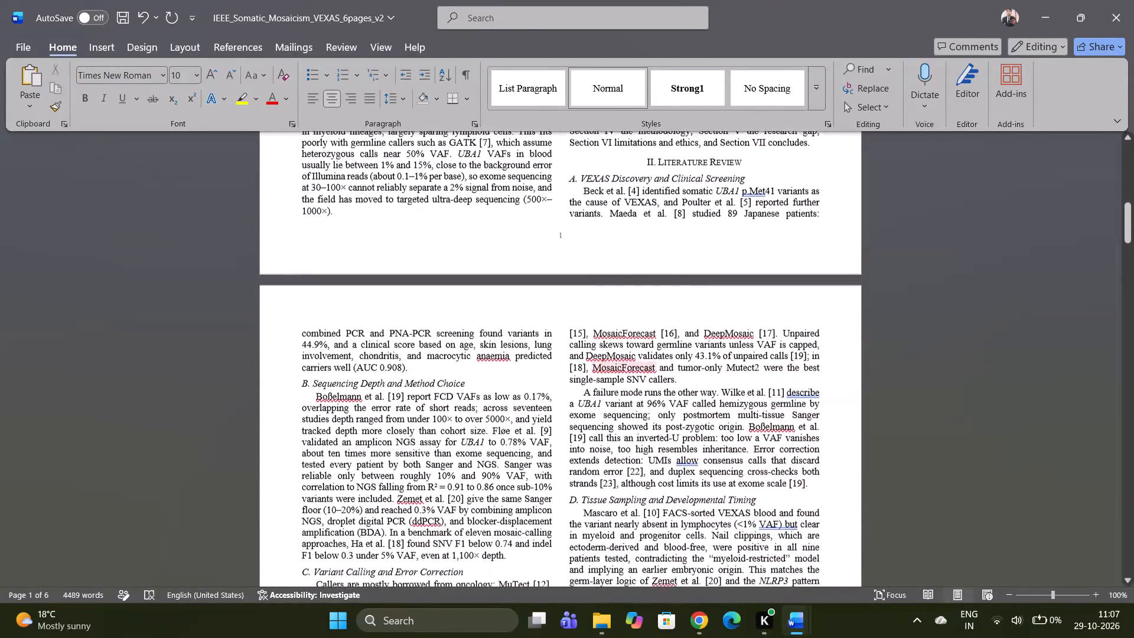
pyautogui.scroll(-1, 654, 358)
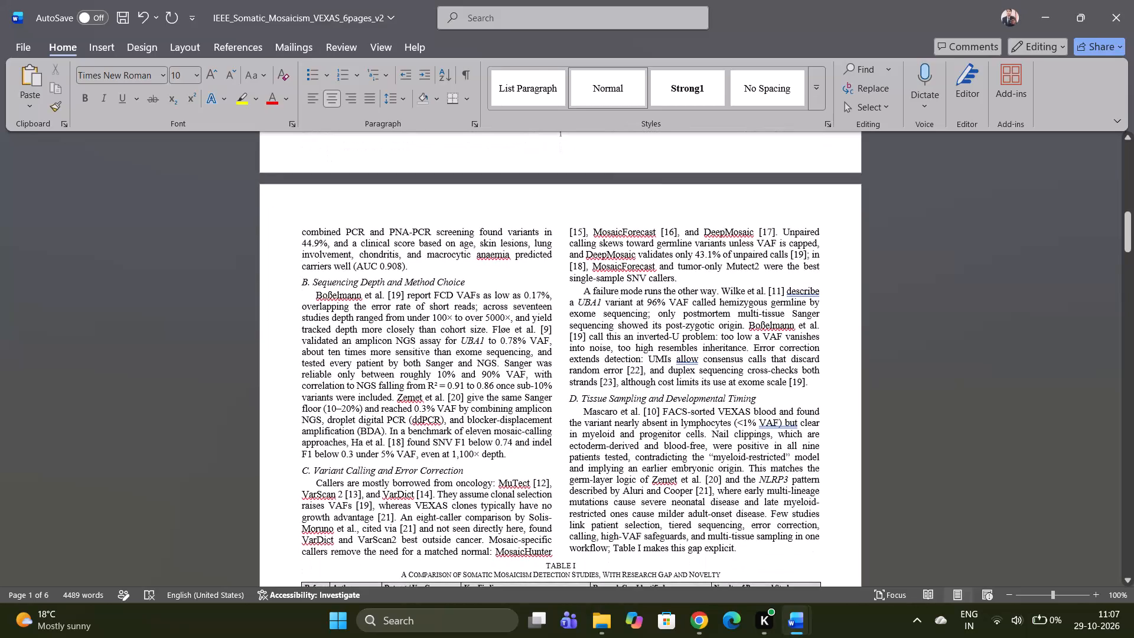
pyautogui.scroll(-2, 654, 358)
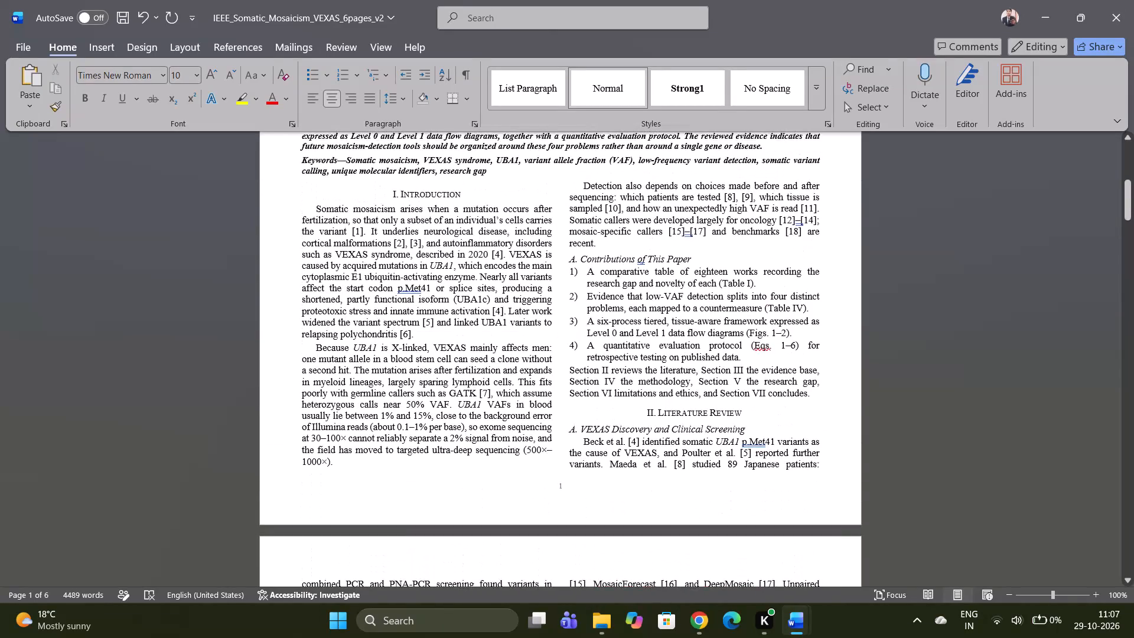
# Review the six-page paper from the Introduction through the literature review and Table I to Section III and Table II on page 3.
pyautogui.scroll(-1, 654, 358)
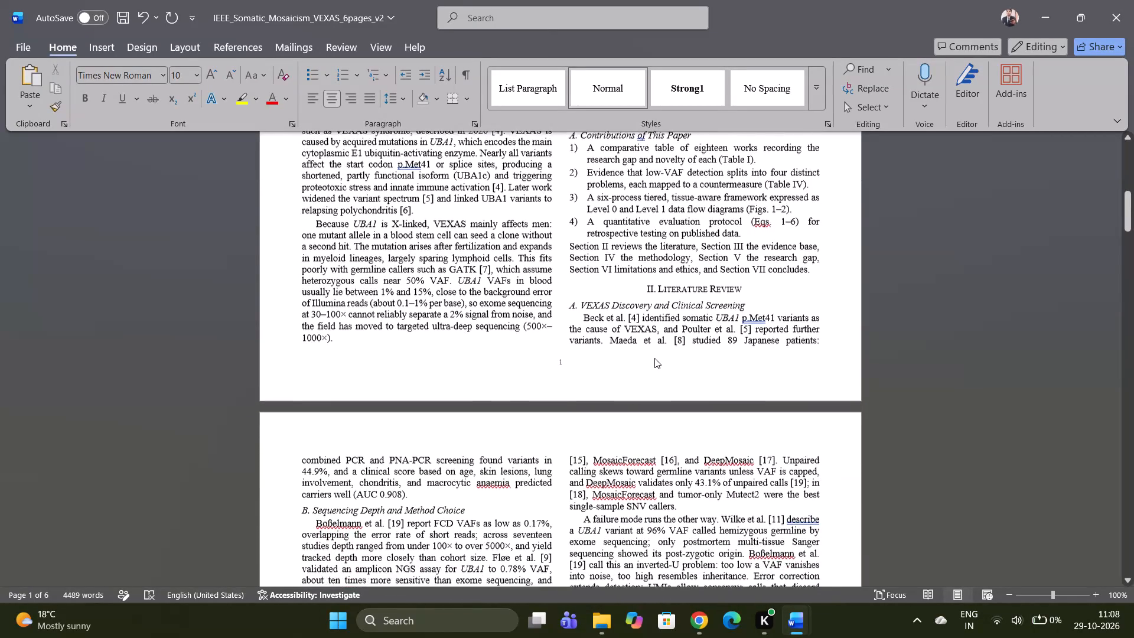
pyautogui.scroll(-1, 654, 358)
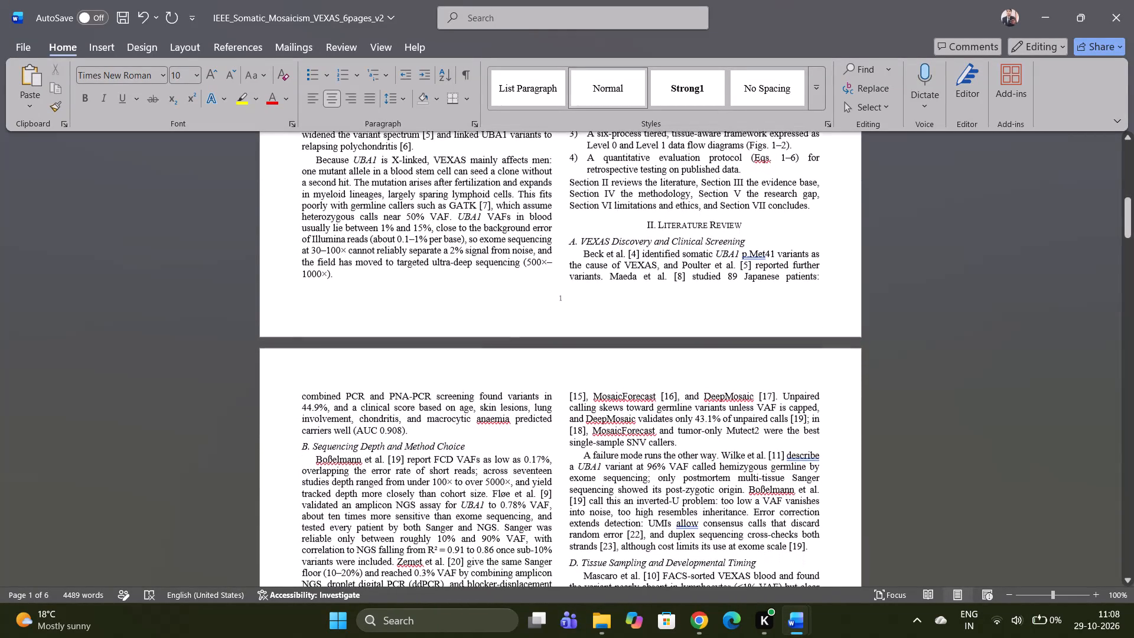
pyautogui.scroll(-2, 608, 458)
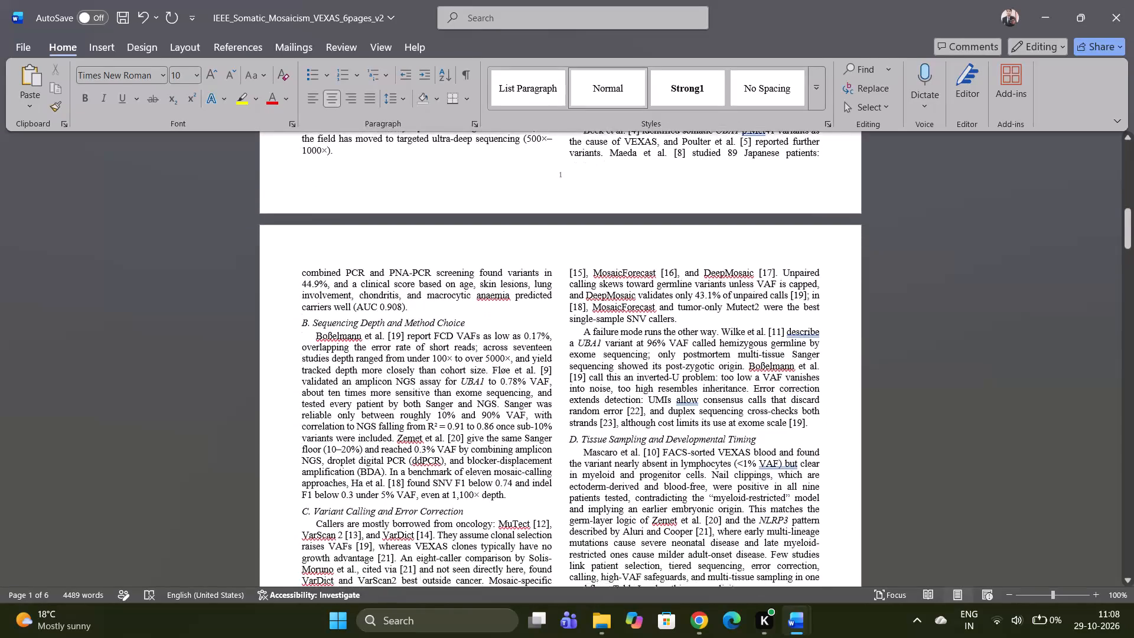
pyautogui.scroll(-2, 608, 458)
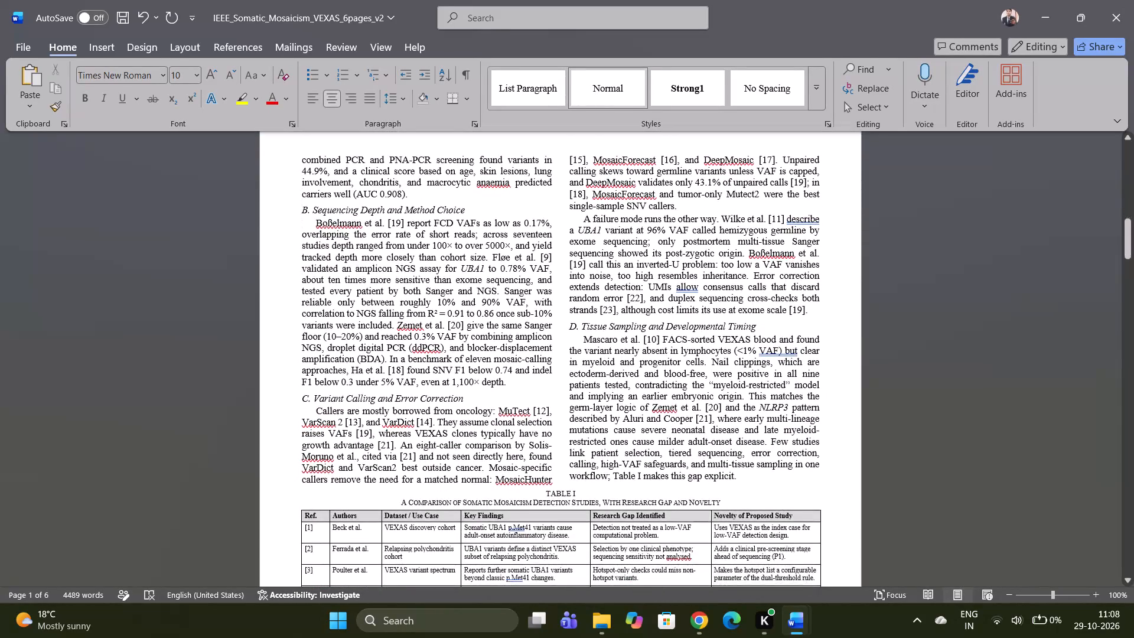
pyautogui.scroll(-2, 608, 458)
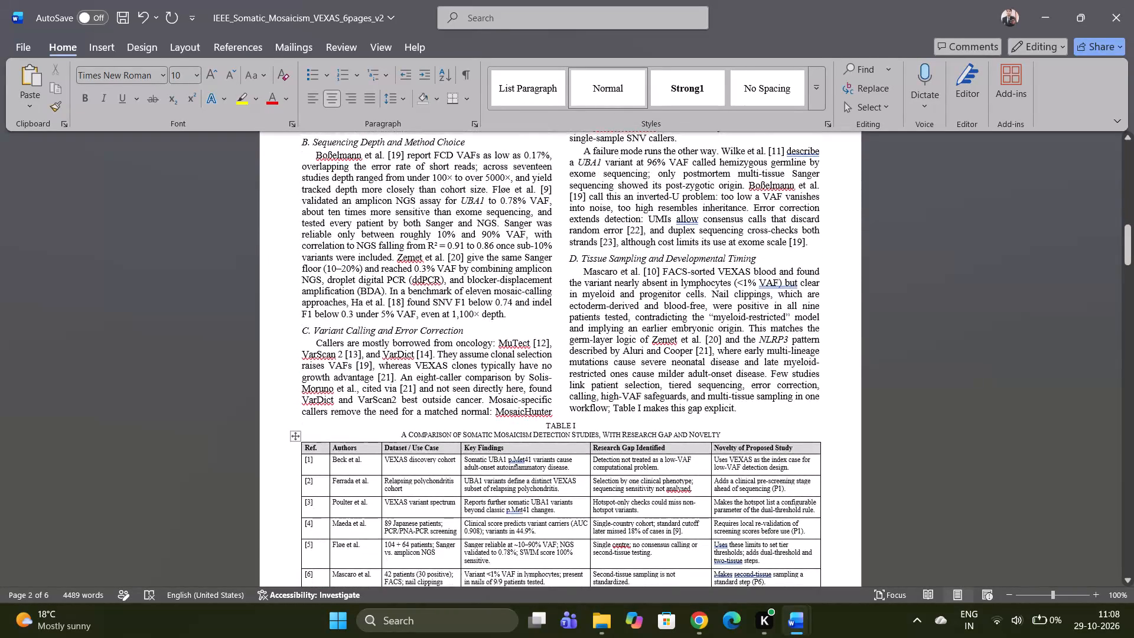
pyautogui.scroll(-3, 608, 458)
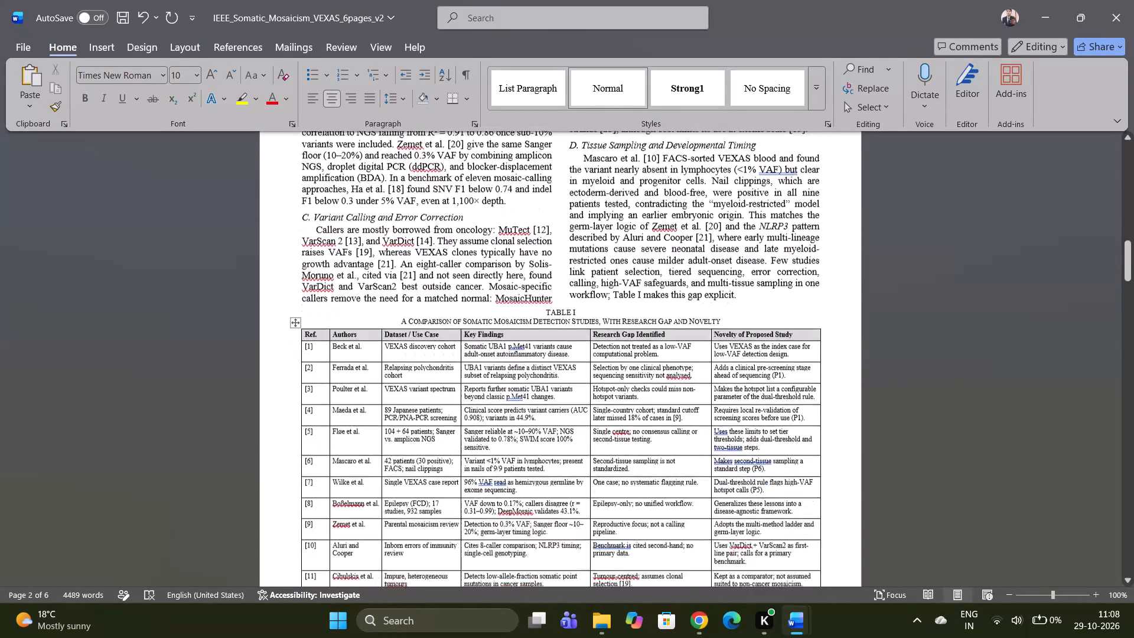
pyautogui.scroll(-2, 608, 458)
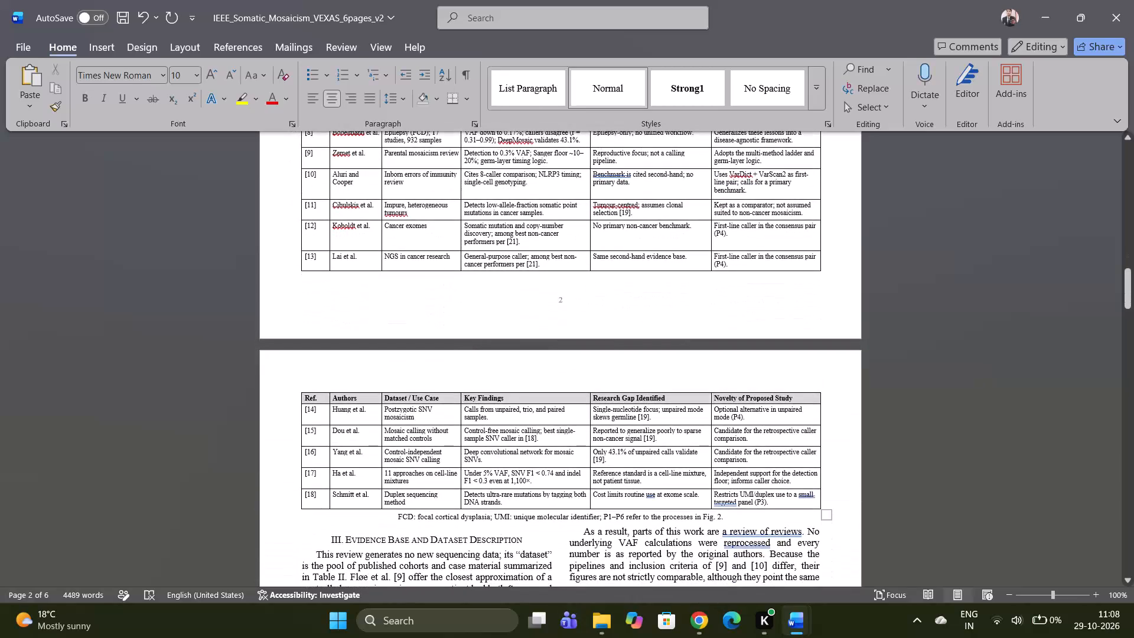
pyautogui.scroll(-2, 608, 458)
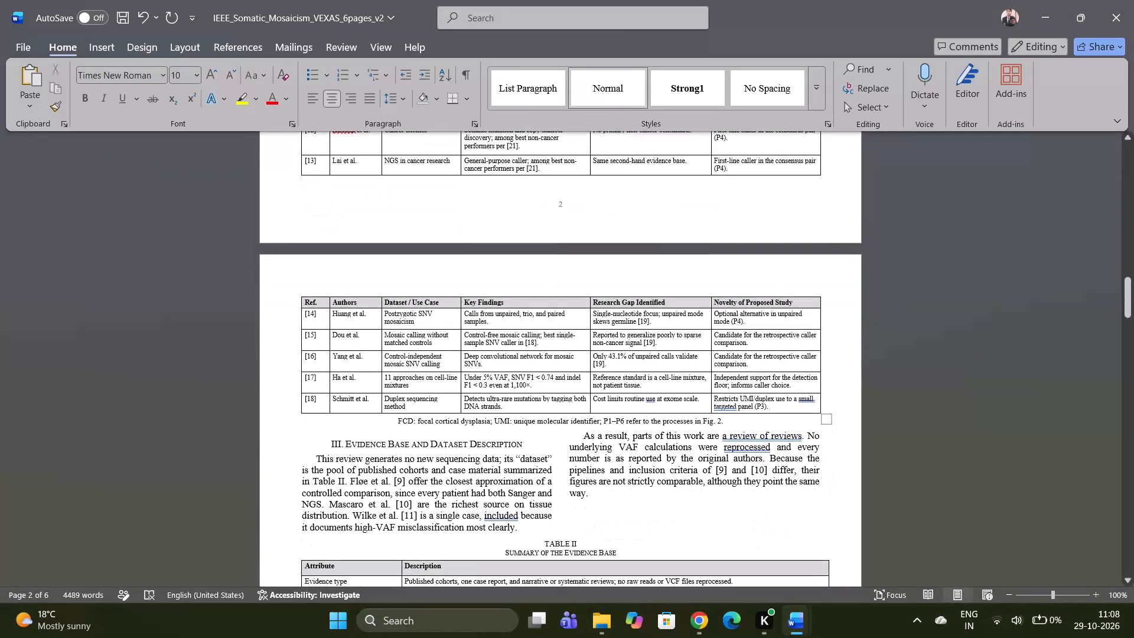
pyautogui.scroll(-3, 608, 458)
pyautogui.scroll(3, 608, 458)
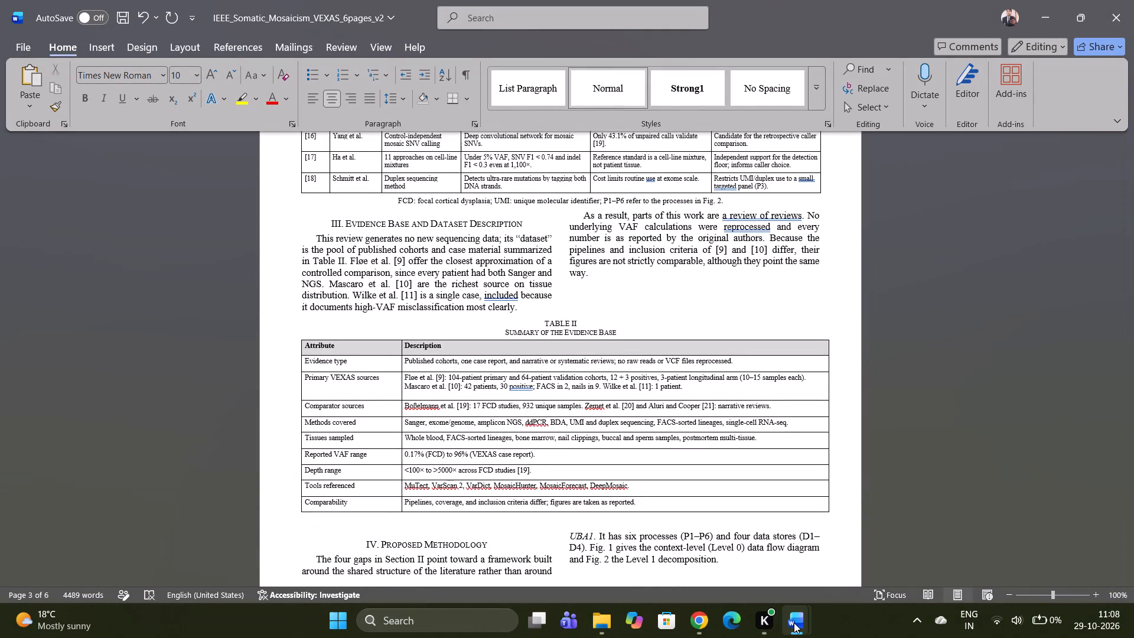
# Switch to IEEE_Somatic_Mosaicism_VEXAS_v2 and examine its Section III evidence base and Section IV methodology for comparison with the six-page paper.
pyautogui.click(738, 566)
pyautogui.scroll(5, 594, 396)
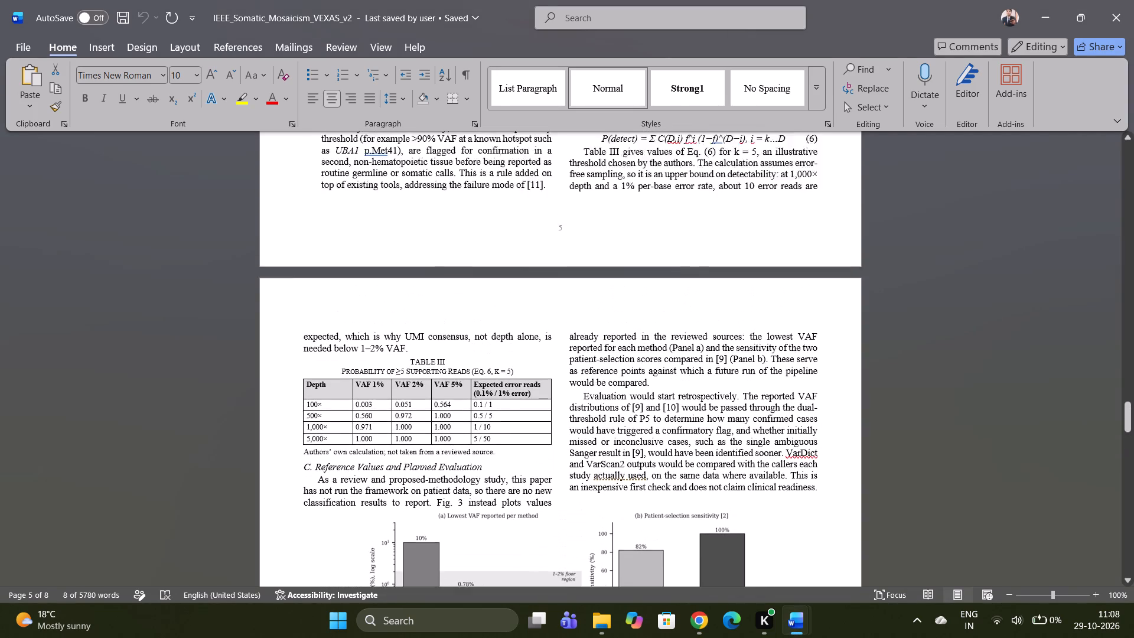
pyautogui.scroll(6, 594, 396)
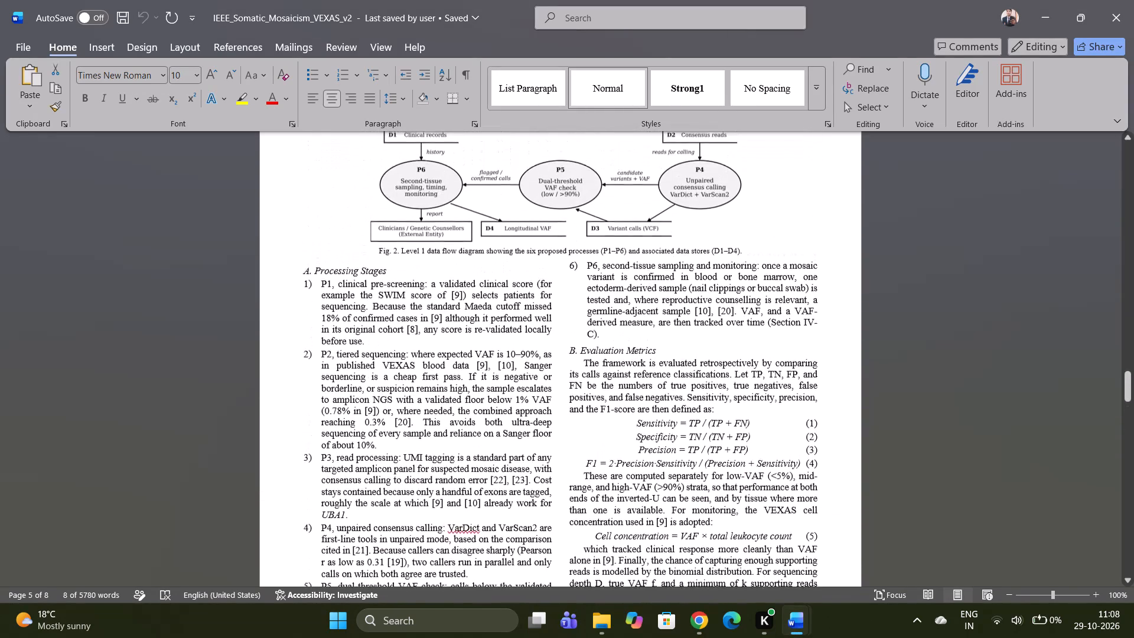
pyautogui.scroll(3, 594, 396)
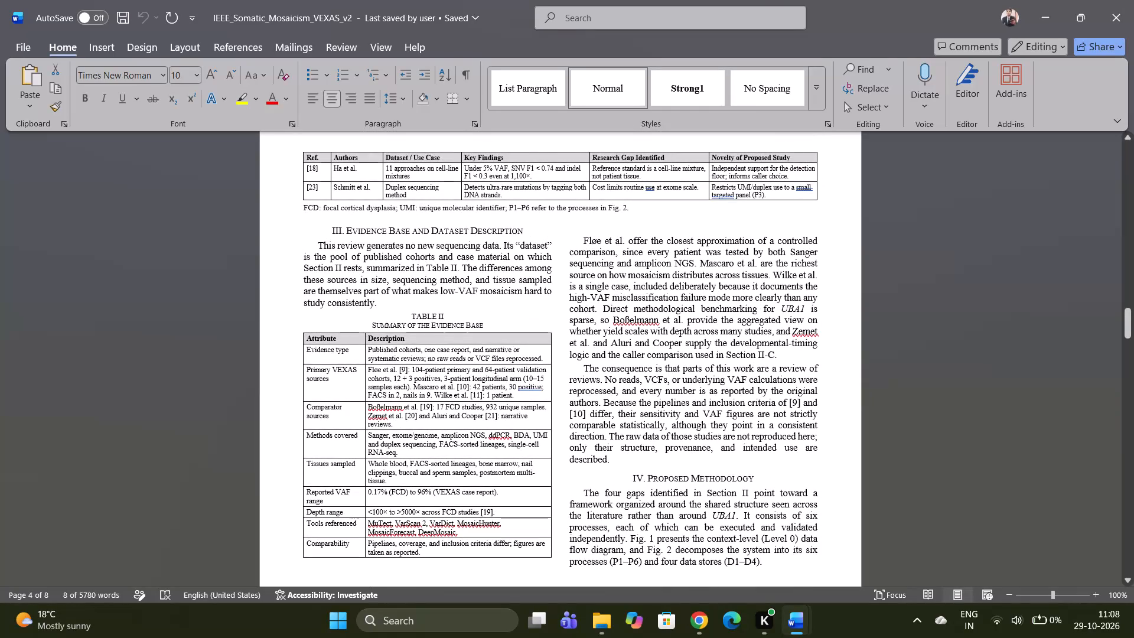
pyautogui.scroll(-6, 594, 396)
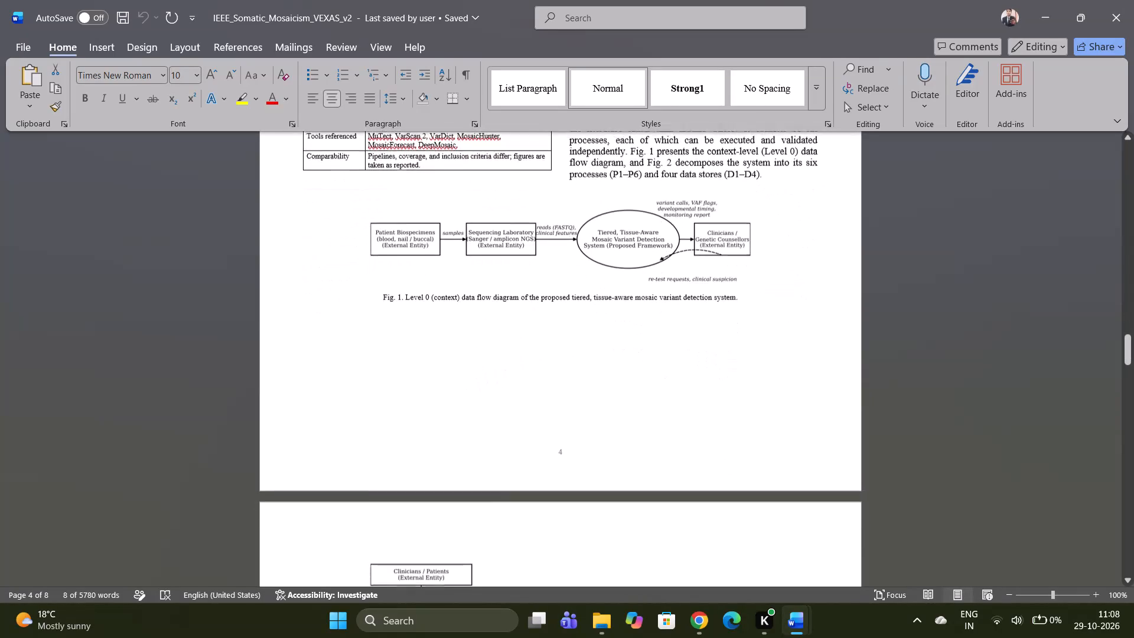
pyautogui.scroll(-4, 594, 396)
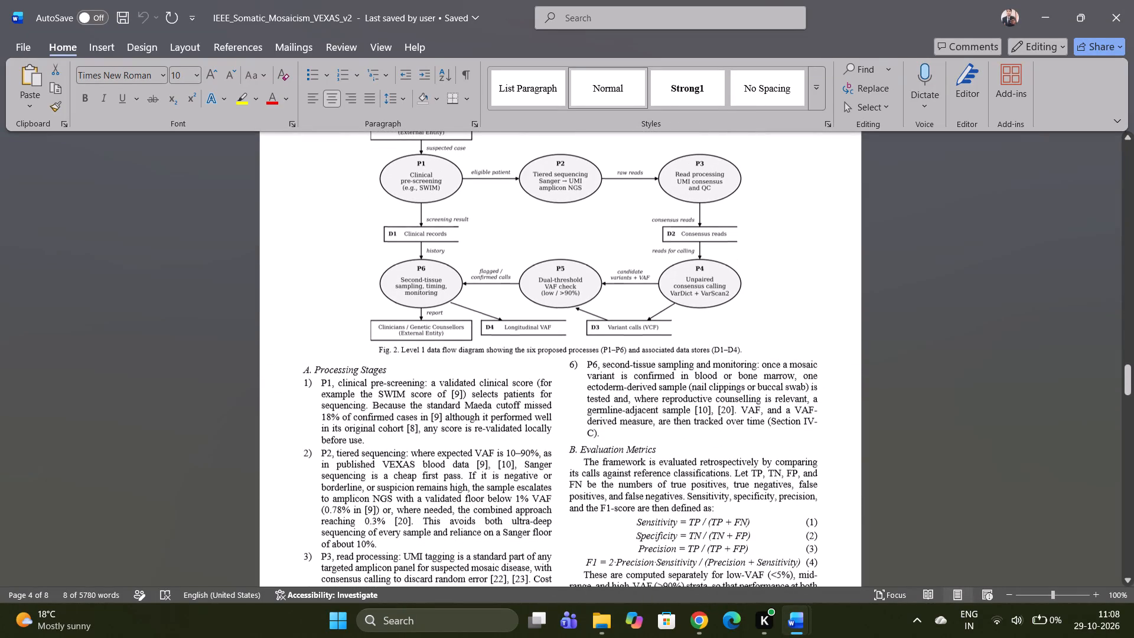
pyautogui.scroll(-1, 594, 396)
pyautogui.scroll(6, 594, 396)
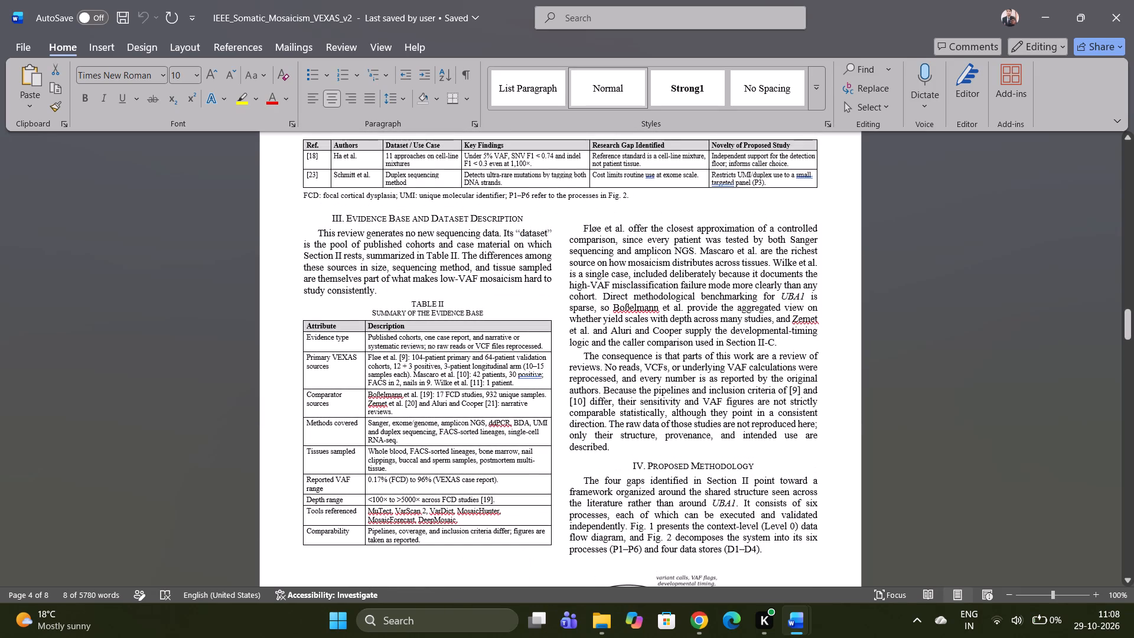
pyautogui.scroll(-4, 594, 396)
pyautogui.scroll(1, 594, 396)
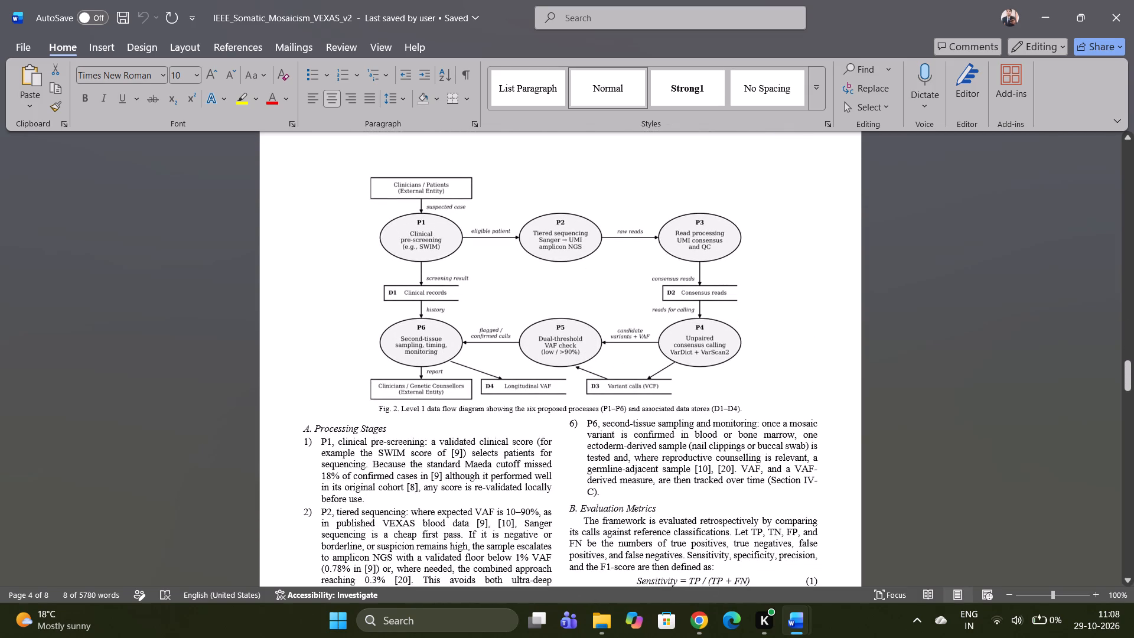
pyautogui.scroll(3, 594, 396)
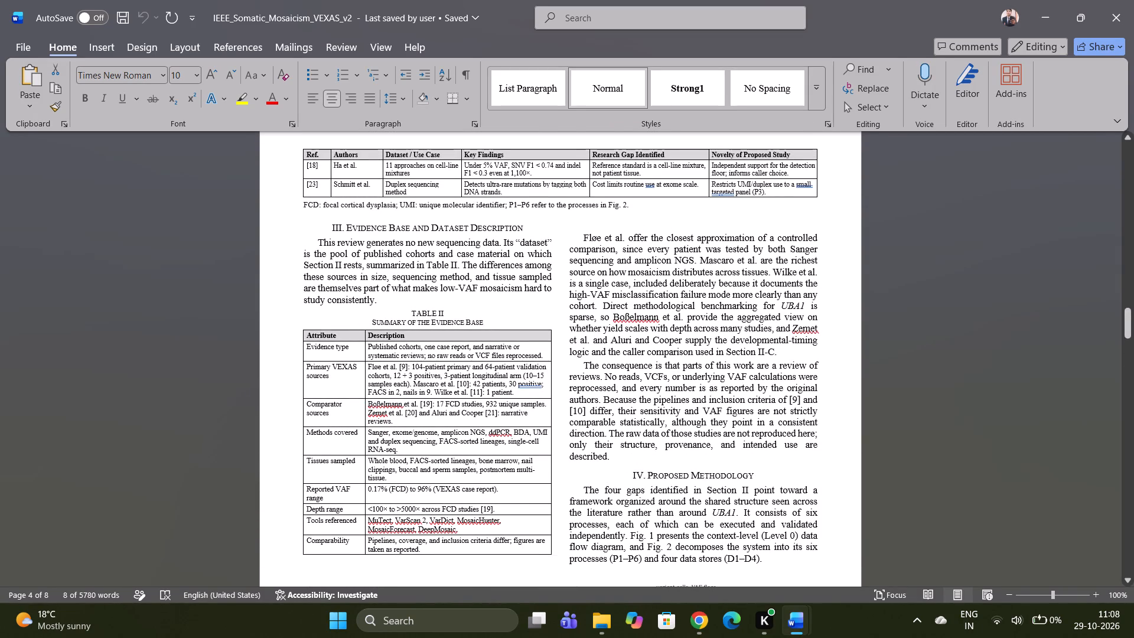
# Replace Section III's first paragraph in IEEE_Somatic_Mosaicism_VEXAS_6pages_v2 with the opening paragraph copied from Section III of IEEE_Somatic_Mosaicism_VEXAS_v2.
pyautogui.moveTo(318, 239); pyautogui.dragTo(324, 244)
pyautogui.moveTo(324, 244); pyautogui.dragTo(372, 304)
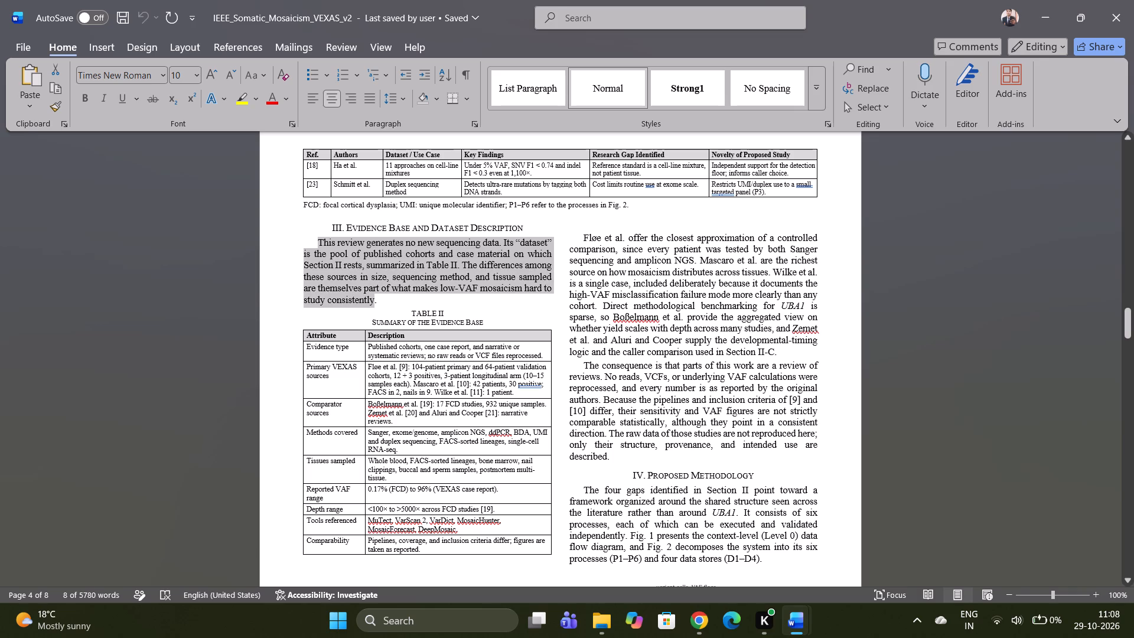
pyautogui.moveTo(372, 304); pyautogui.dragTo(374, 305)
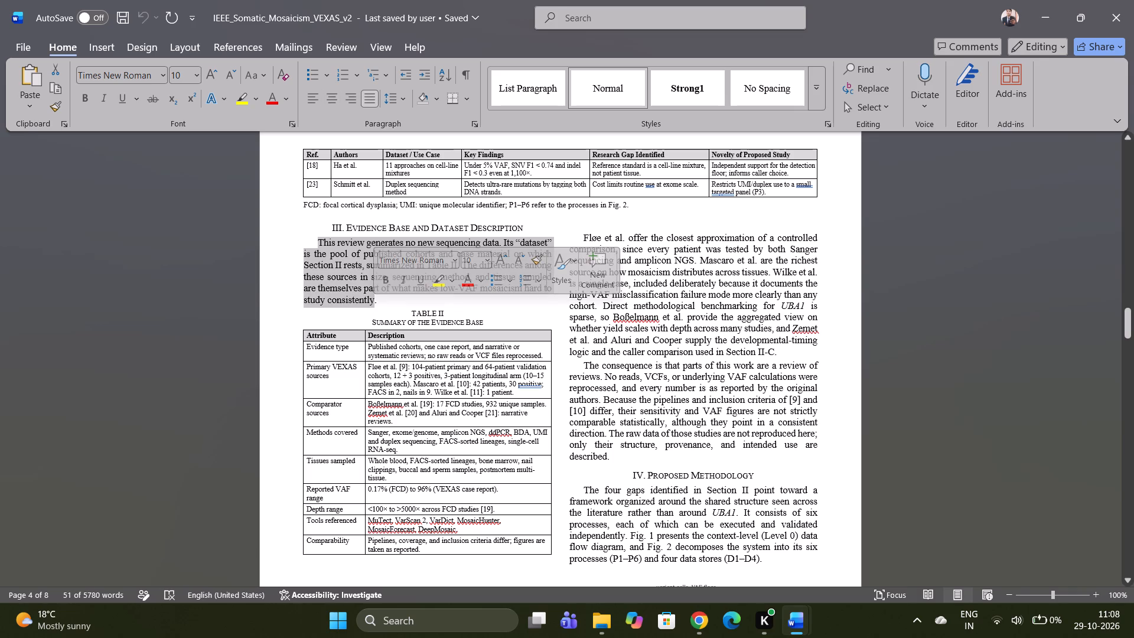
pyautogui.hotkey('ctrl', 'c')
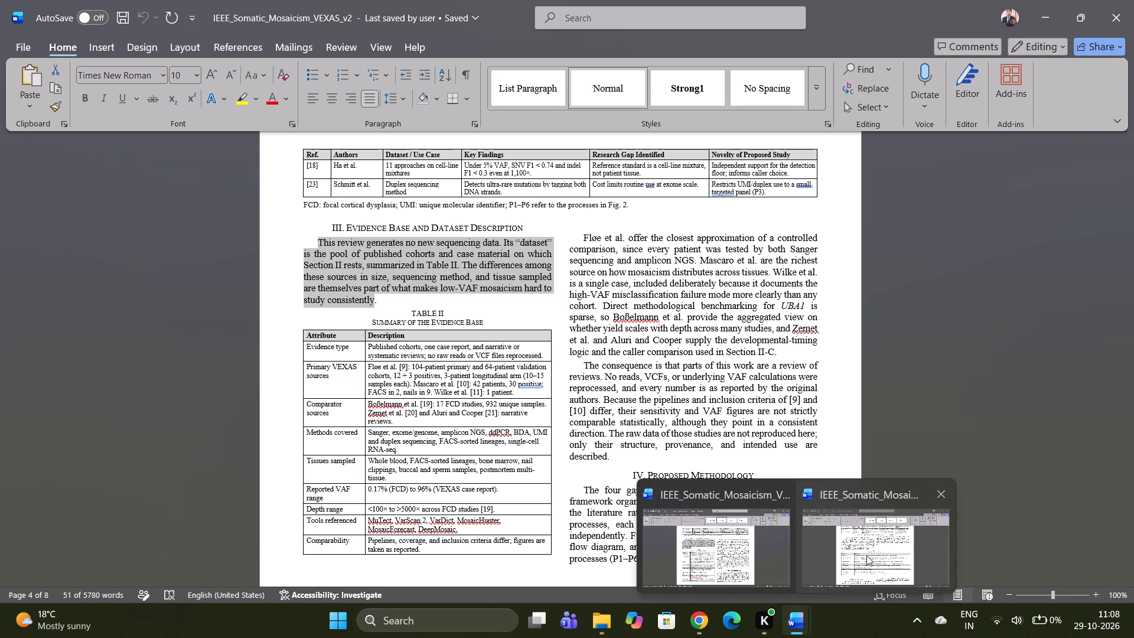
pyautogui.click(866, 555)
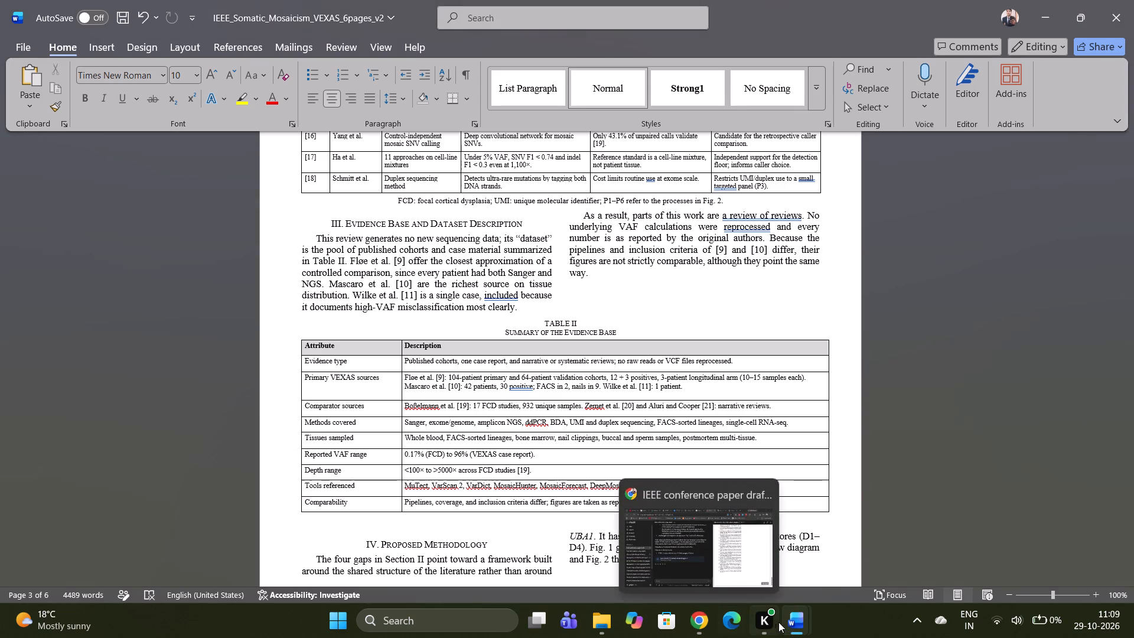
pyautogui.click(700, 565)
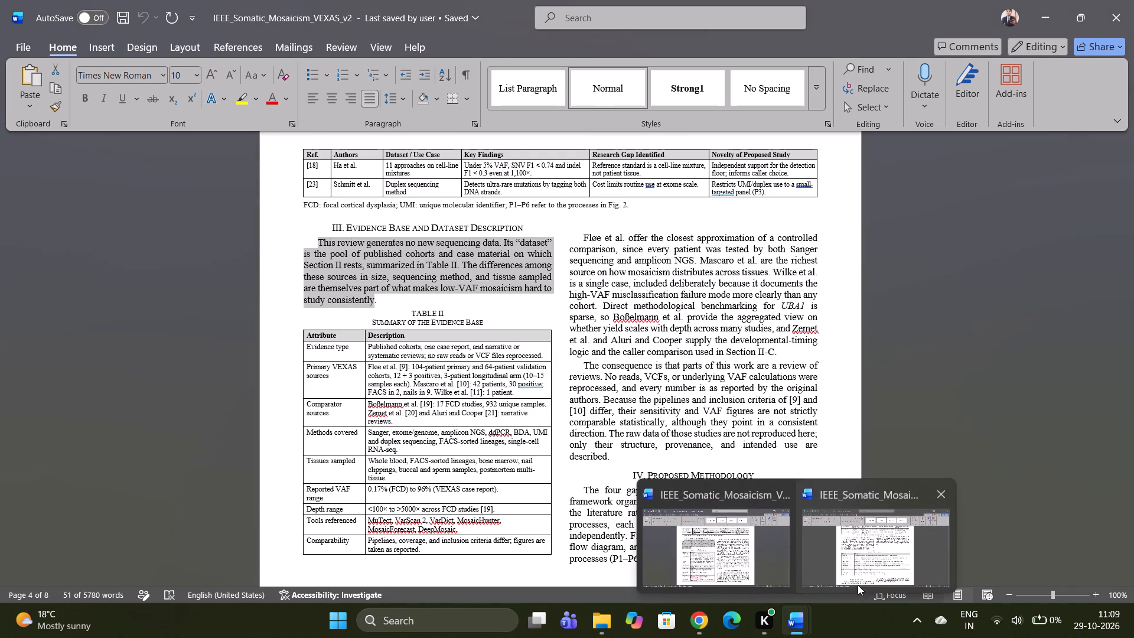
pyautogui.click(866, 578)
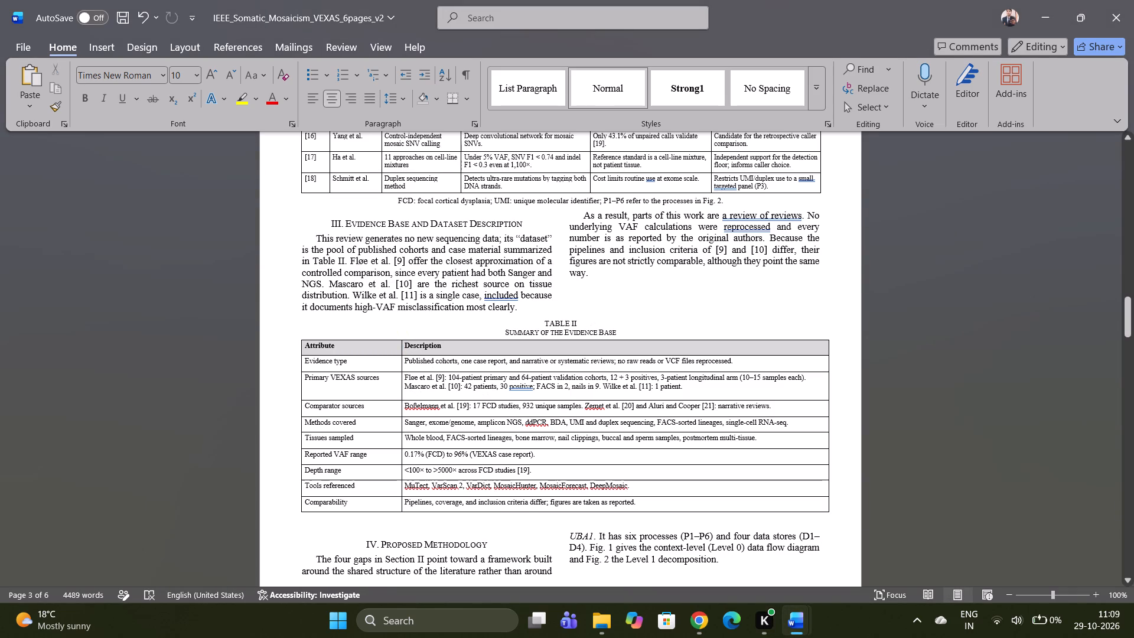
pyautogui.moveTo(316, 236); pyautogui.dragTo(483, 305)
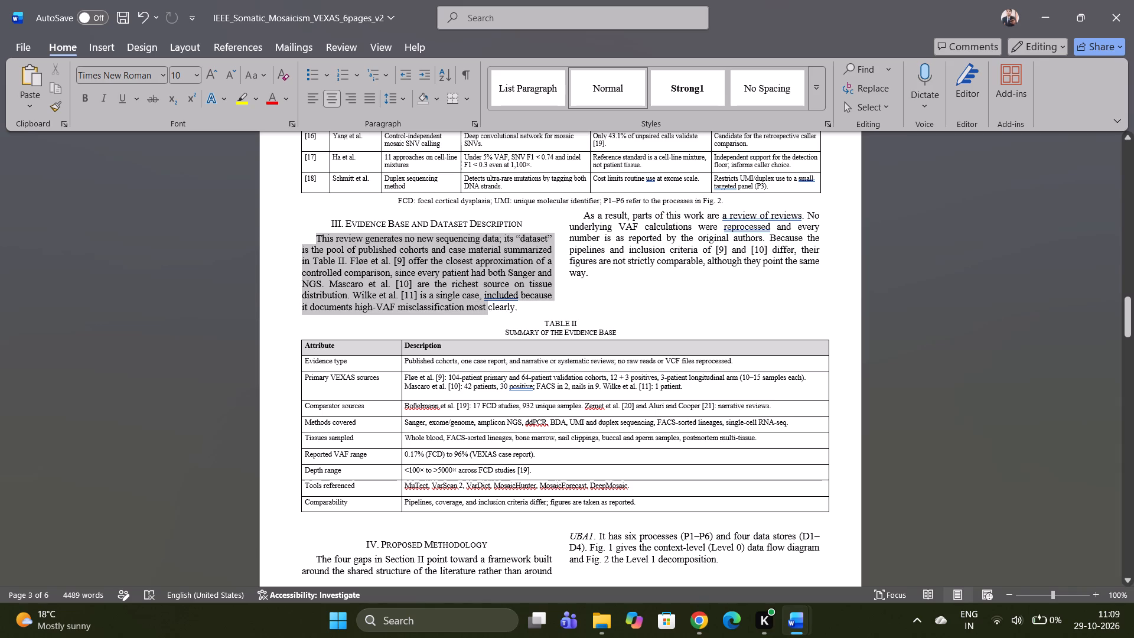
pyautogui.moveTo(483, 305); pyautogui.dragTo(506, 311)
pyautogui.hotkey('ctrl', 'v')
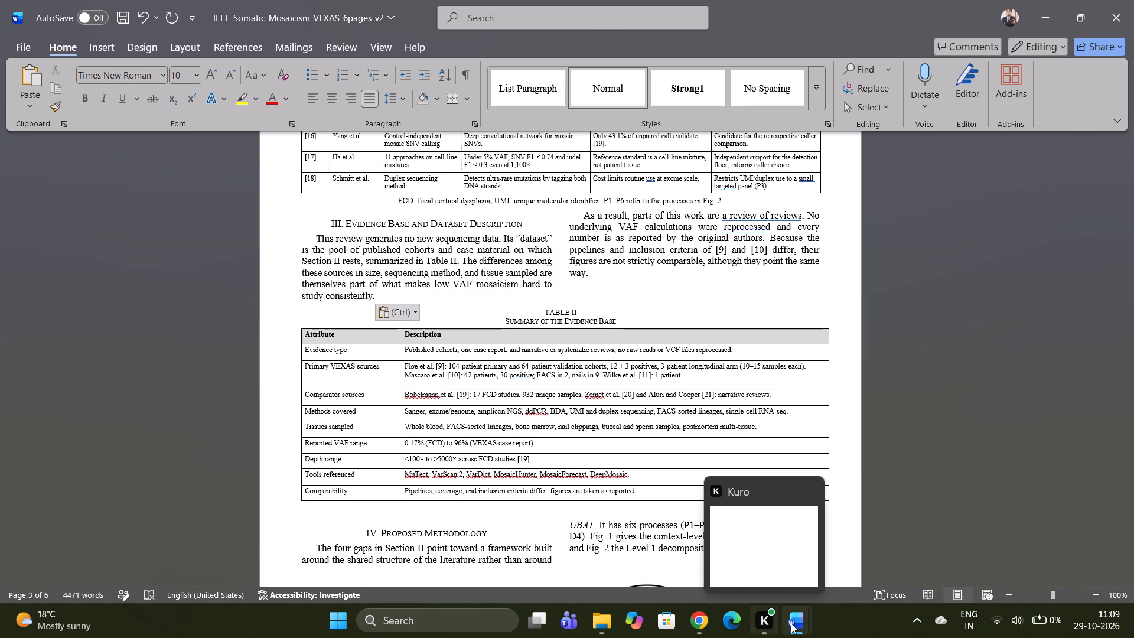
# Replace the six-page paper's "As a result" paragraph in Section III with the two paragraphs from "Fløe et al. offer" to "described" in IEEE_Somatic_Mosaicism_VEXAS_v2.
pyautogui.click(738, 535)
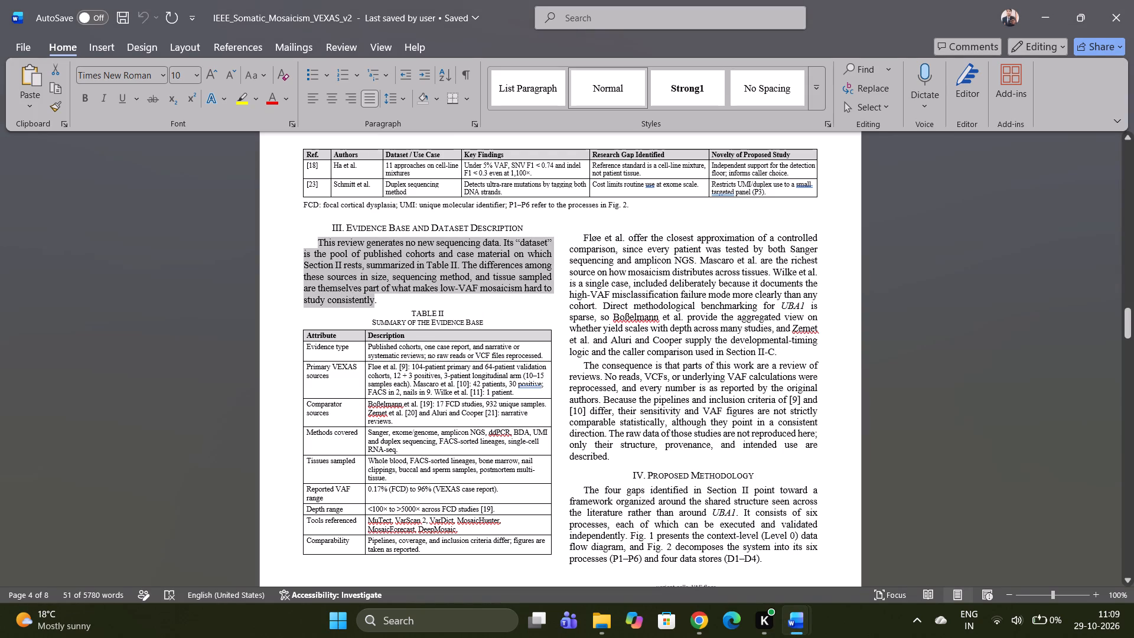
pyautogui.moveTo(583, 236); pyautogui.dragTo(666, 421)
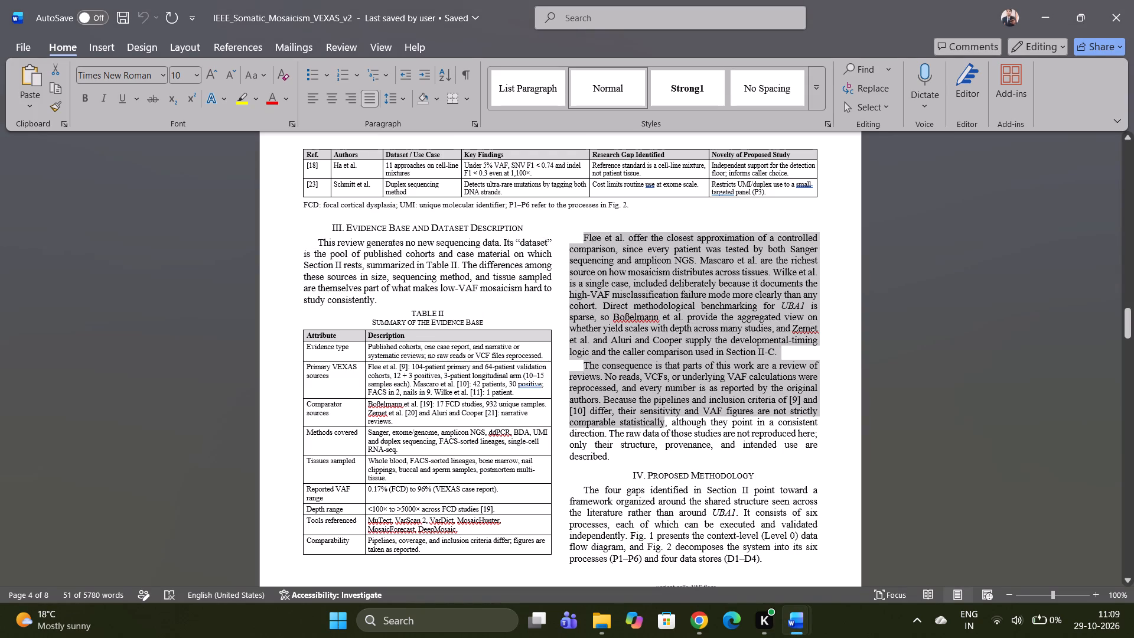
pyautogui.moveTo(666, 421); pyautogui.dragTo(607, 455)
pyautogui.hscroll(-2, 611, 454)
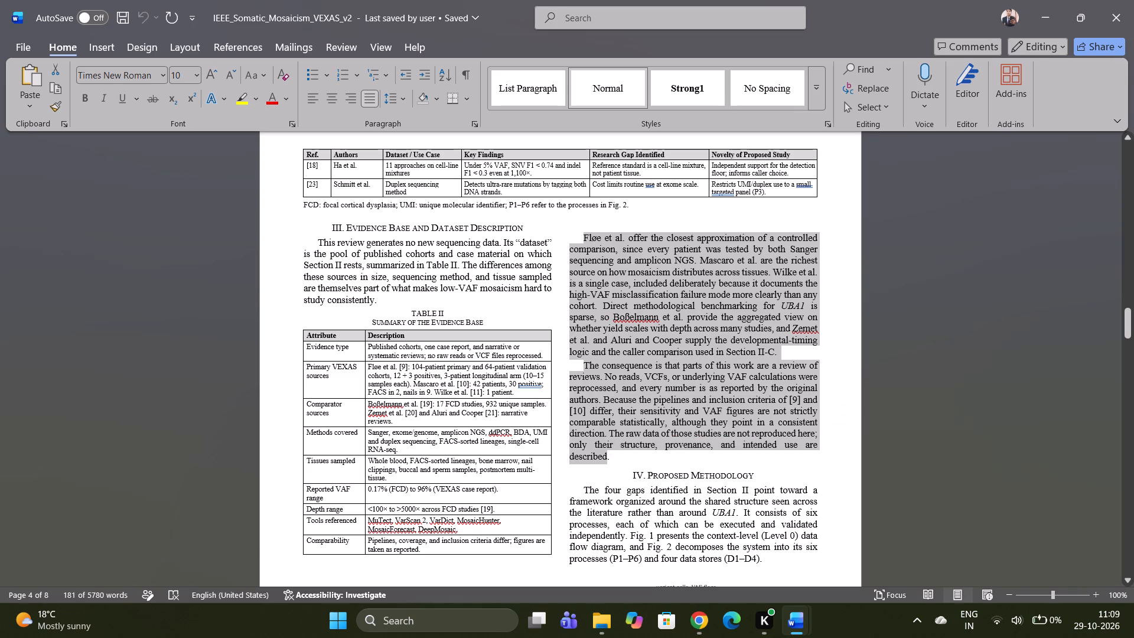
pyautogui.hotkey('ctrl', 'c')
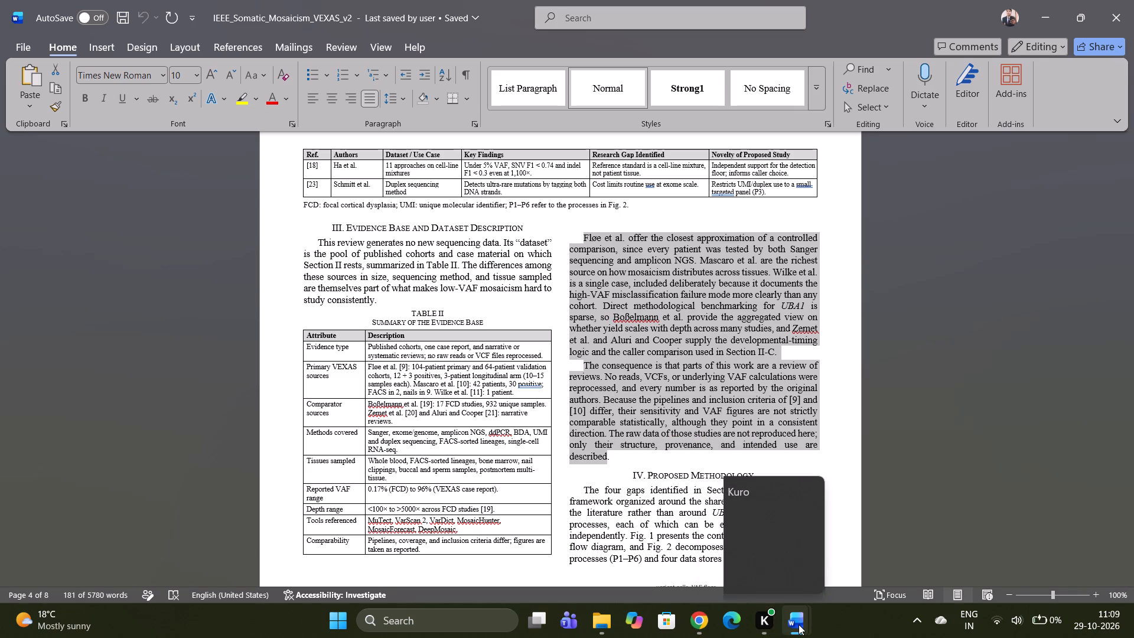
pyautogui.click(852, 577)
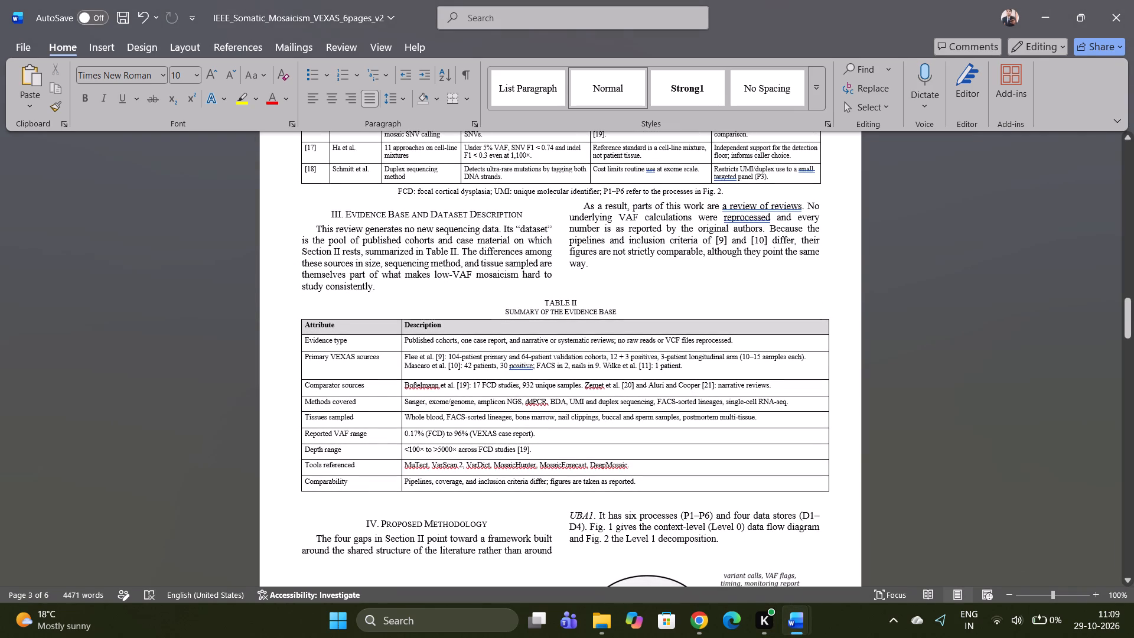
pyautogui.moveTo(585, 206); pyautogui.dragTo(591, 251)
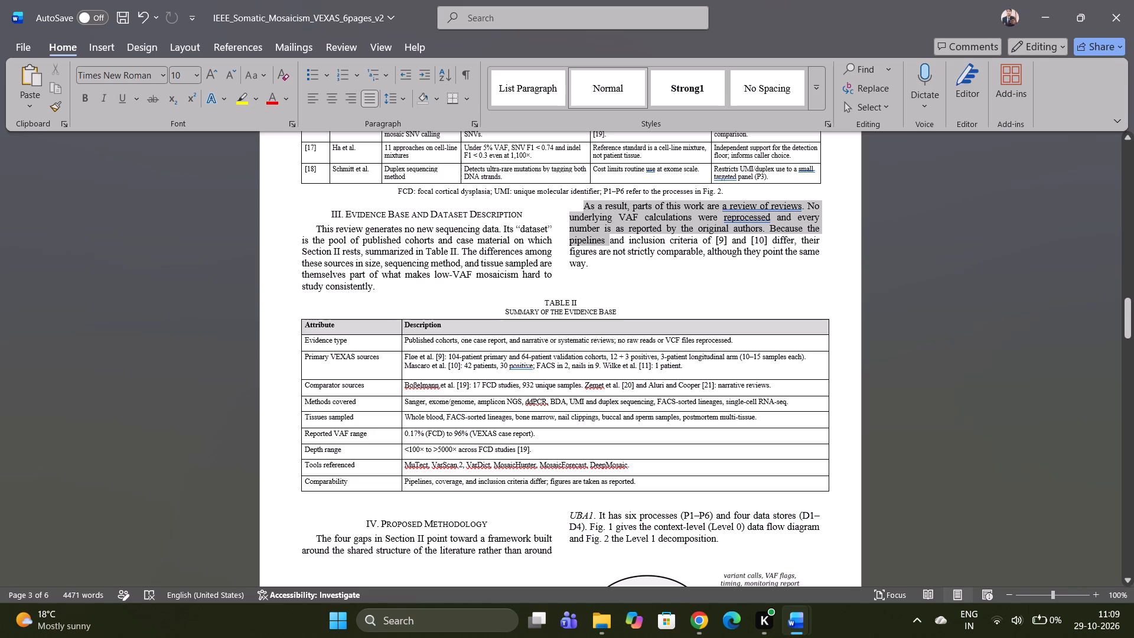
pyautogui.moveTo(591, 251); pyautogui.dragTo(585, 262)
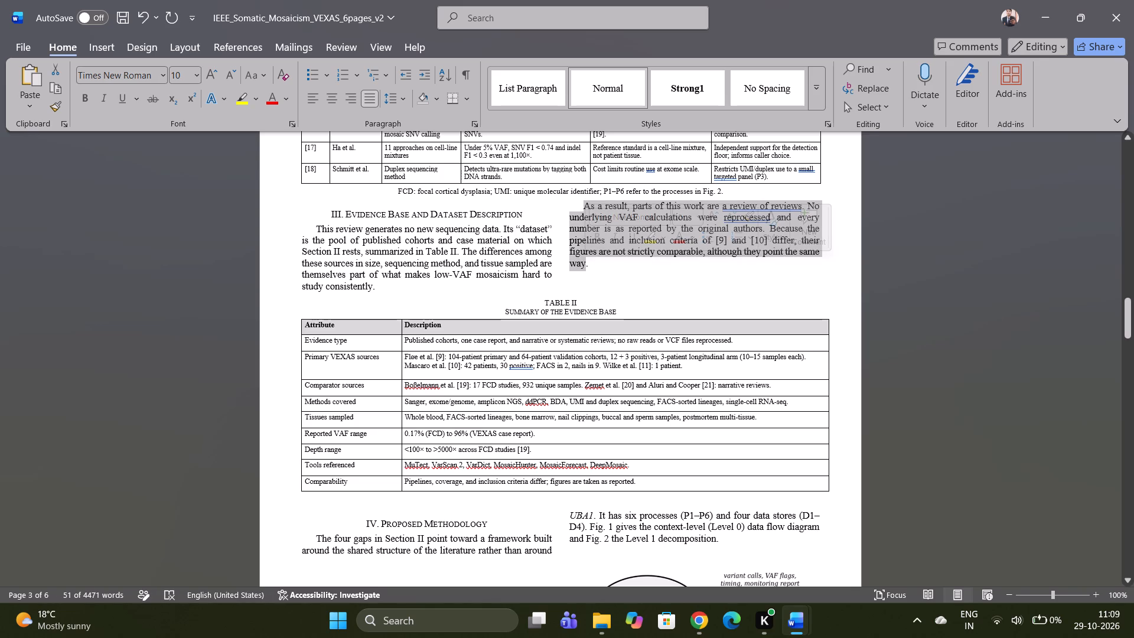
pyautogui.hotkey('ctrl', 'v')
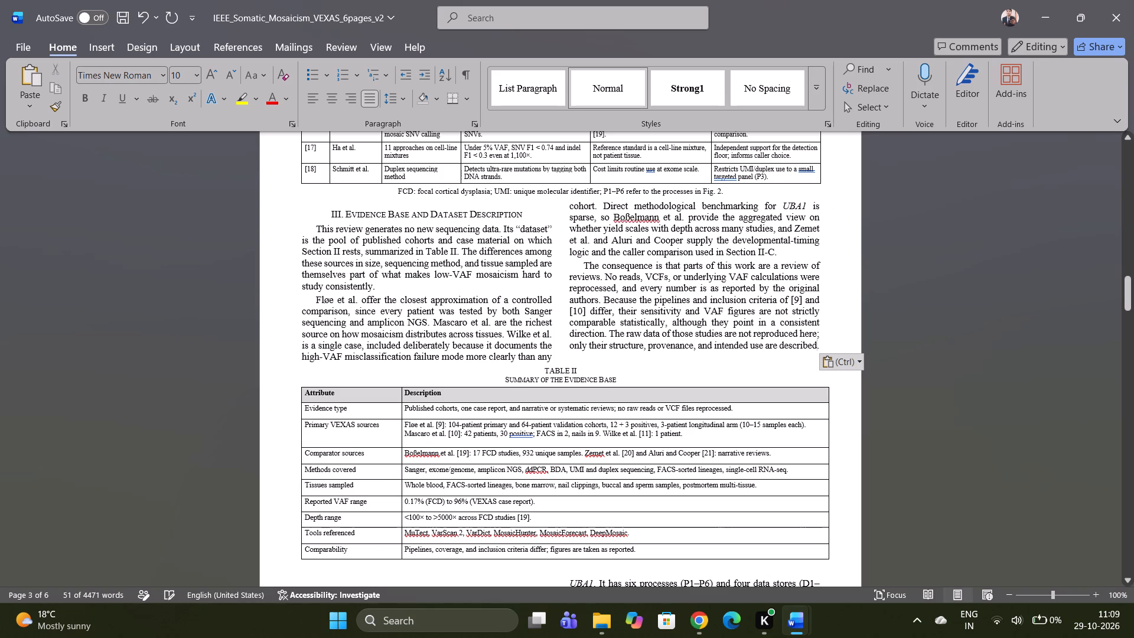
# Correct the author name "Fløe" to "Floe" at the start of Section III's second paragraph.
pyautogui.click(331, 301)
pyautogui.press('BackSpace')
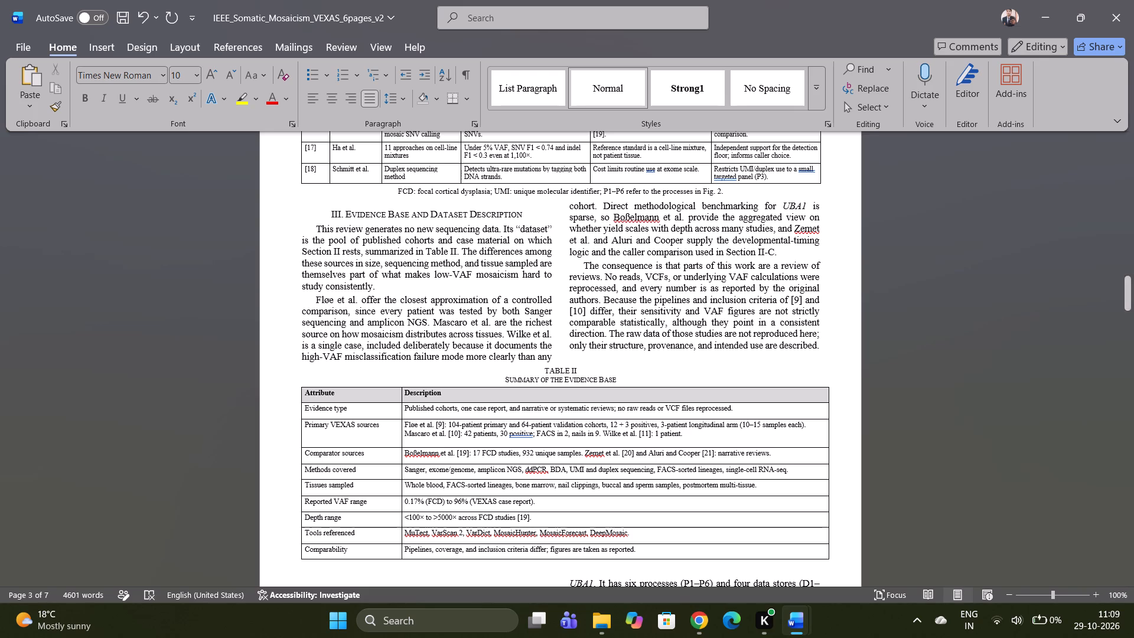
pyautogui.press('o')
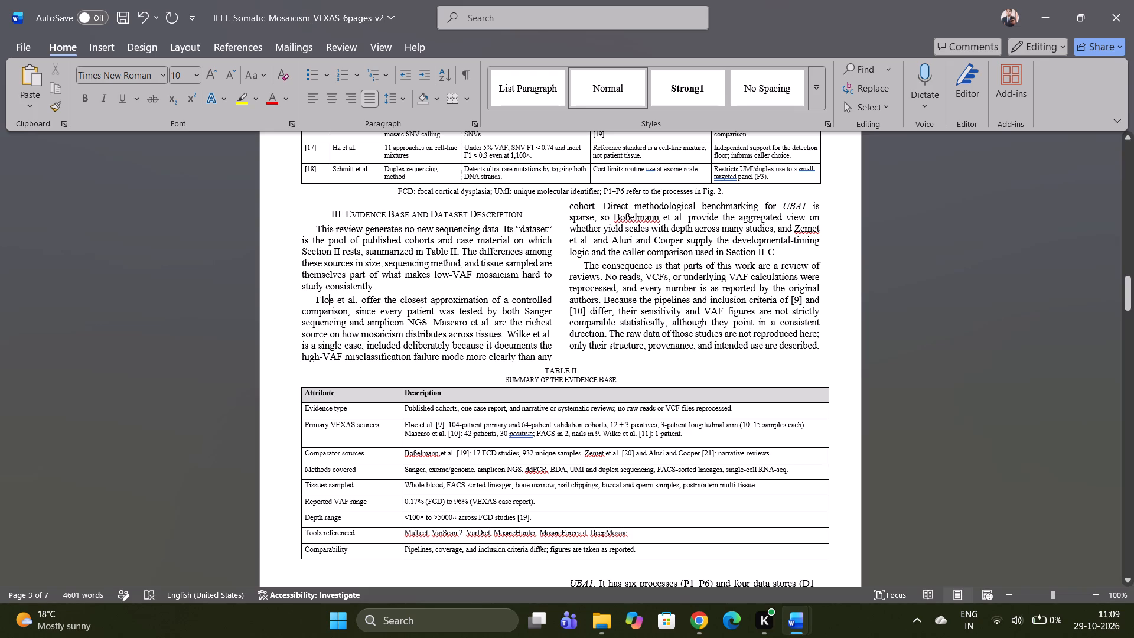
# Examine the layout from page 3 through the figures, Table IV and conclusion to the end of the references, and back to Section IV.
pyautogui.scroll(-4, 410, 321)
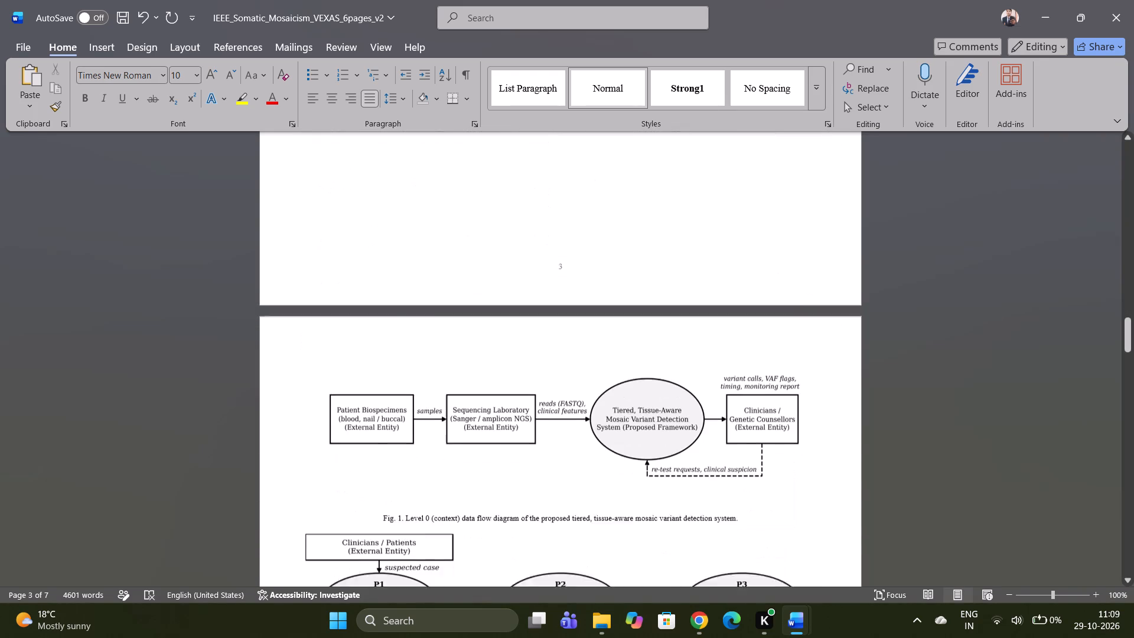
pyautogui.scroll(-14, 410, 321)
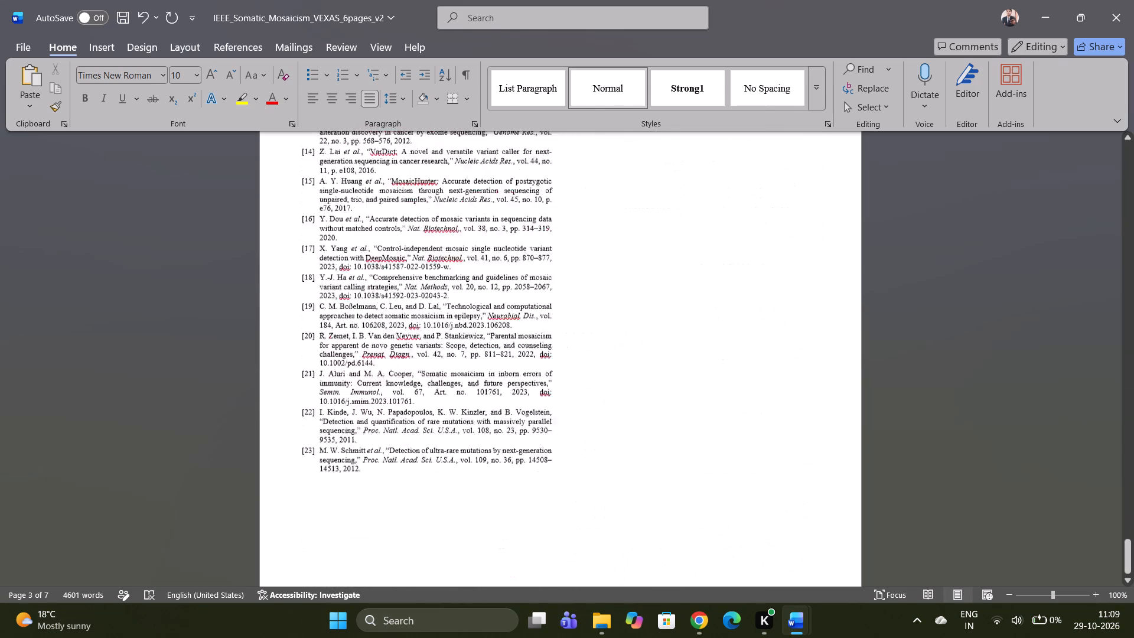
pyautogui.scroll(1, 410, 321)
pyautogui.scroll(-4, 410, 321)
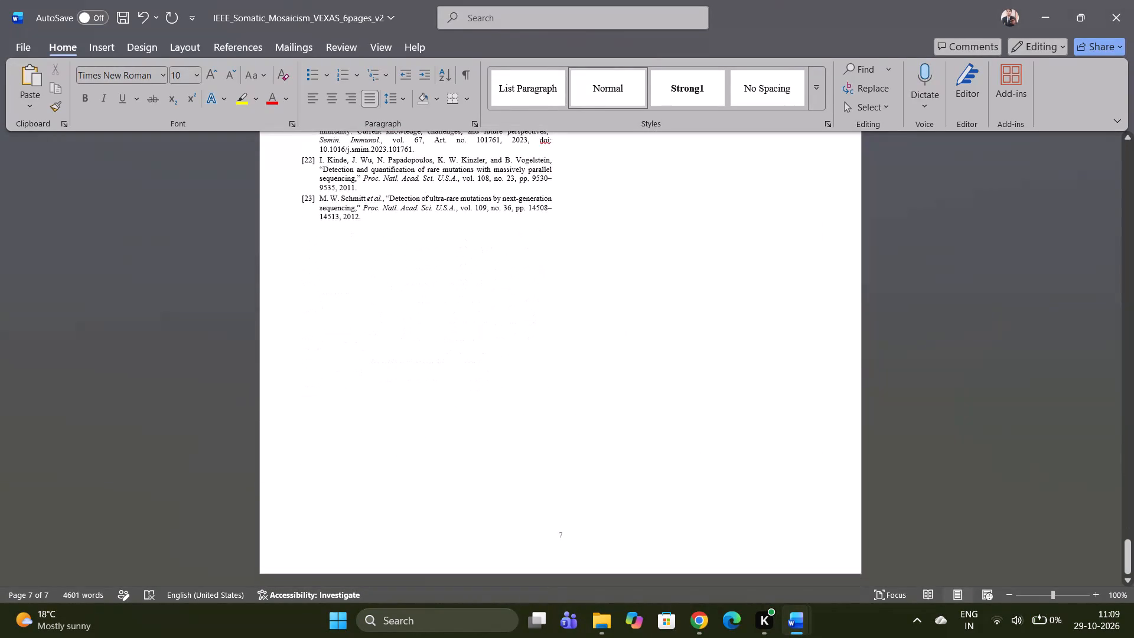
pyautogui.scroll(6, 410, 321)
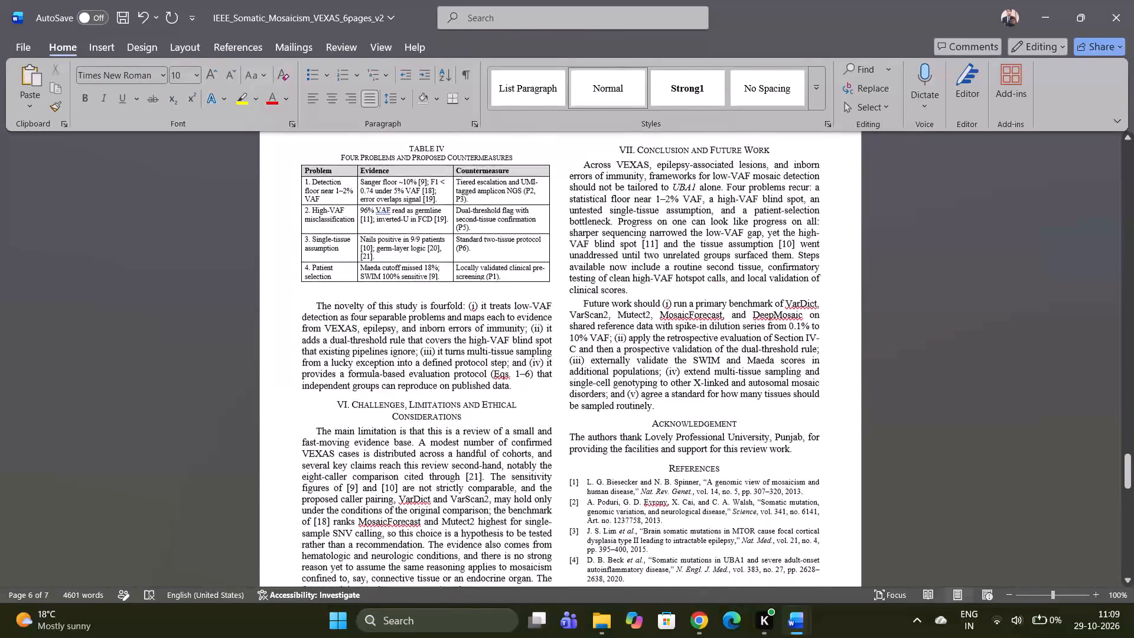
pyautogui.scroll(6, 410, 321)
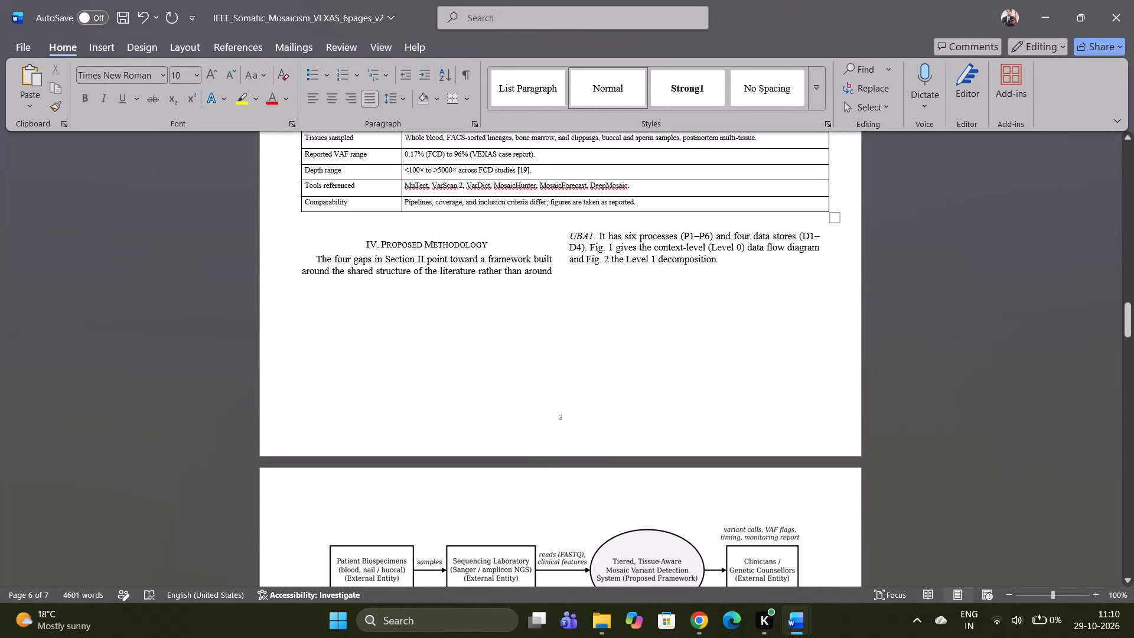
# Reduce the height of the Fig. 1 data flow diagram until it and its caption fit on page 3 below the Section IV introduction.
pyautogui.scroll(-1, 410, 321)
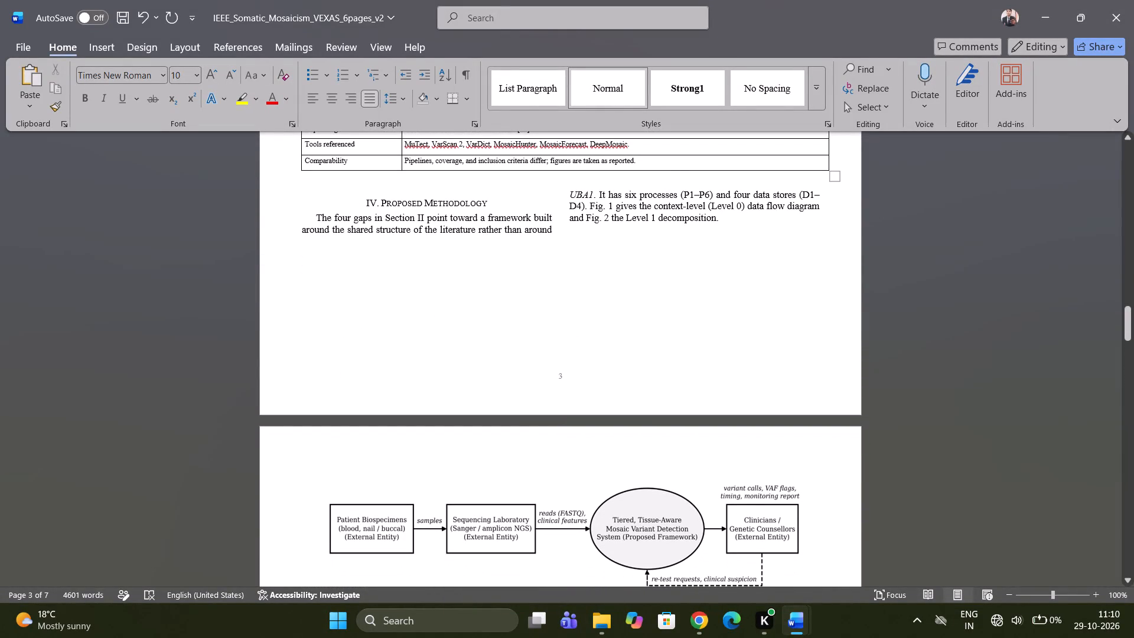
pyautogui.scroll(-1, 561, 486)
pyautogui.click(568, 444)
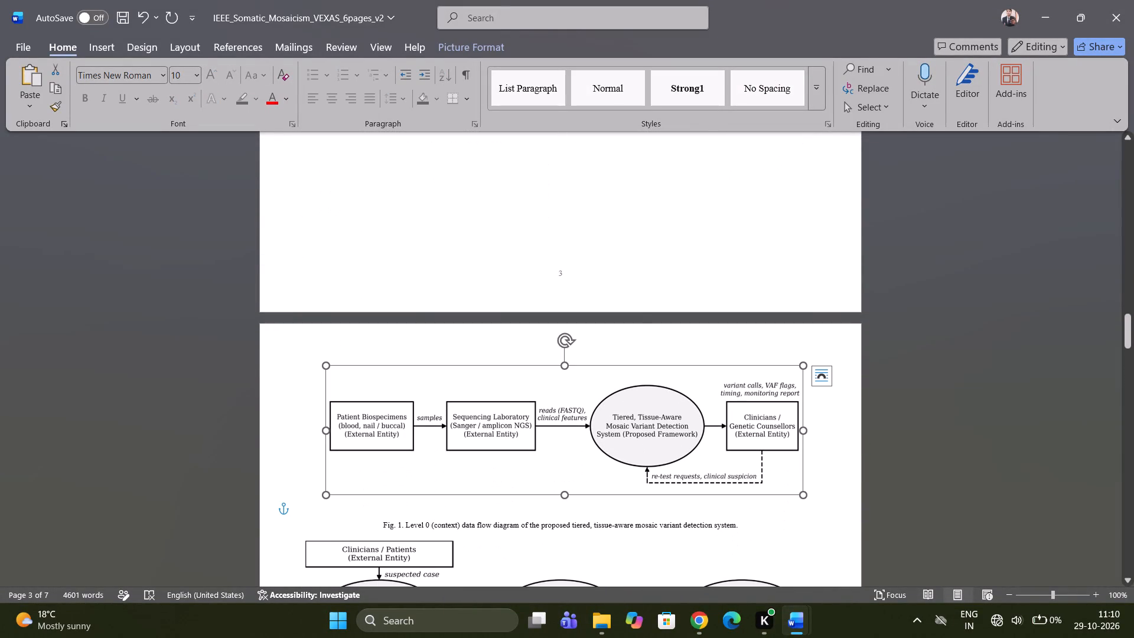
pyautogui.moveTo(566, 497); pyautogui.dragTo(566, 485)
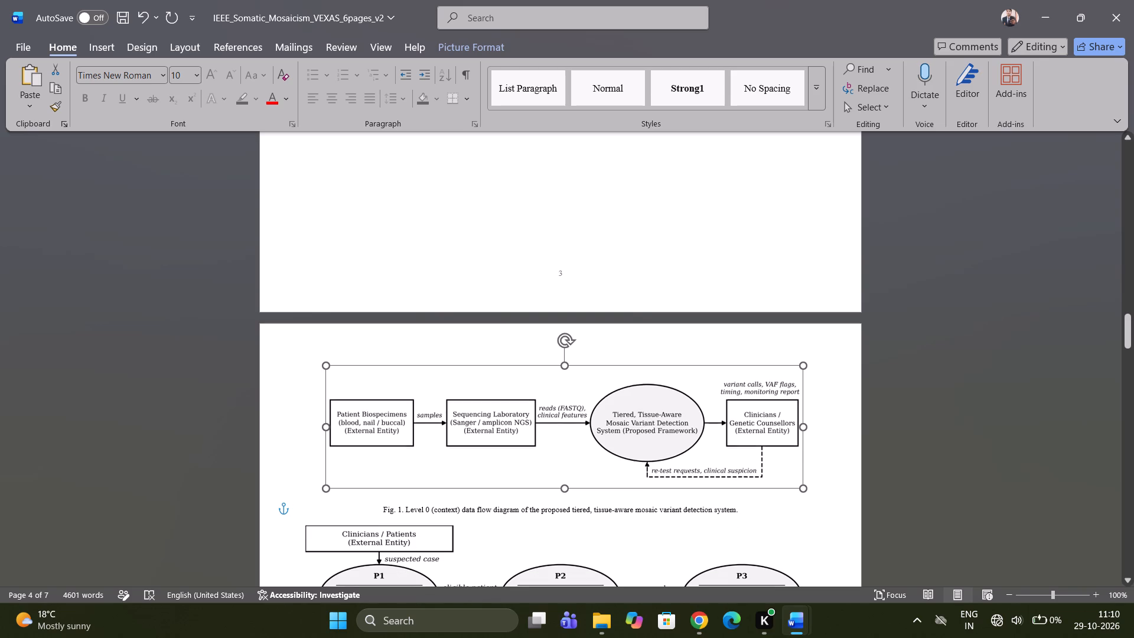
pyautogui.moveTo(566, 485); pyautogui.dragTo(565, 475)
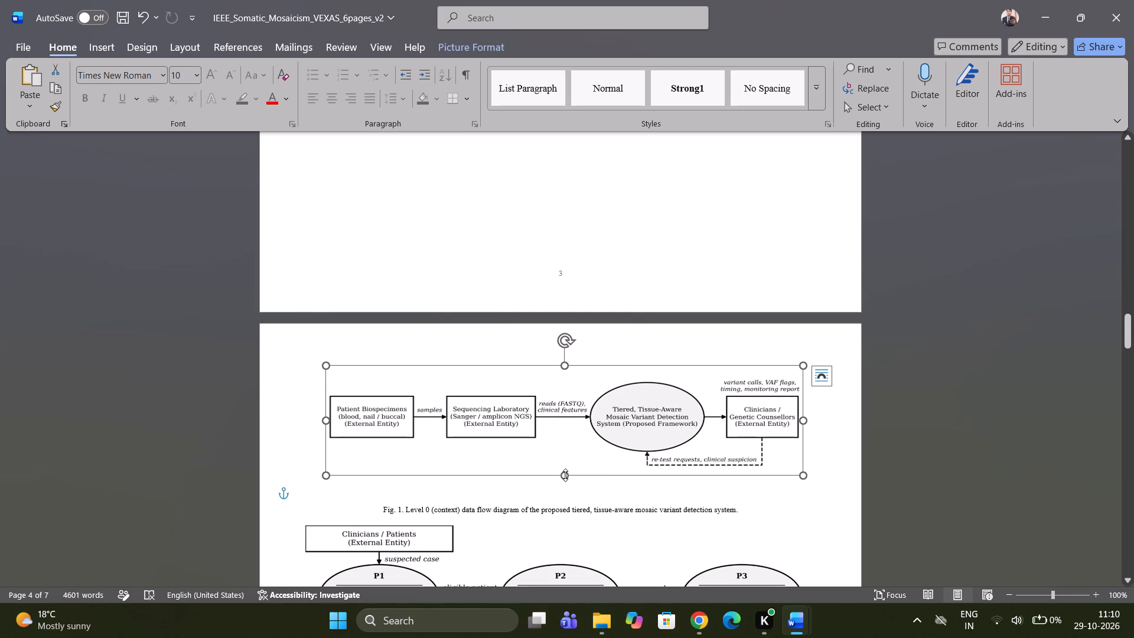
pyautogui.moveTo(565, 475); pyautogui.dragTo(566, 448)
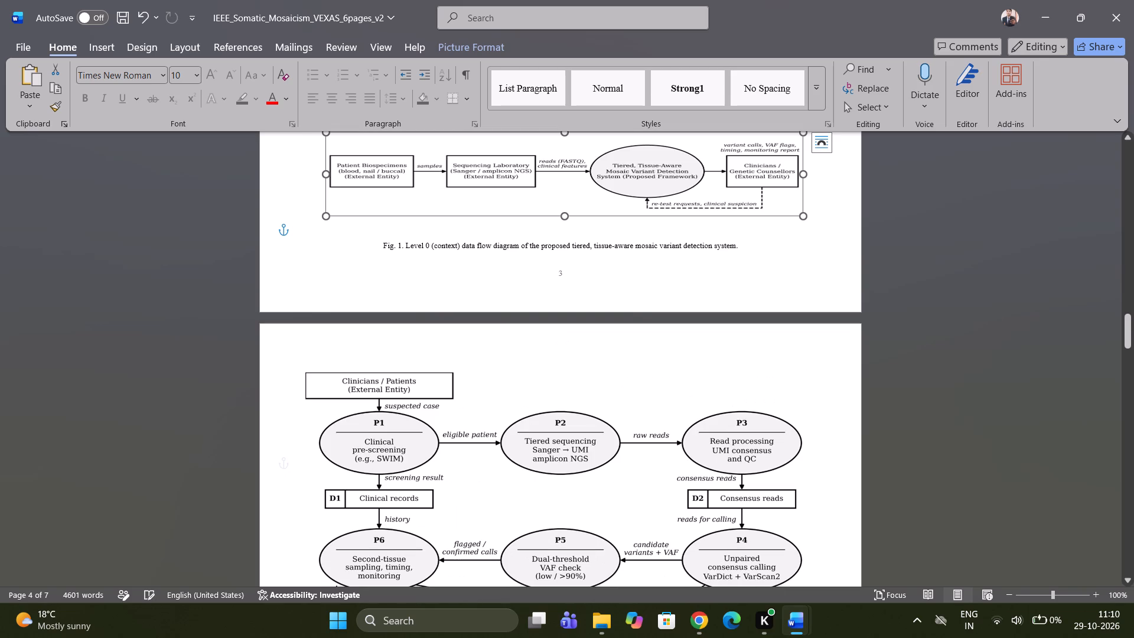
pyautogui.scroll(1, 562, 351)
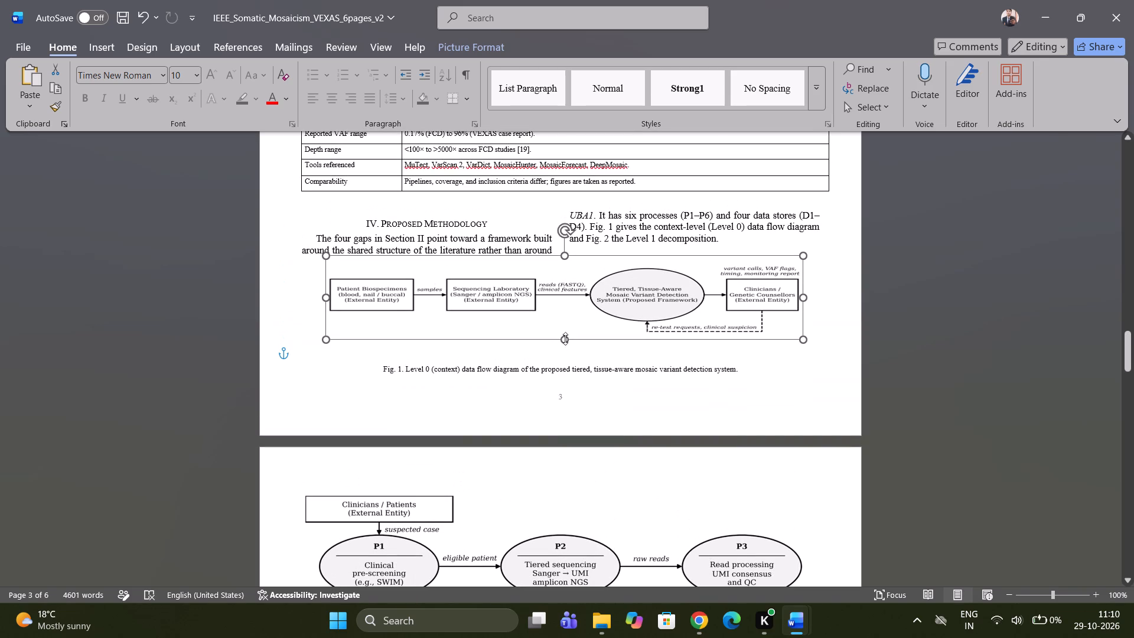
pyautogui.moveTo(564, 337); pyautogui.dragTo(564, 353)
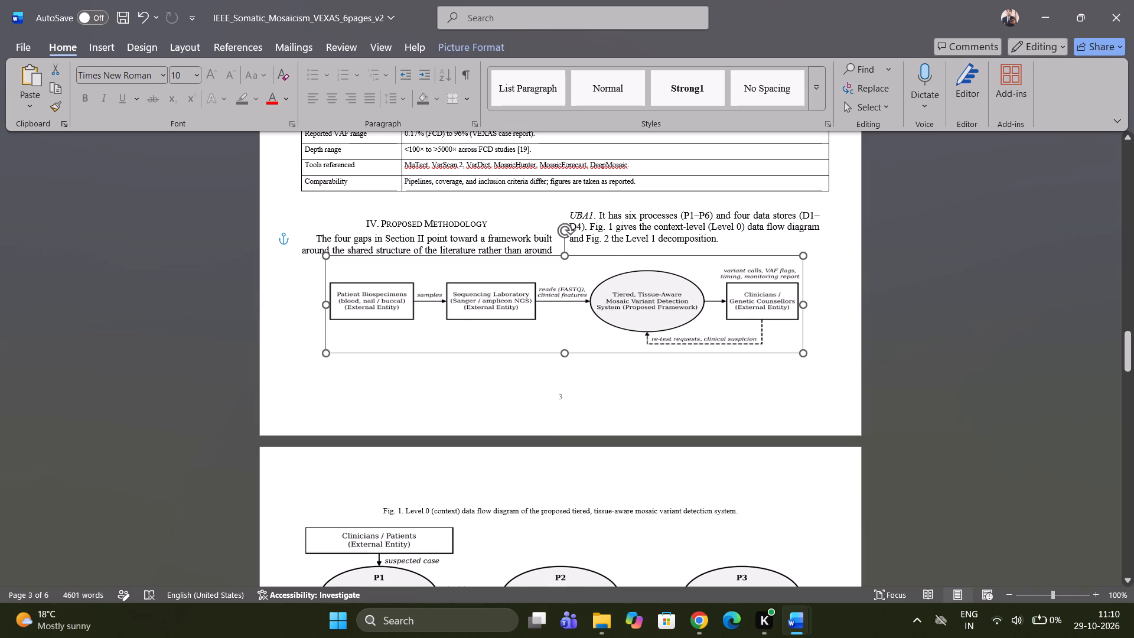
pyautogui.moveTo(564, 353); pyautogui.dragTo(565, 347)
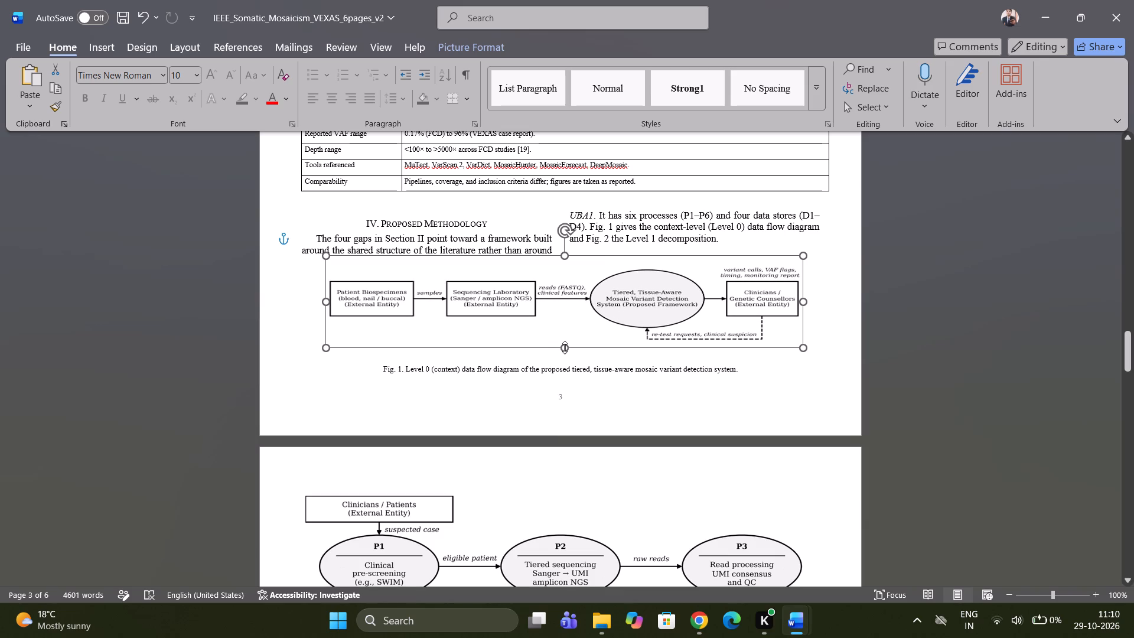
# Review the paper's layout from page 3 back to the title and forward through Table I to Section III and Table II.
pyautogui.scroll(2, 607, 286)
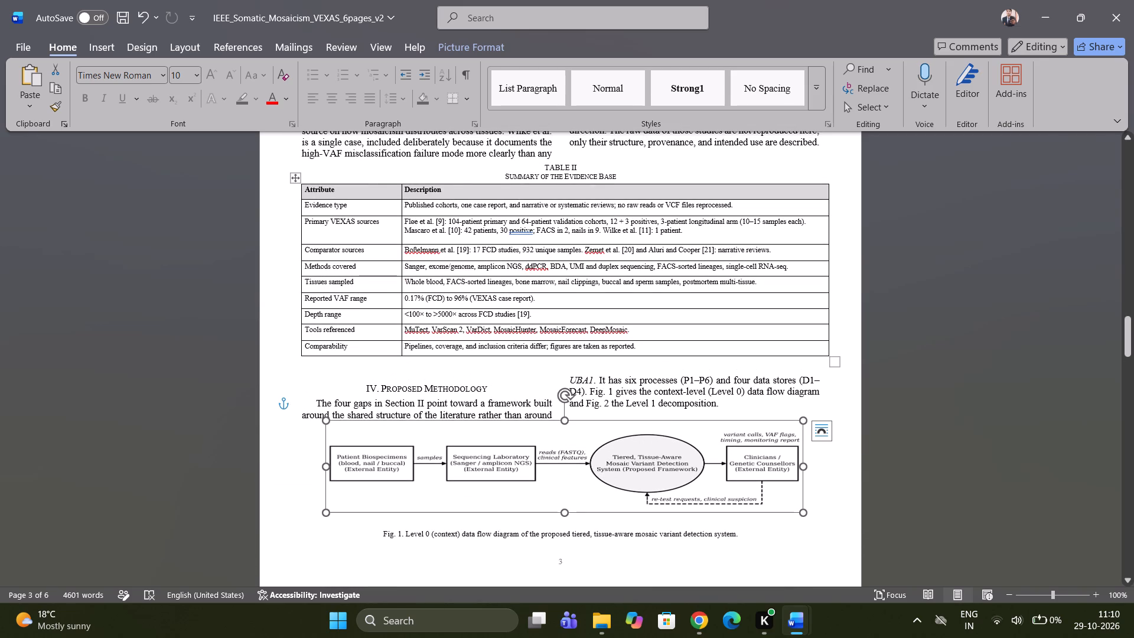
pyautogui.scroll(3, 777, 324)
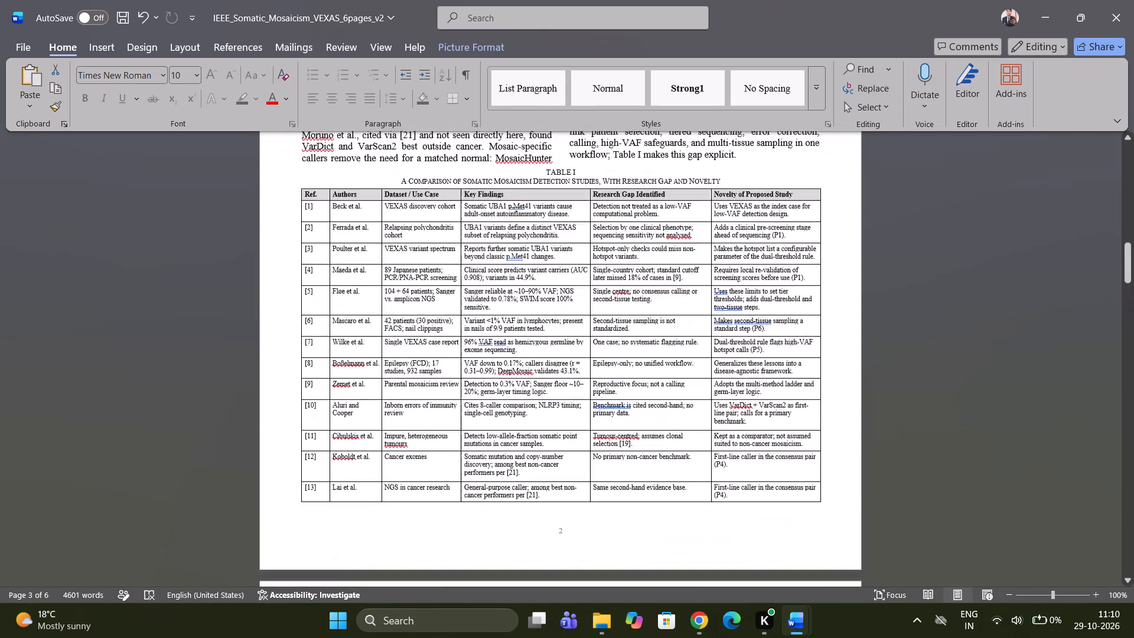
pyautogui.scroll(4, 777, 324)
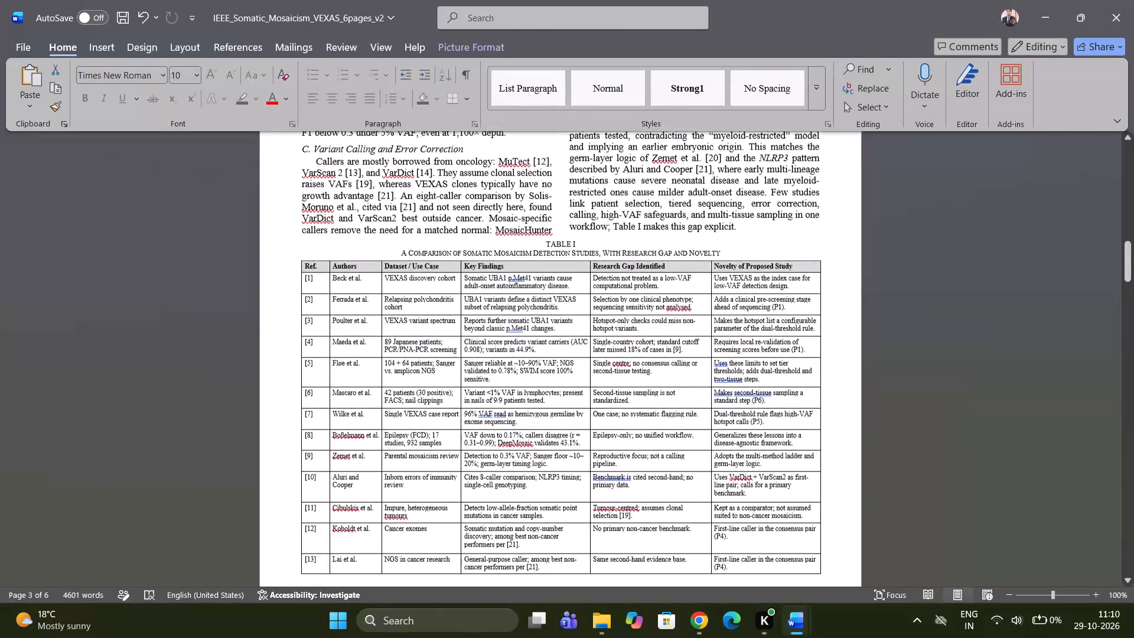
pyautogui.scroll(1, 777, 324)
pyautogui.scroll(-1, 777, 324)
pyautogui.scroll(3, 777, 324)
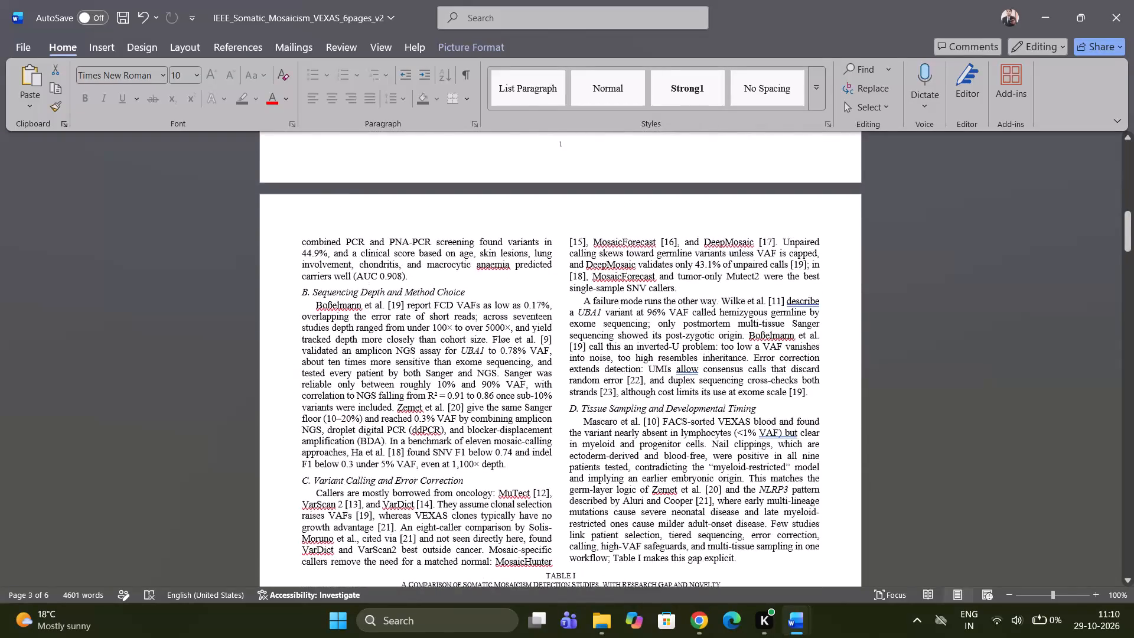
pyautogui.scroll(5, 777, 324)
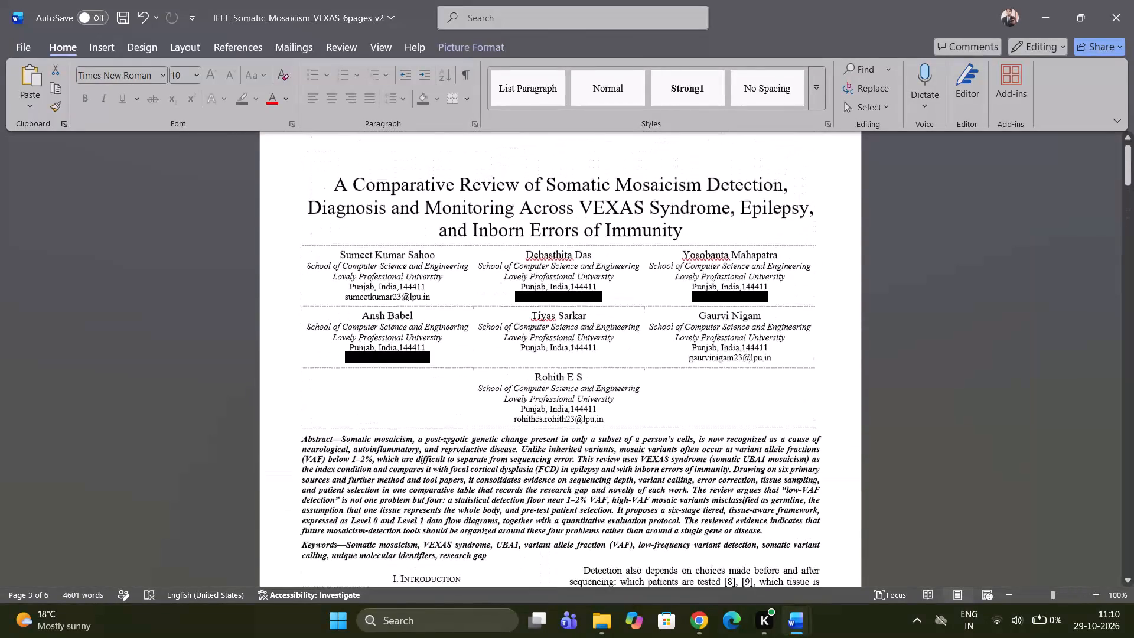
pyautogui.scroll(-5, 777, 324)
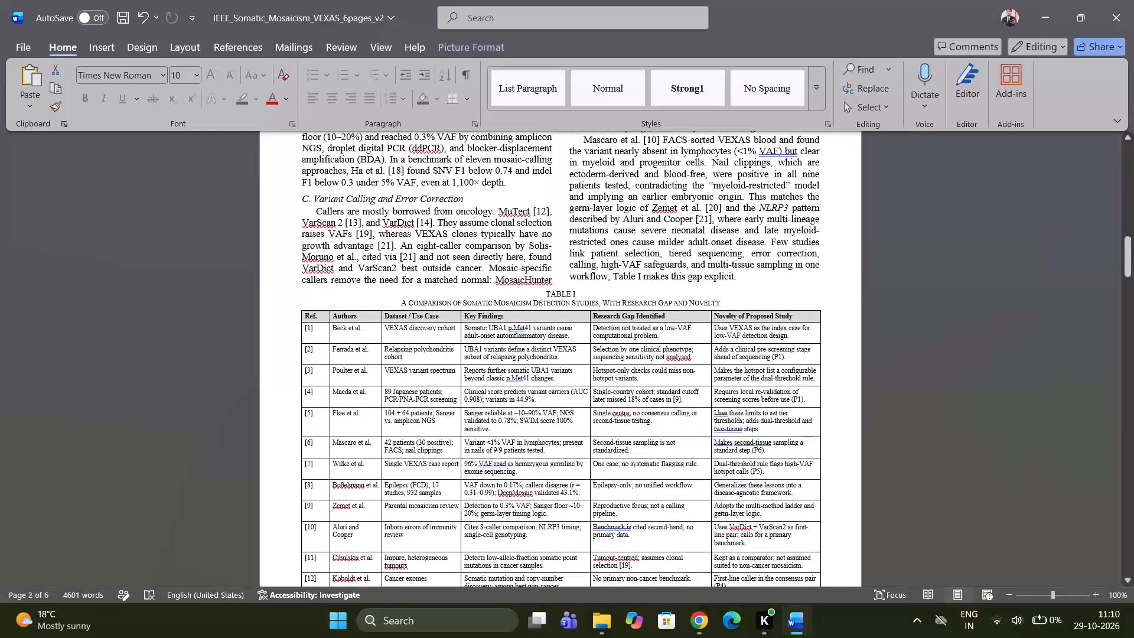
pyautogui.scroll(-1, 777, 324)
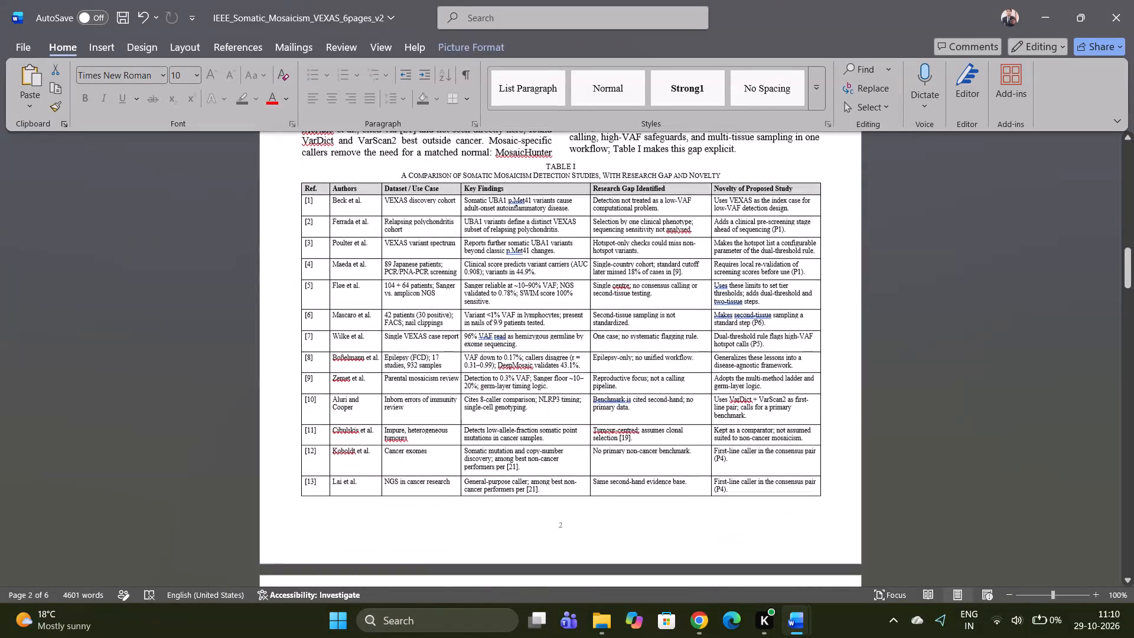
pyautogui.scroll(-4, 777, 324)
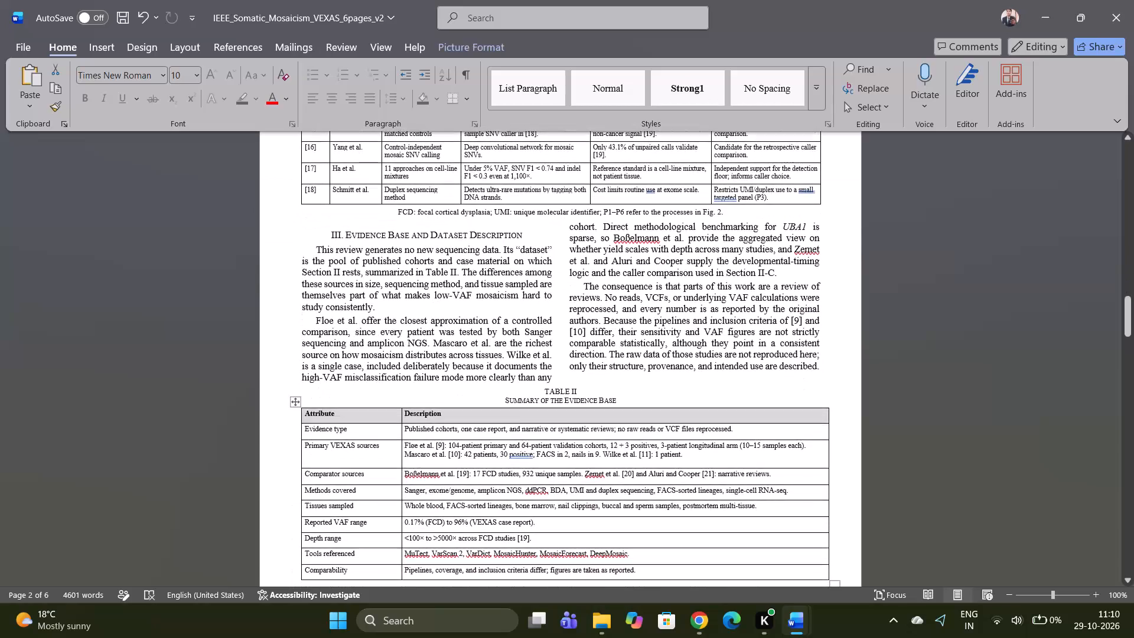
# Shrink Table II on page 3 to slightly shorter rows to free vertical space for Section IV and Fig. 1.
pyautogui.scroll(-1, 777, 324)
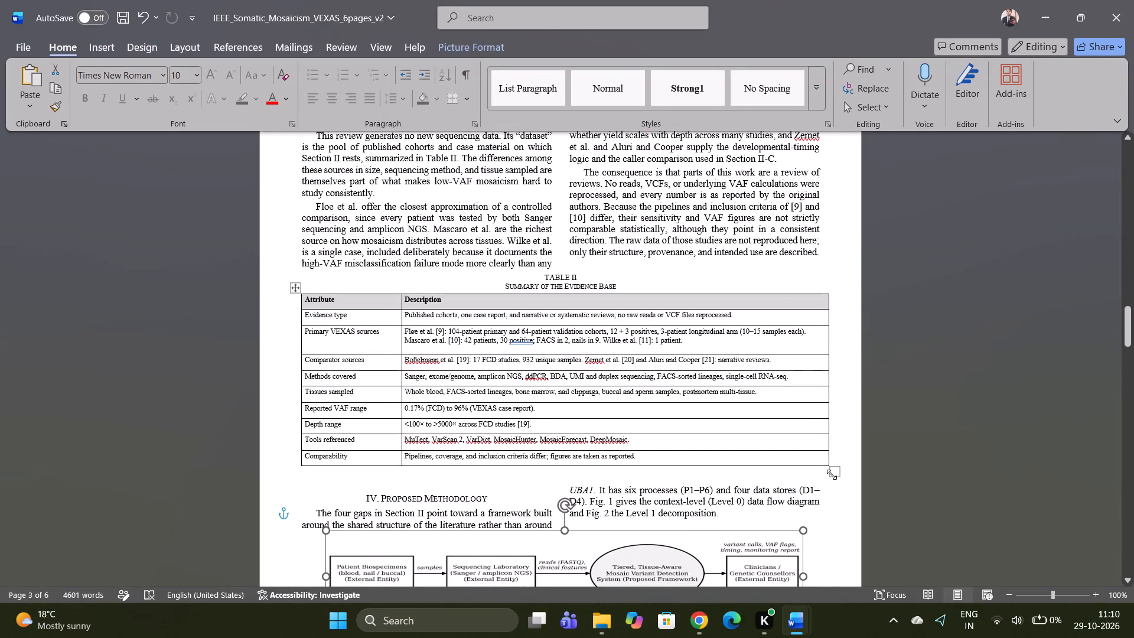
pyautogui.moveTo(832, 470); pyautogui.dragTo(832, 460)
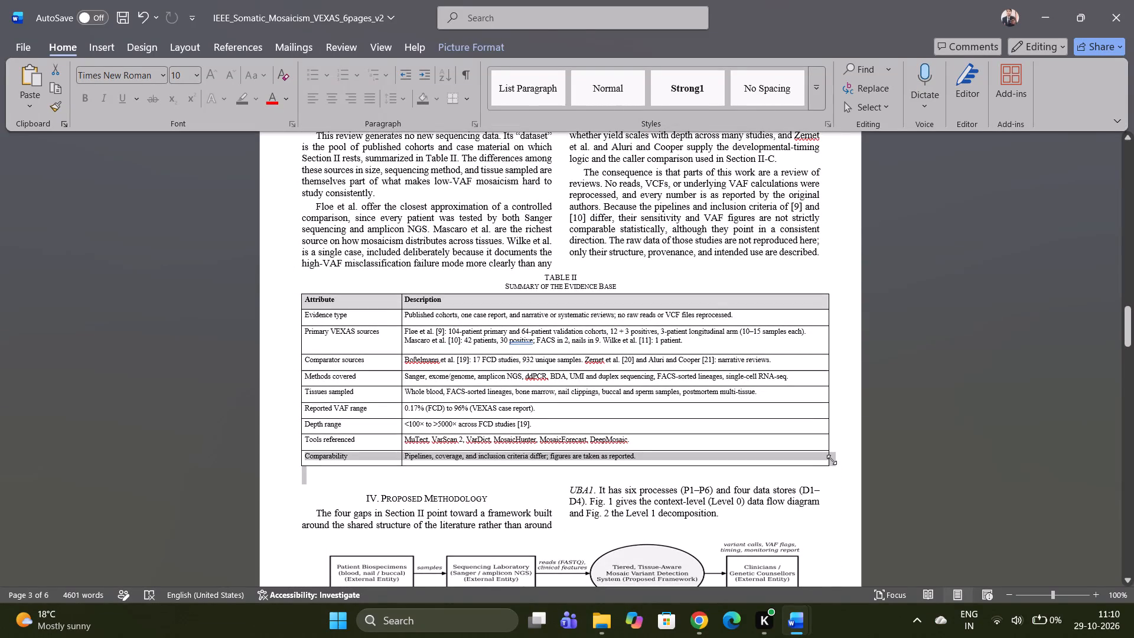
pyautogui.moveTo(832, 460); pyautogui.dragTo(832, 458)
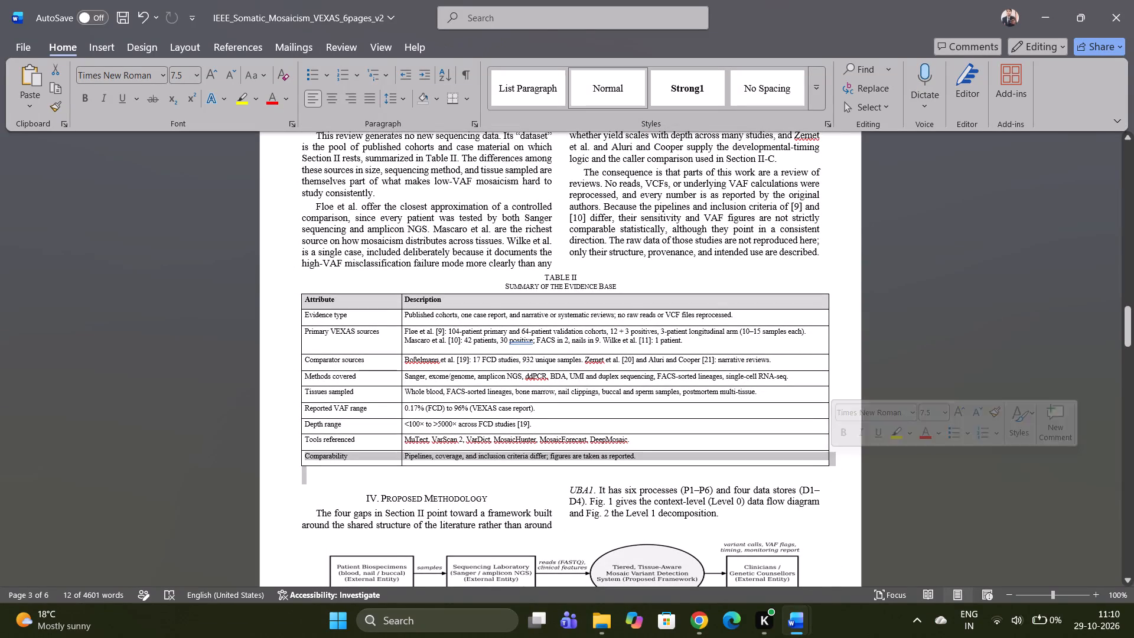
pyautogui.click(832, 502)
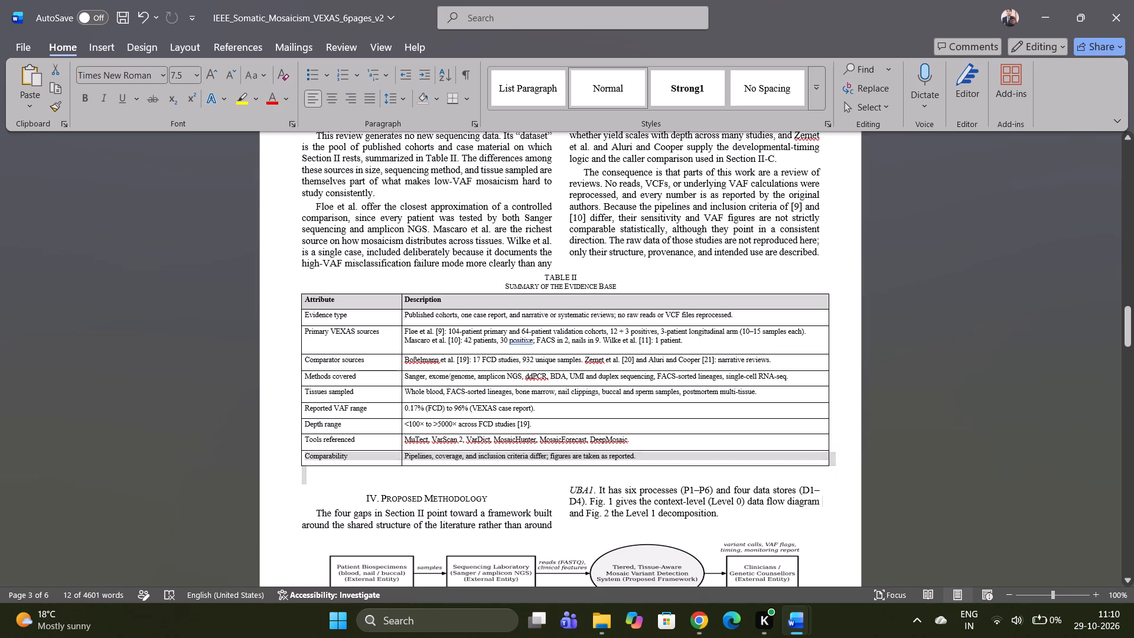
pyautogui.moveTo(836, 474); pyautogui.dragTo(831, 461)
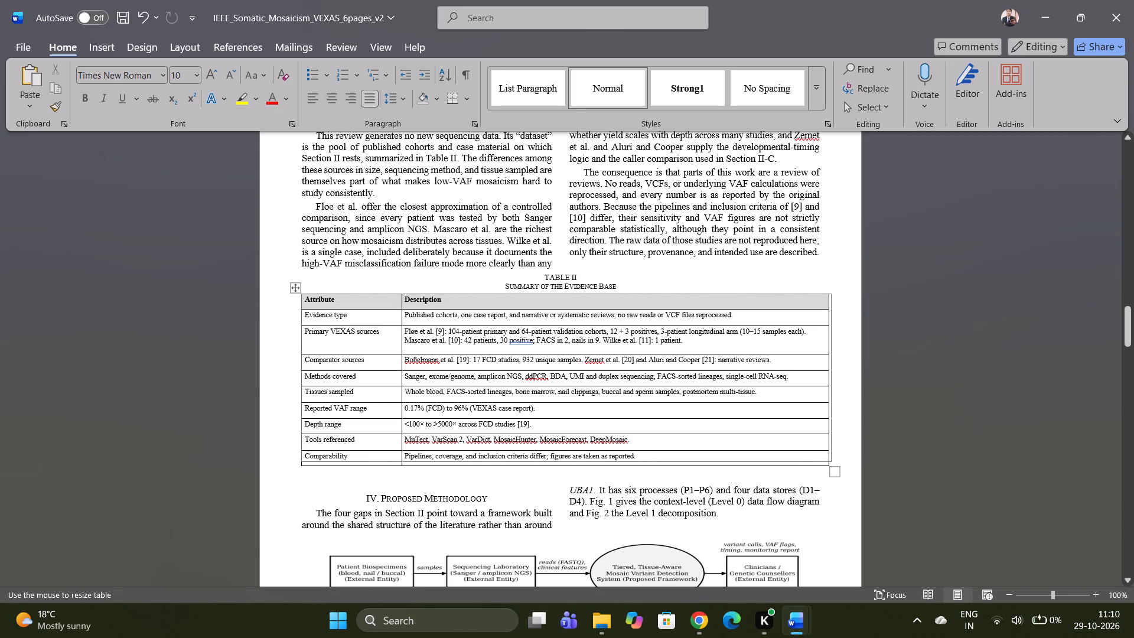
pyautogui.moveTo(831, 461); pyautogui.dragTo(828, 453)
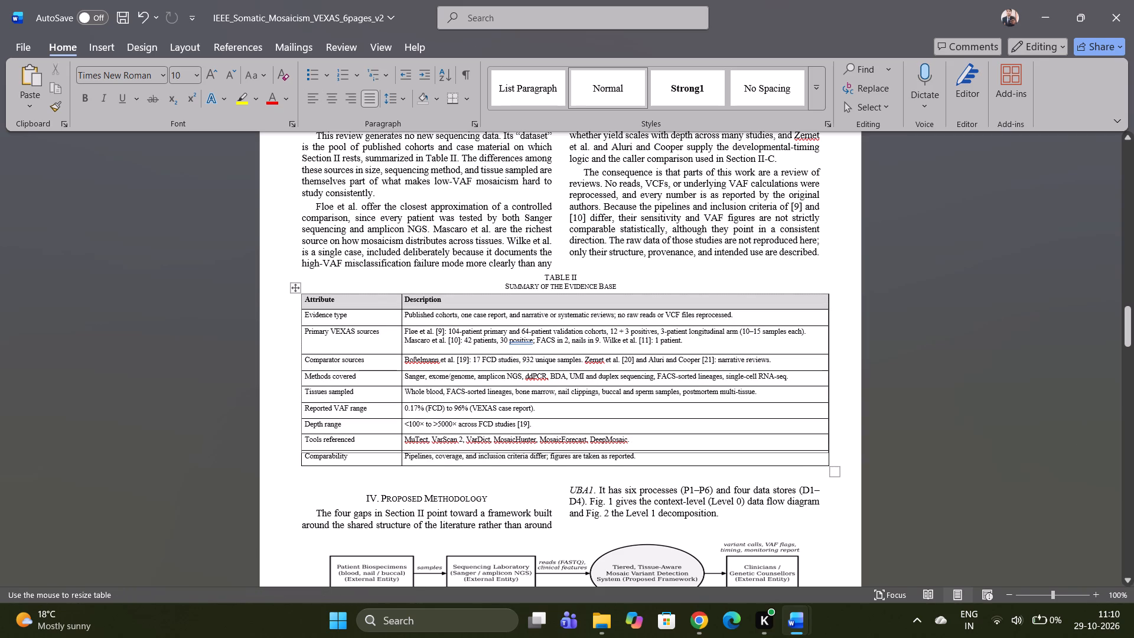
pyautogui.moveTo(828, 453); pyautogui.dragTo(827, 445)
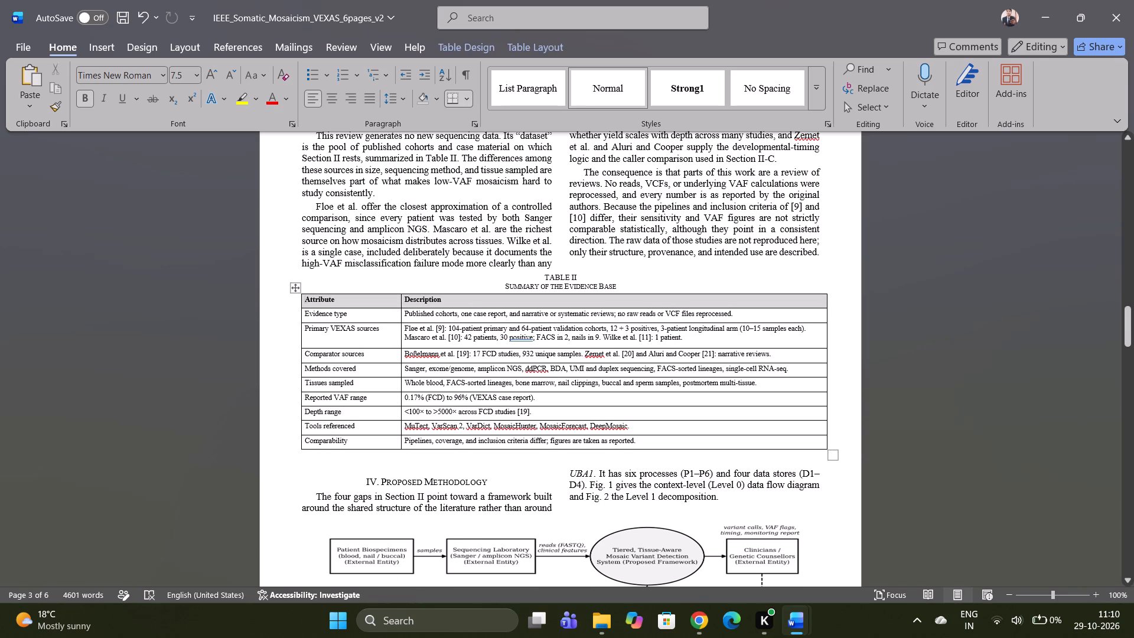
# Adjust the height of the Fig. 1 data flow diagram until both Section IV text lines sit above it and its caption stays on page 3.
pyautogui.scroll(-2, 809, 490)
pyautogui.click(665, 266)
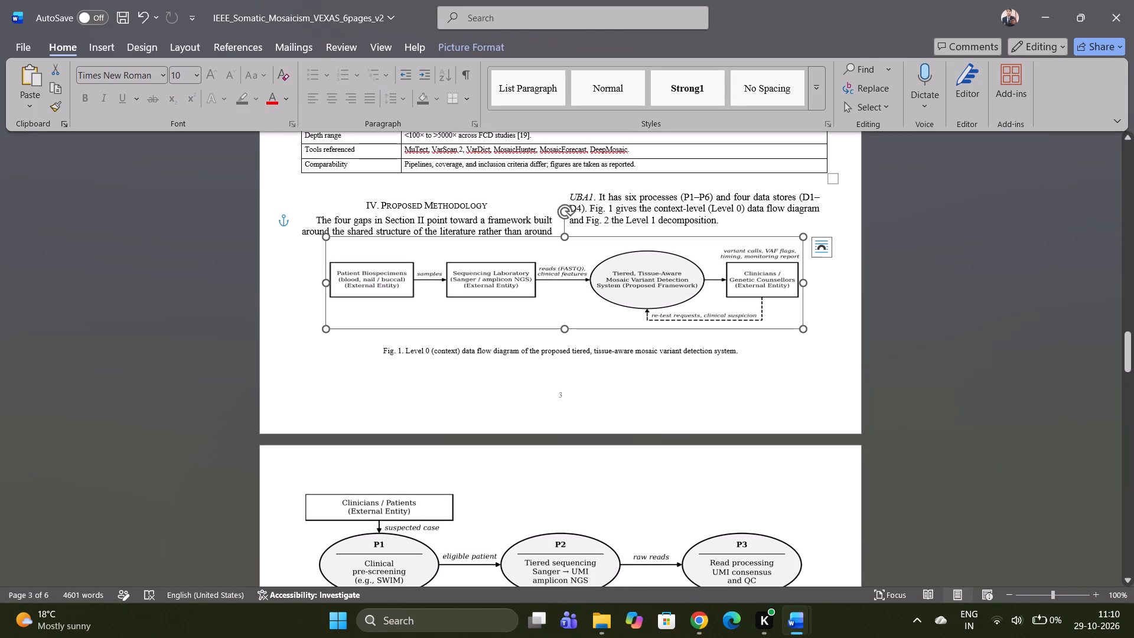
pyautogui.moveTo(566, 328); pyautogui.dragTo(566, 328)
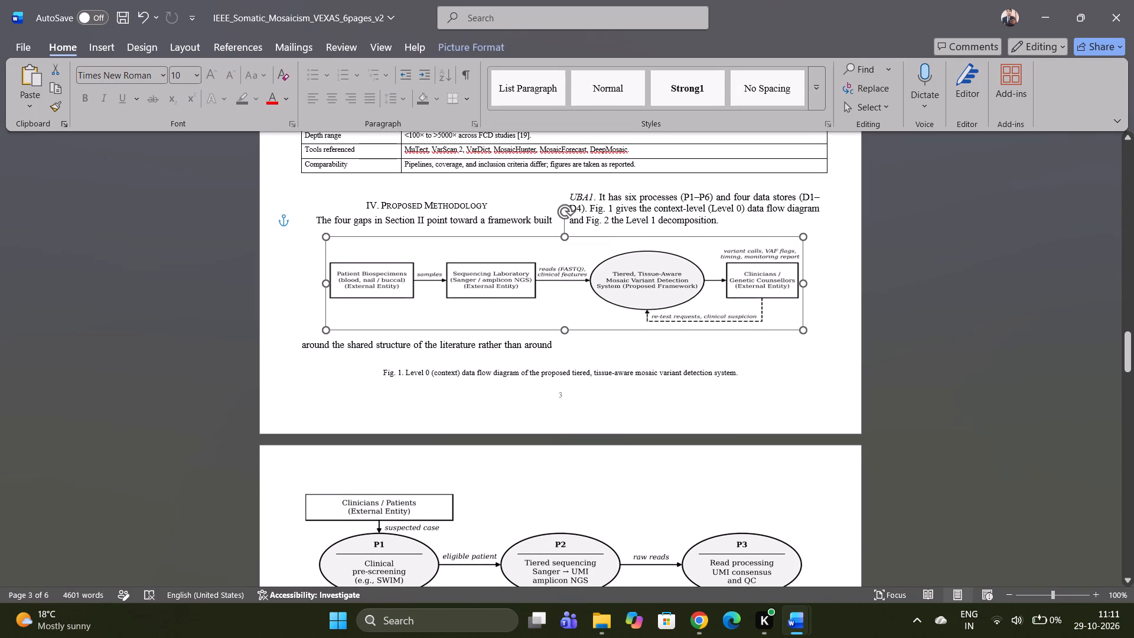
pyautogui.moveTo(566, 328); pyautogui.dragTo(576, 366)
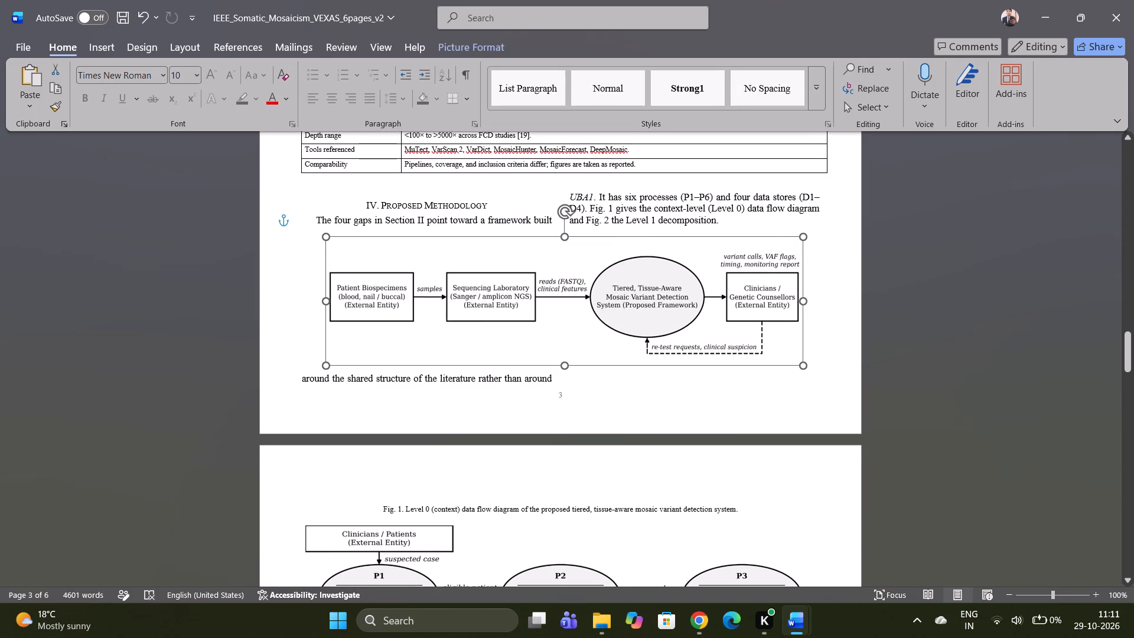
pyautogui.moveTo(576, 366); pyautogui.dragTo(578, 369)
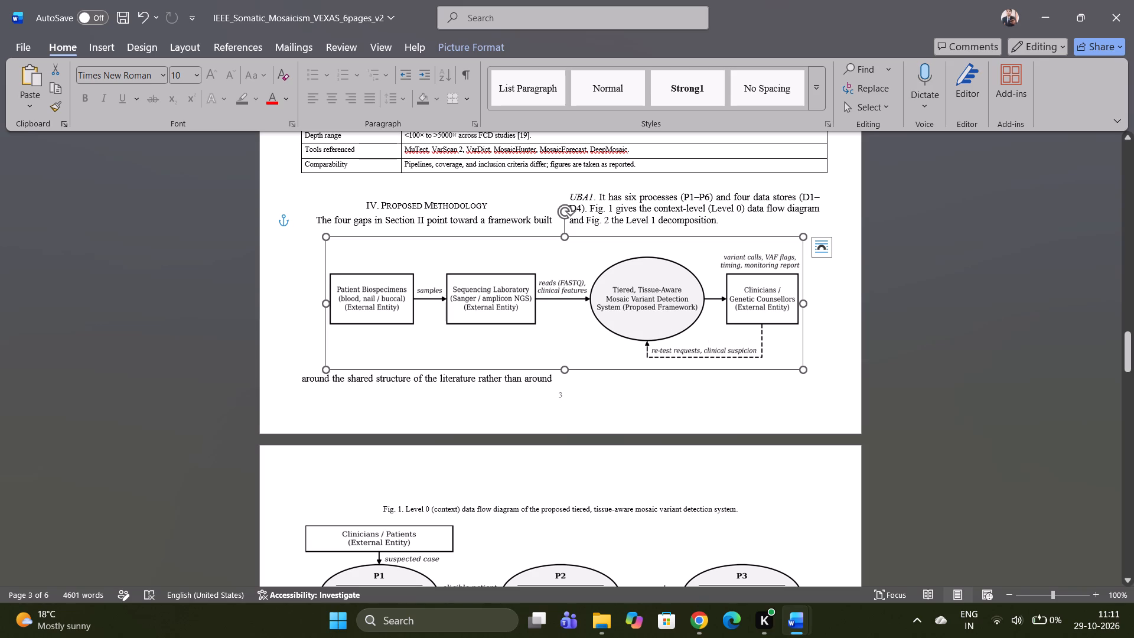
pyautogui.click(563, 239)
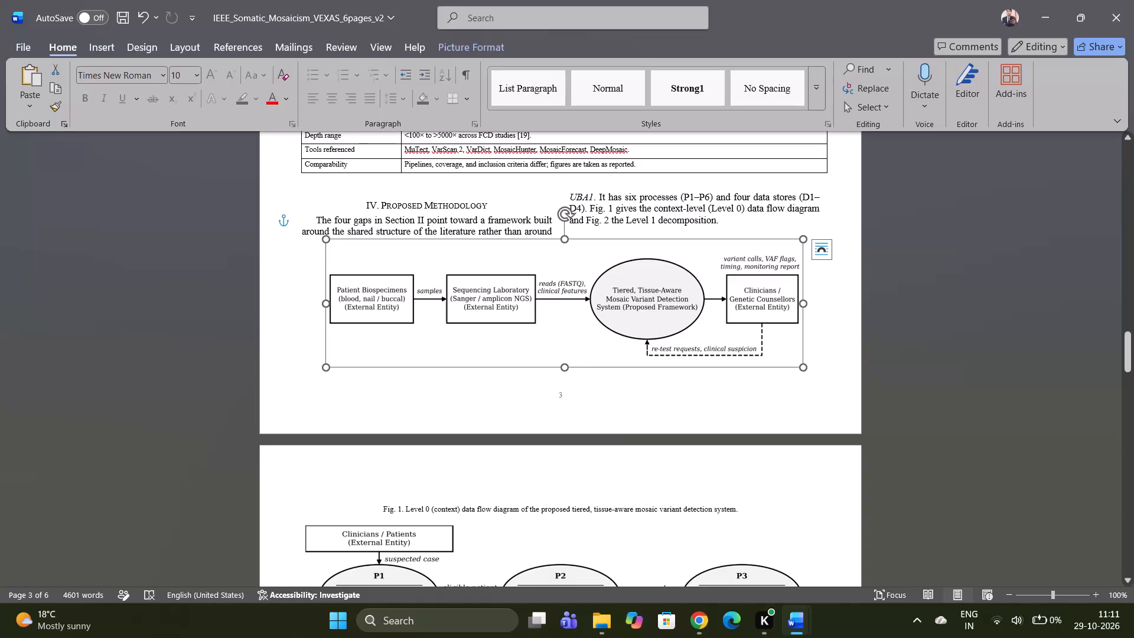
pyautogui.moveTo(564, 366); pyautogui.dragTo(564, 365)
pyautogui.moveTo(564, 365); pyautogui.dragTo(565, 356)
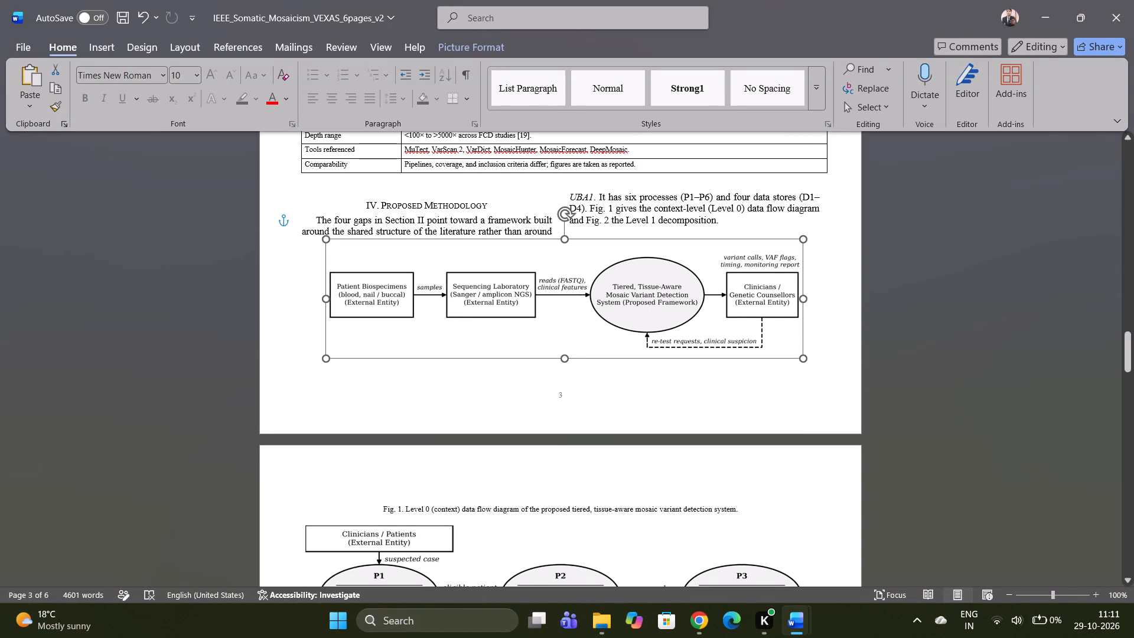
pyautogui.moveTo(565, 356); pyautogui.dragTo(561, 321)
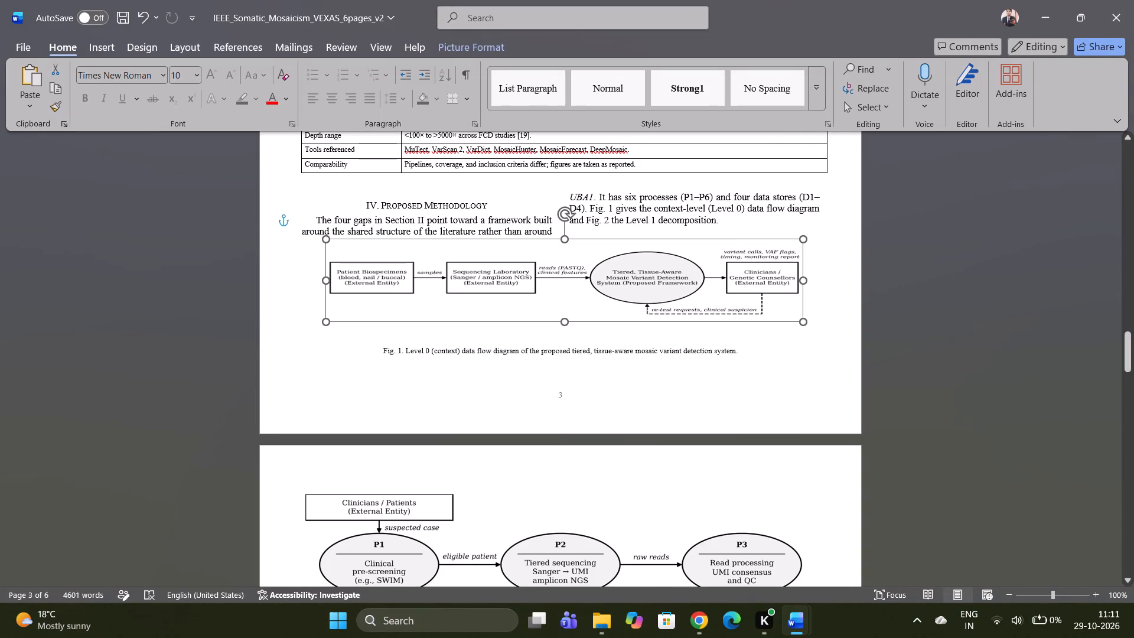
pyautogui.moveTo(561, 321); pyautogui.dragTo(566, 346)
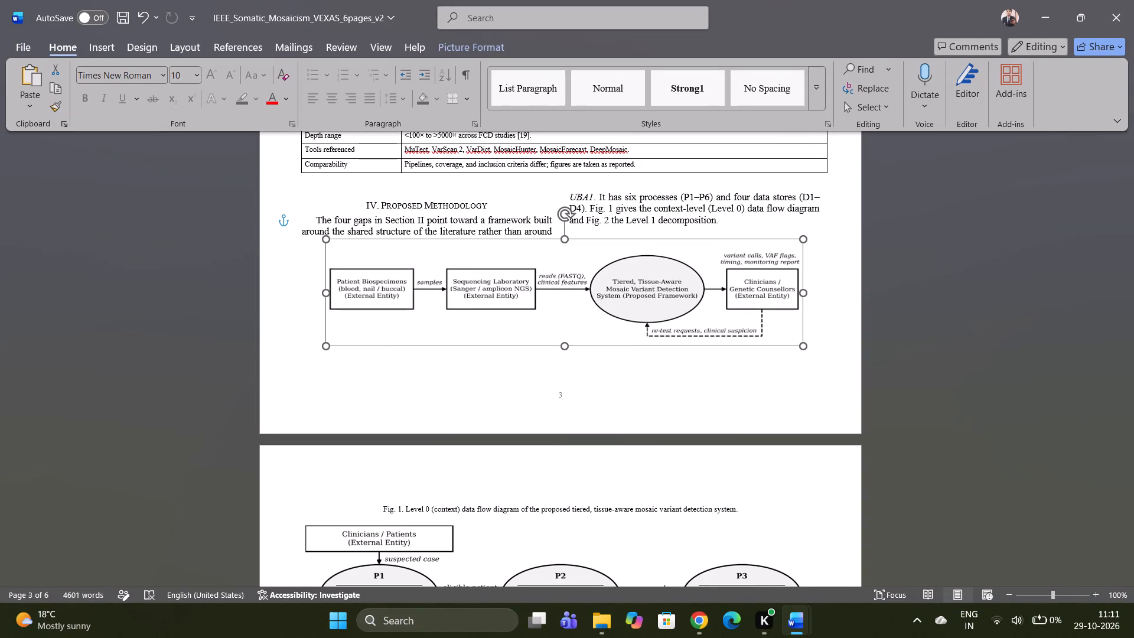
pyautogui.moveTo(566, 346); pyautogui.dragTo(566, 337)
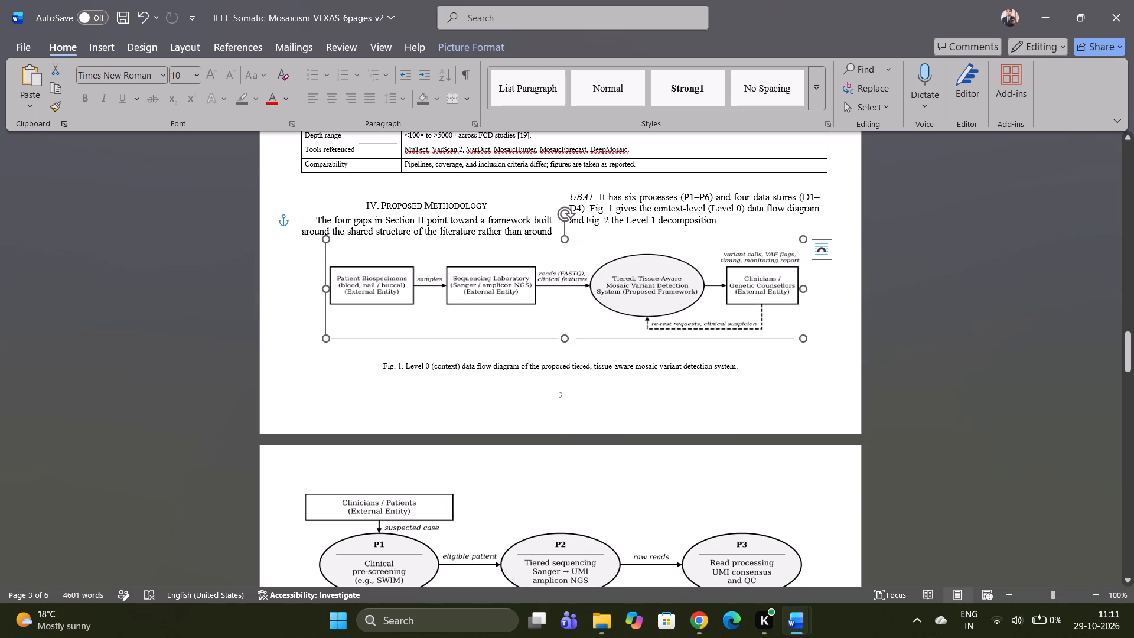
pyautogui.click(775, 389)
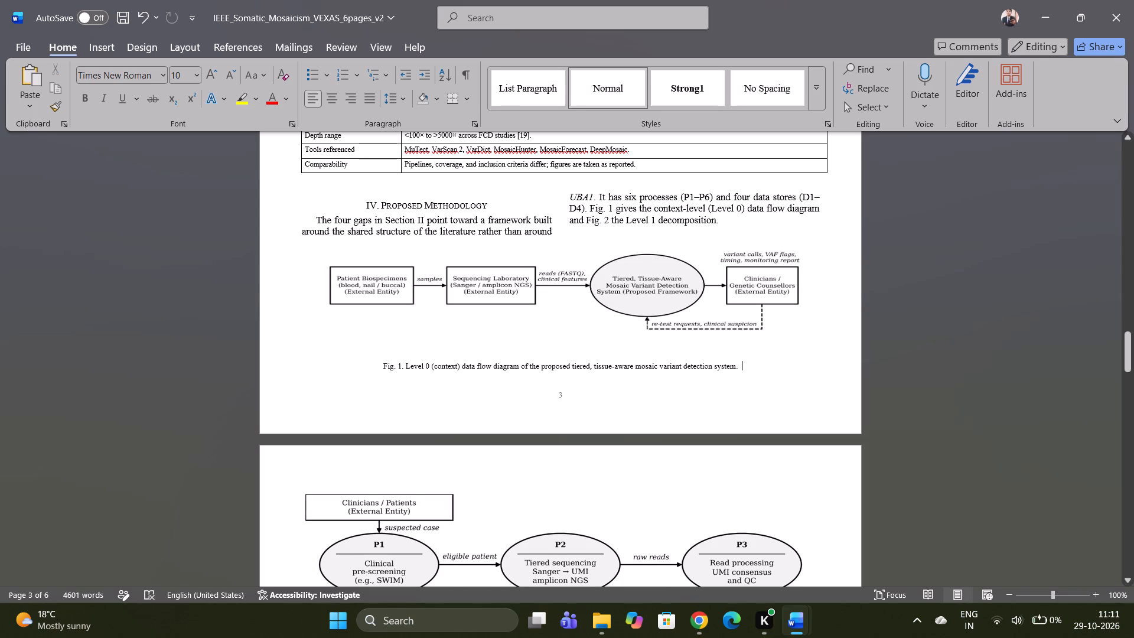
# Examine the layout from Fig. 1 through the evaluation section to the end of the references, and back up past Section III.
pyautogui.scroll(-14, 693, 333)
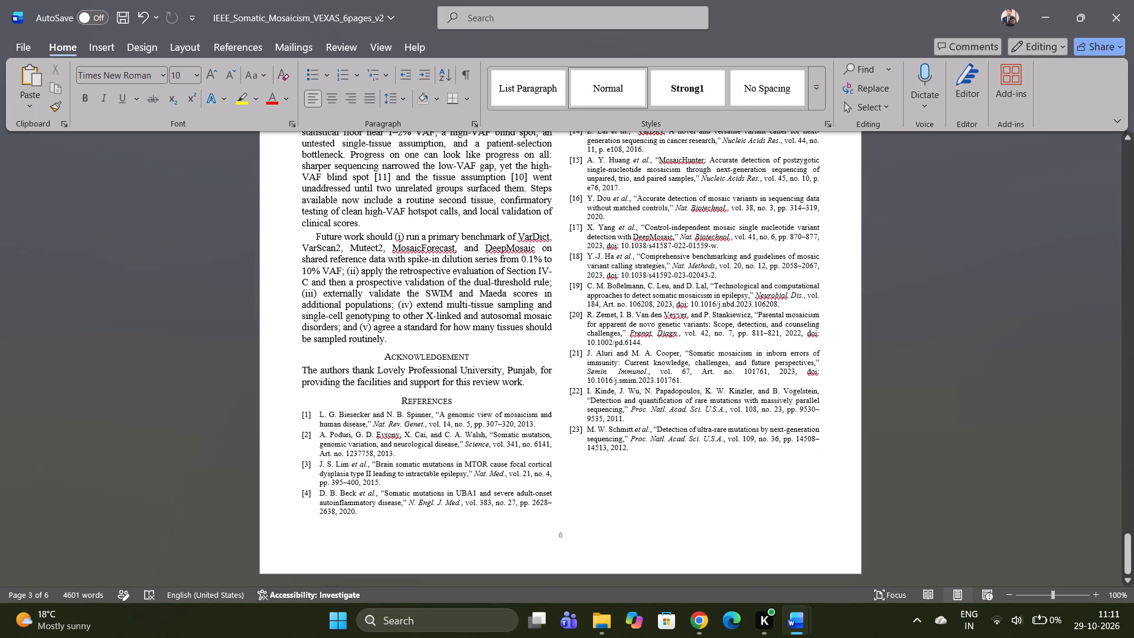
pyautogui.scroll(5, 693, 333)
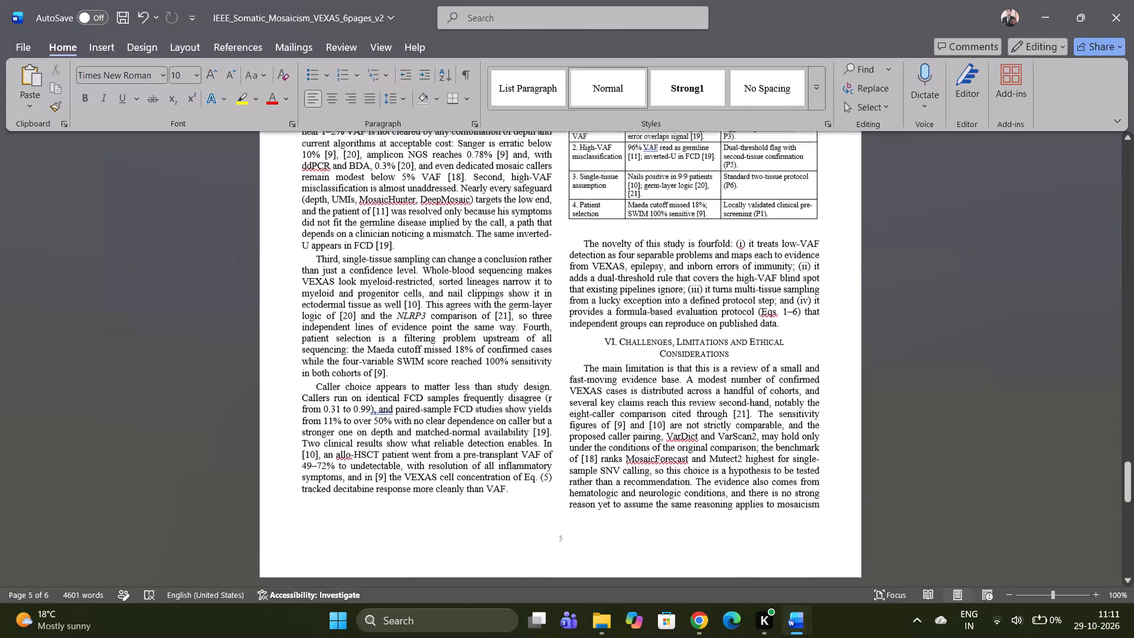
pyautogui.scroll(2, 693, 333)
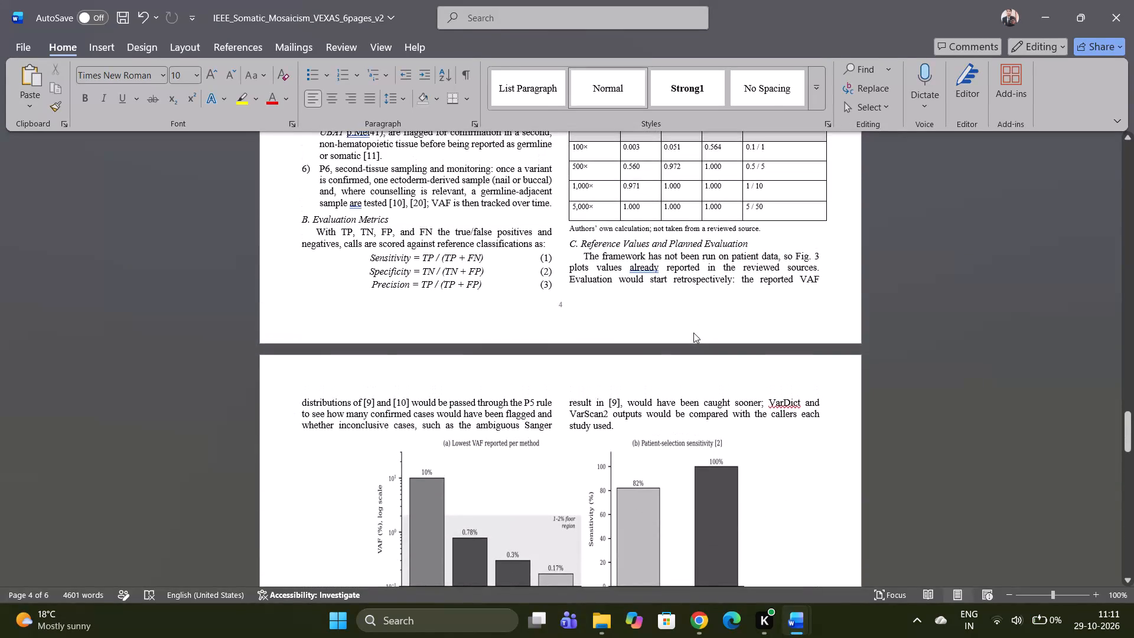
pyautogui.scroll(4, 693, 333)
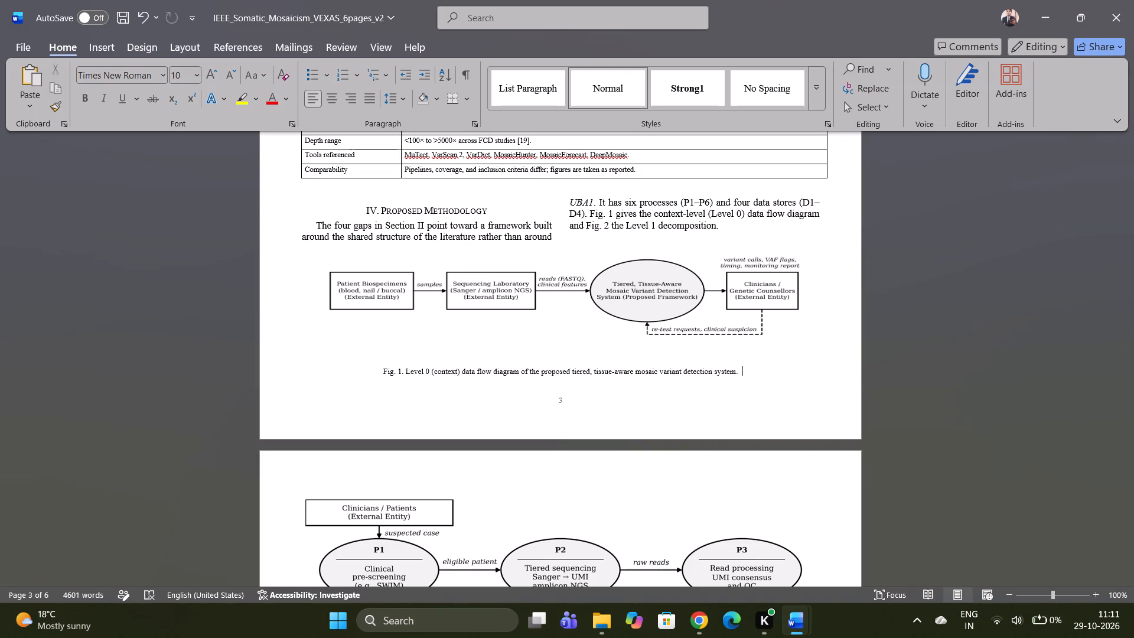
pyautogui.scroll(2, 693, 333)
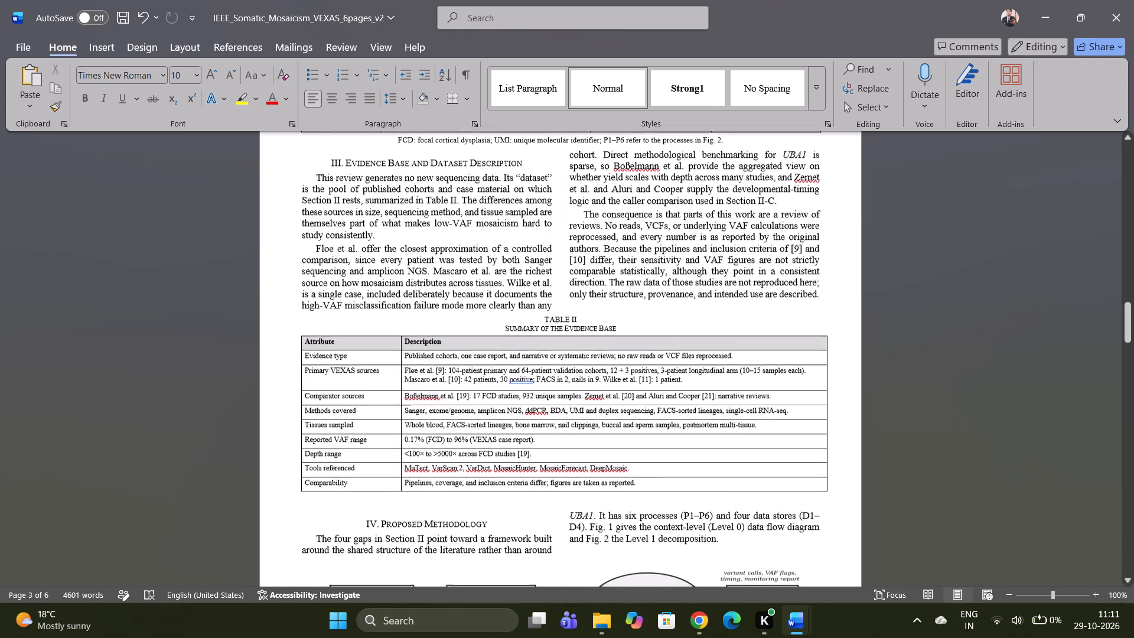
pyautogui.scroll(3, 693, 333)
# Review the paper once more from Fig. 2 and Table III to the last reference, and back through Tables II and I to the title.
pyautogui.scroll(-6, 693, 333)
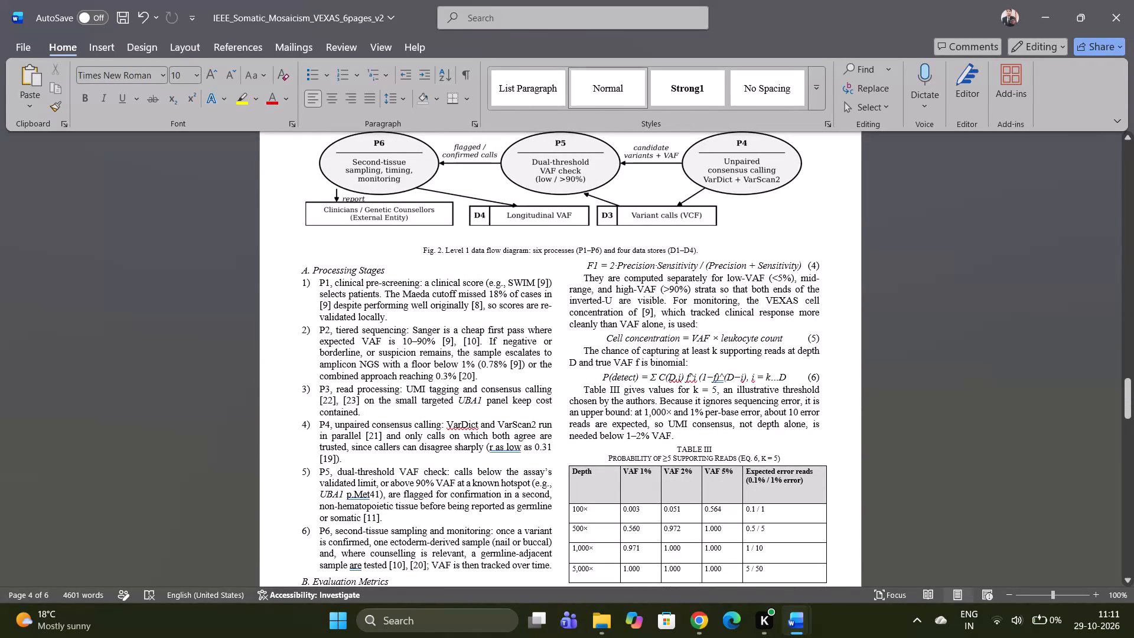
pyautogui.scroll(-2, 693, 333)
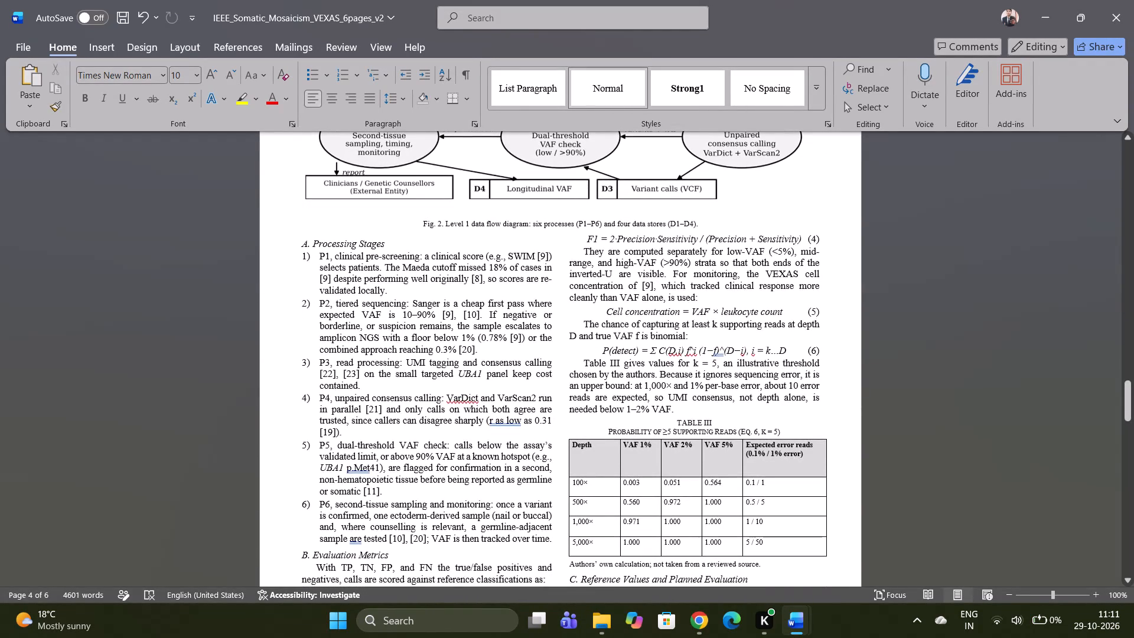
pyautogui.scroll(-12, 693, 333)
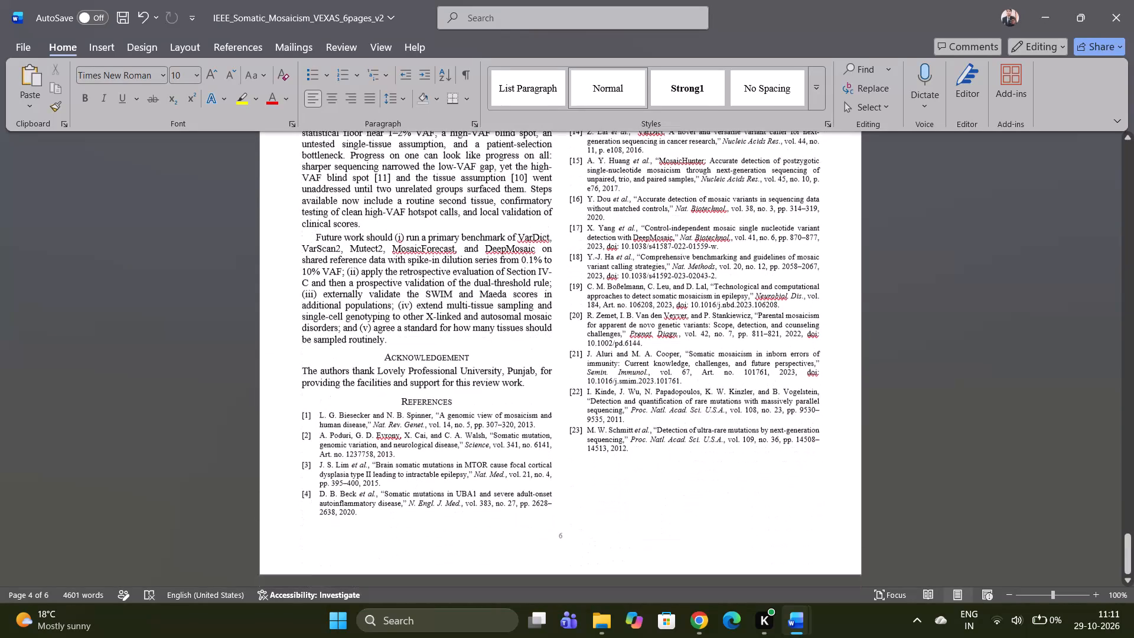
pyautogui.scroll(-1, 693, 333)
pyautogui.scroll(7, 693, 333)
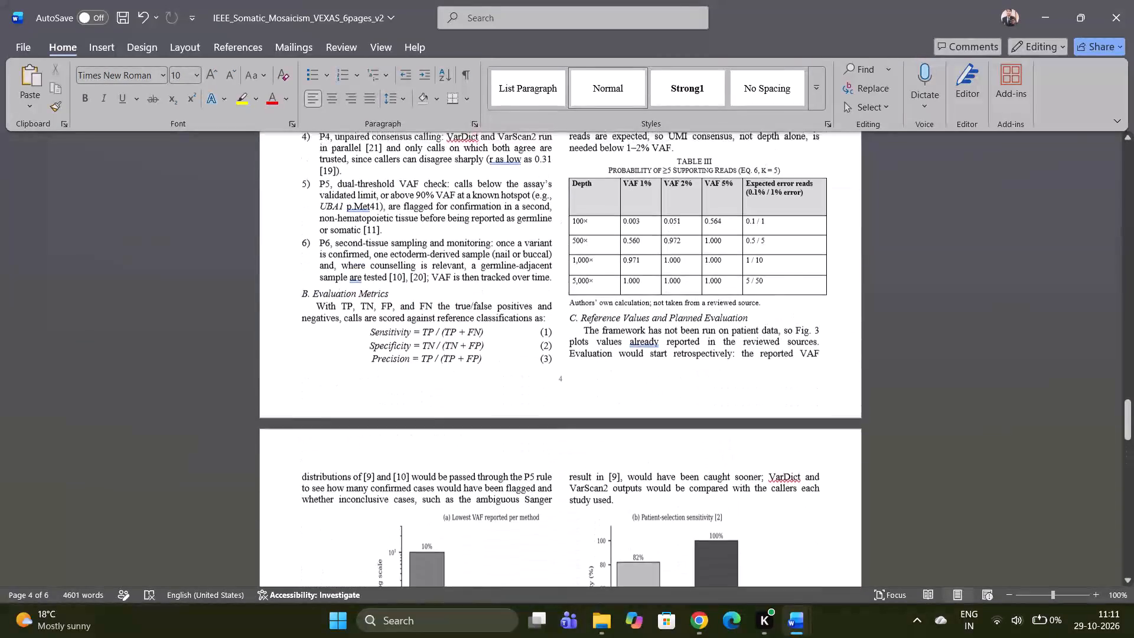
pyautogui.scroll(3, 693, 333)
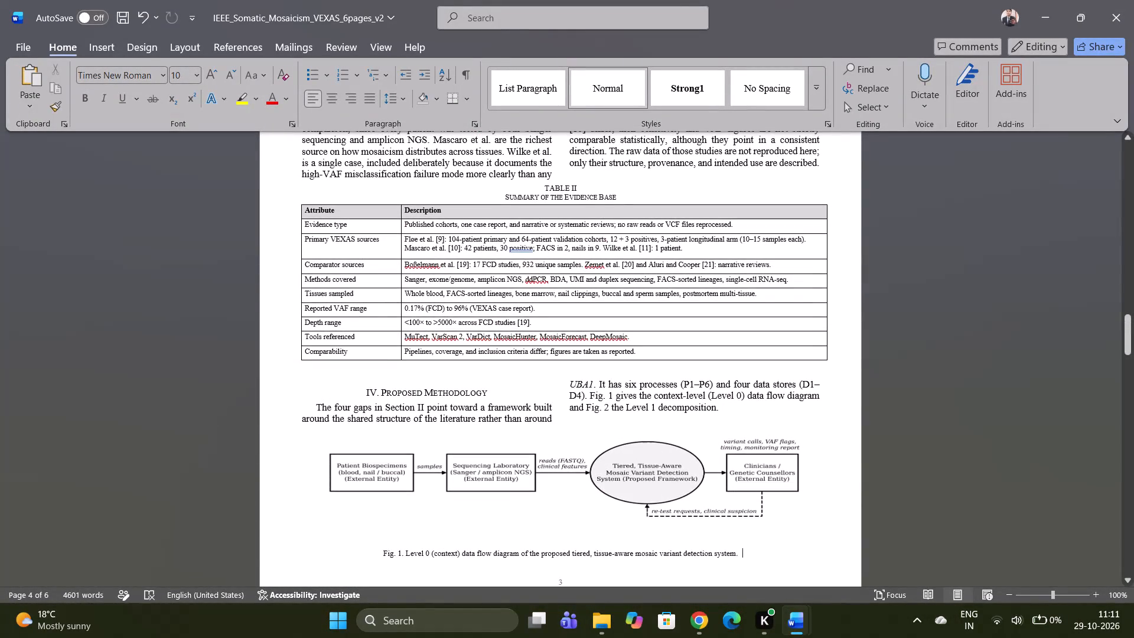
pyautogui.scroll(7, 693, 333)
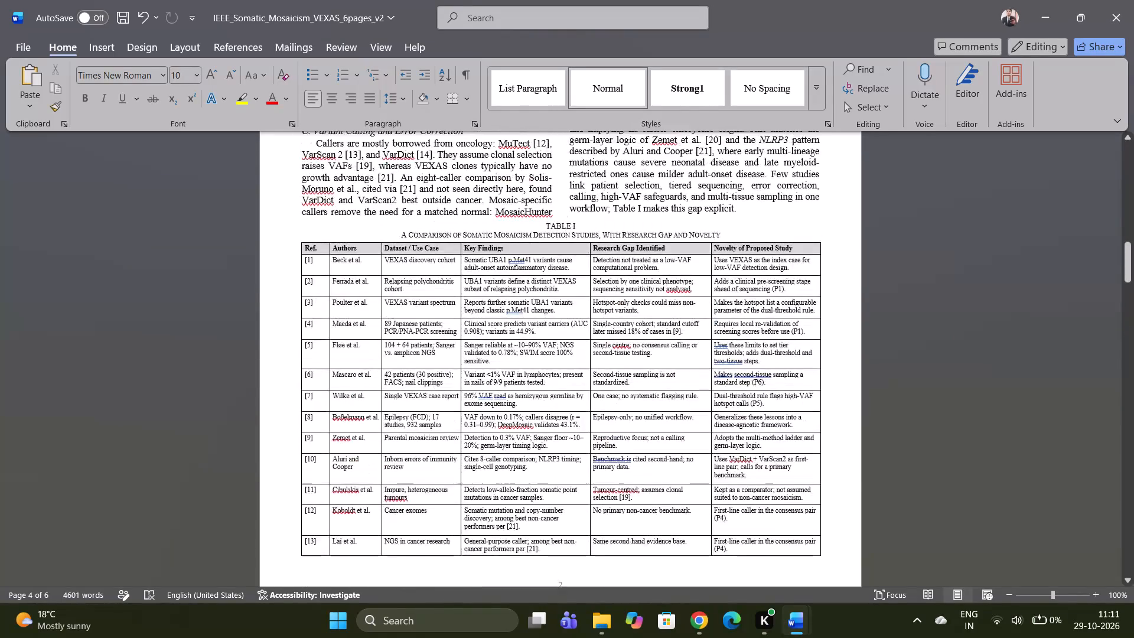
pyautogui.scroll(8, 693, 333)
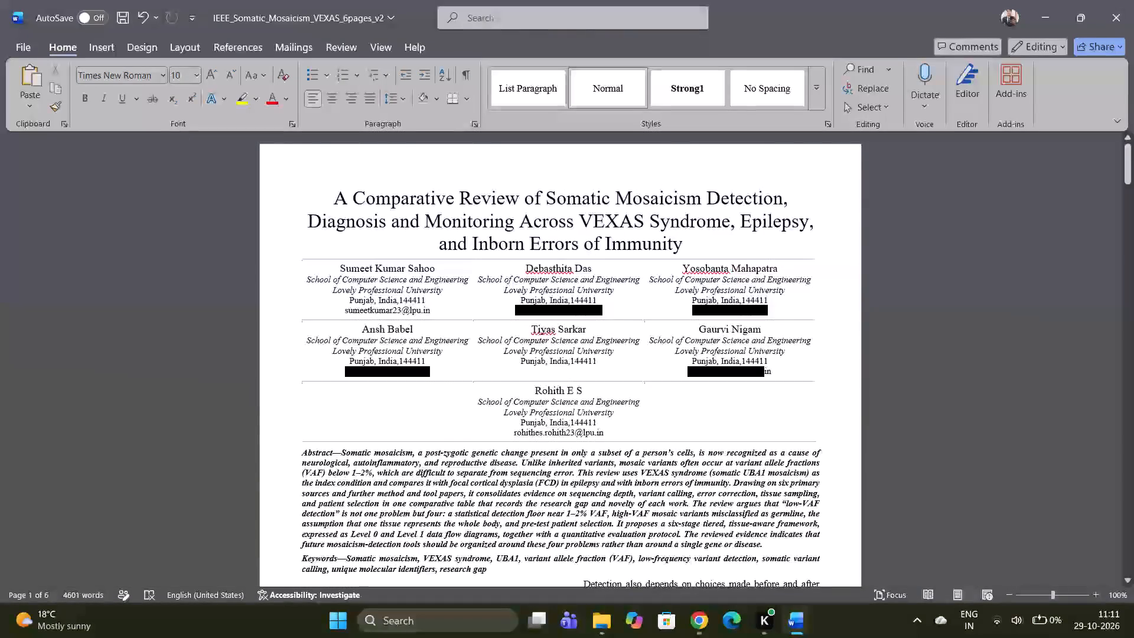
# Save the document.
pyautogui.hotkey('ctrl', 's')
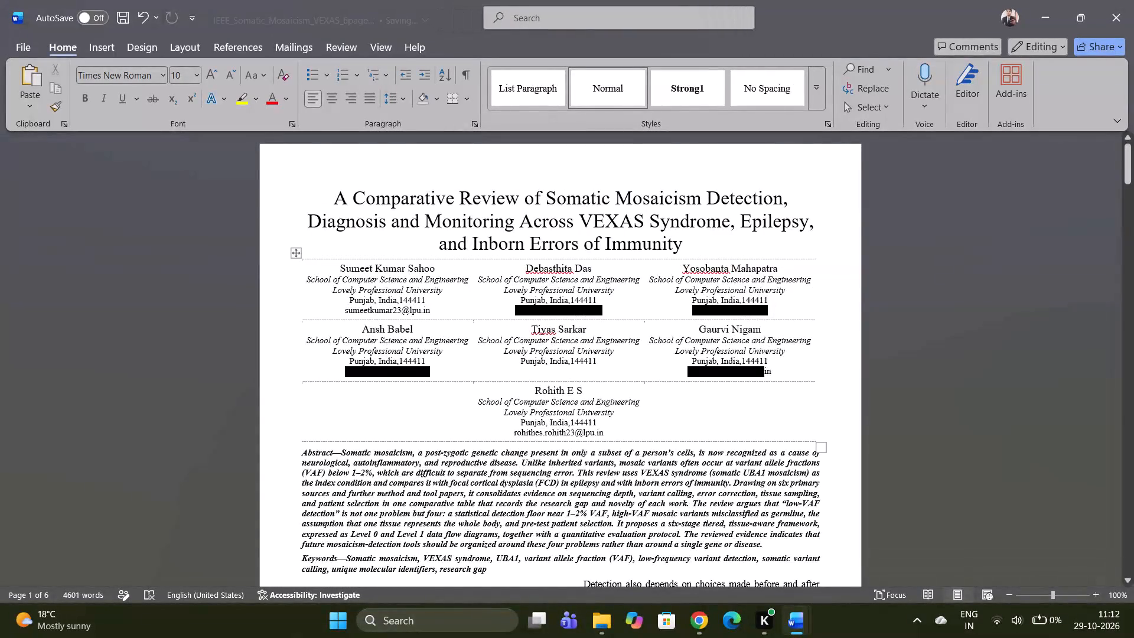
pyautogui.hotkey('ctrl', 's')
pyautogui.hotkey('ctrl', 's')
pyautogui.hotkey('ctrl', 's')
pyautogui.hotkey('ctrl', 's')
pyautogui.hotkey('ctrl', 's')
pyautogui.hotkey('ctrl', 's')
pyautogui.hotkey('ctrl', 's')
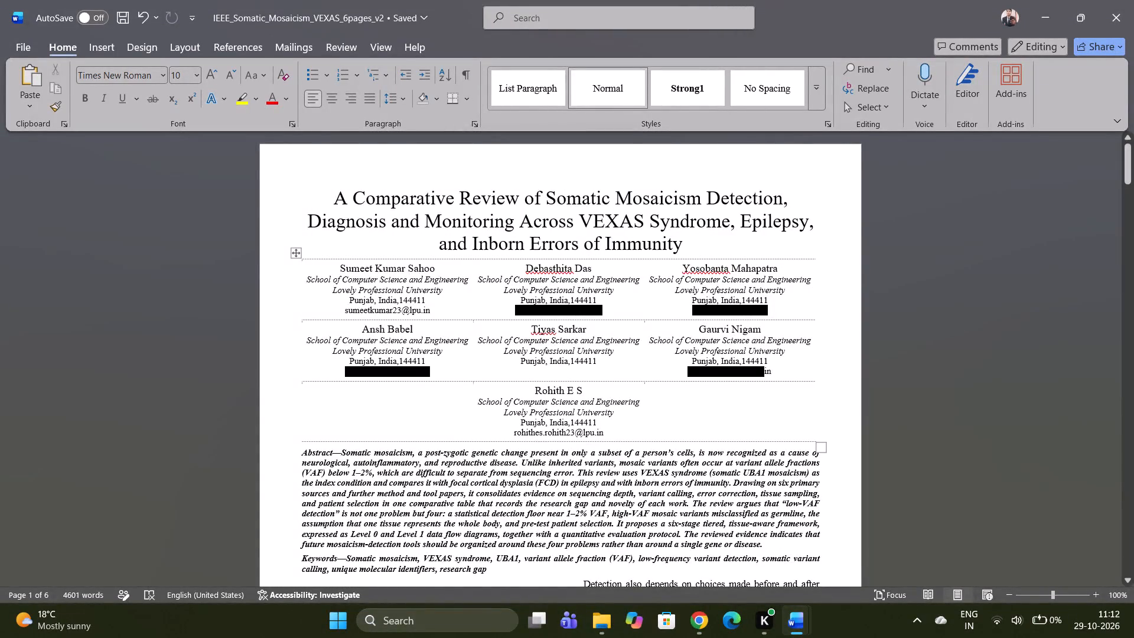
# Copy the full paper title, "A Comparative Review of Somatic Mosaicism Detection, Diagnosis and Monitoring Across VEXAS Syndrome, Epilepsy, and Inborn Errors of Immunity".
pyautogui.scroll(-1, 711, 541)
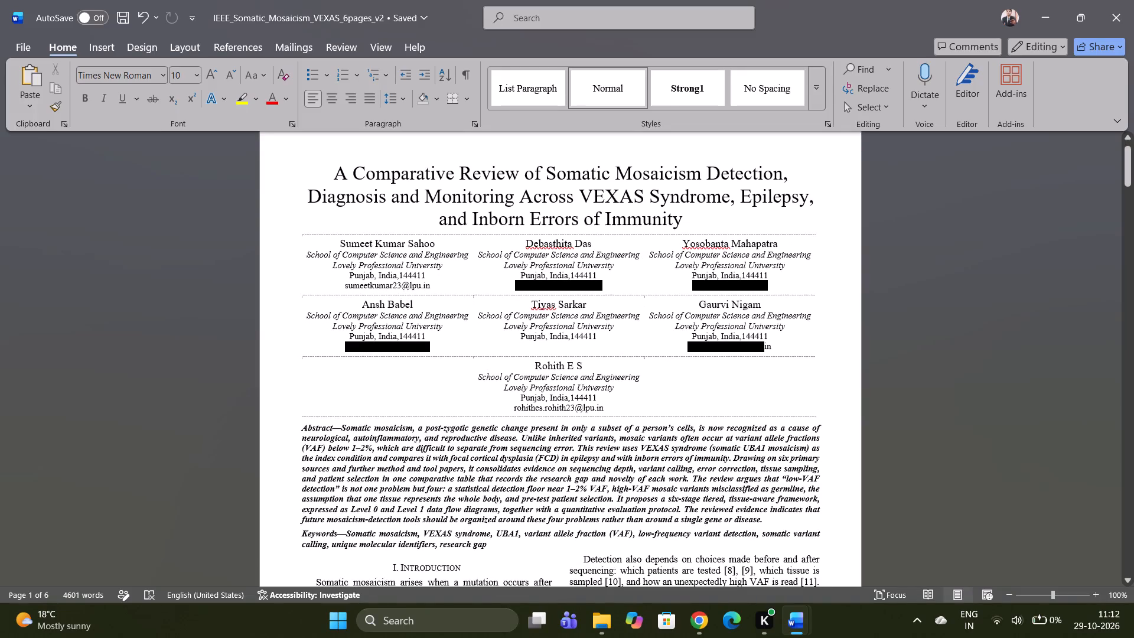
pyautogui.scroll(-2, 711, 541)
pyautogui.moveTo(335, 169); pyautogui.dragTo(637, 218)
pyautogui.hscroll(1, 514, 196)
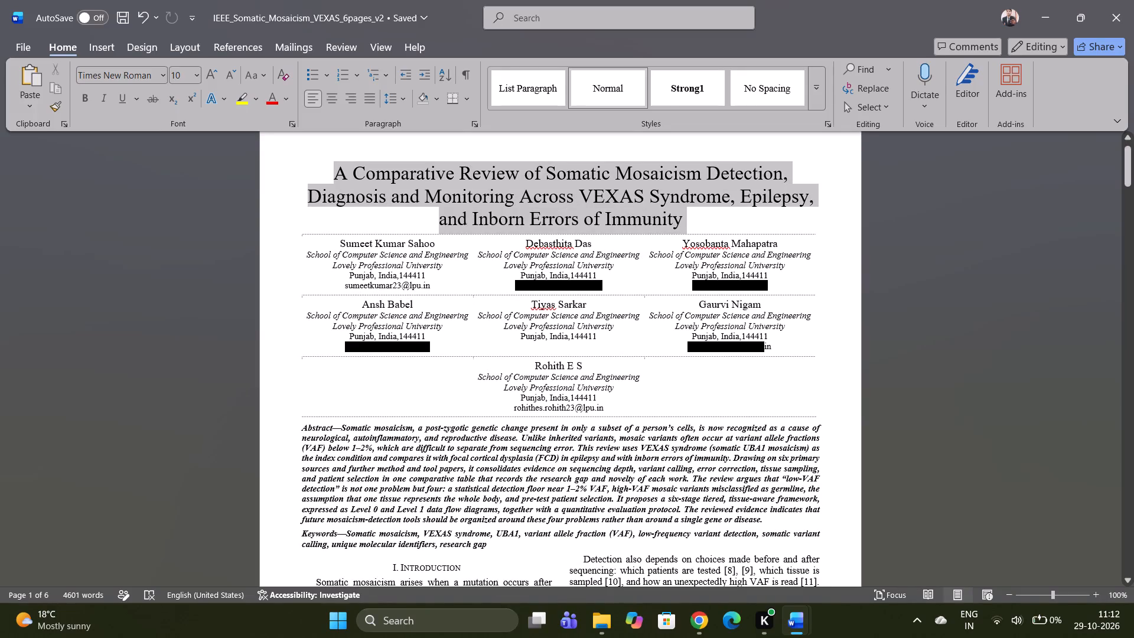
pyautogui.moveTo(637, 218); pyautogui.dragTo(676, 226)
pyautogui.hscroll(1, 637, 218)
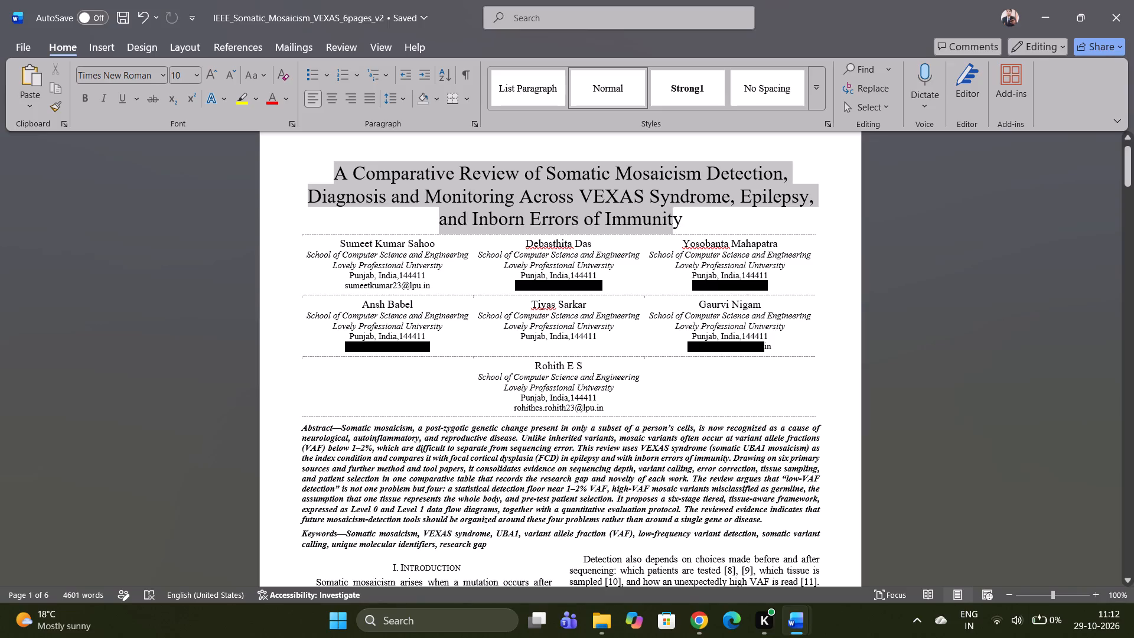
pyautogui.moveTo(676, 226); pyautogui.dragTo(677, 225)
pyautogui.moveTo(677, 225); pyautogui.dragTo(678, 225)
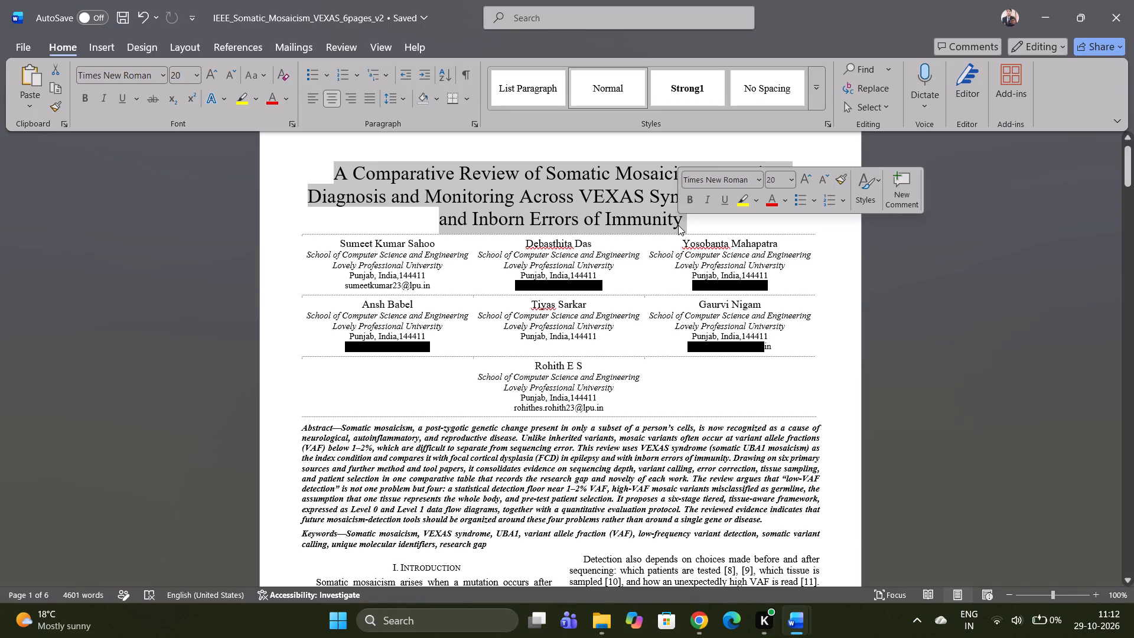
pyautogui.hotkey('ctrl', 'c')
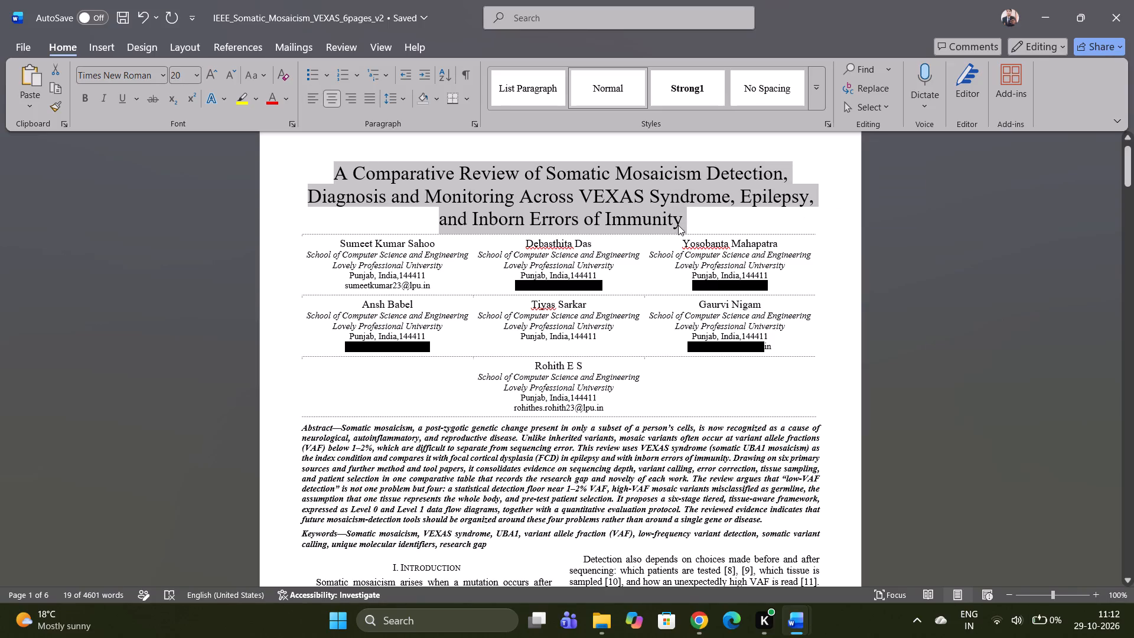
# Save a copy of the paper as a Word document in Downloads, using the copied full paper title as its file name.
pyautogui.click(19, 45)
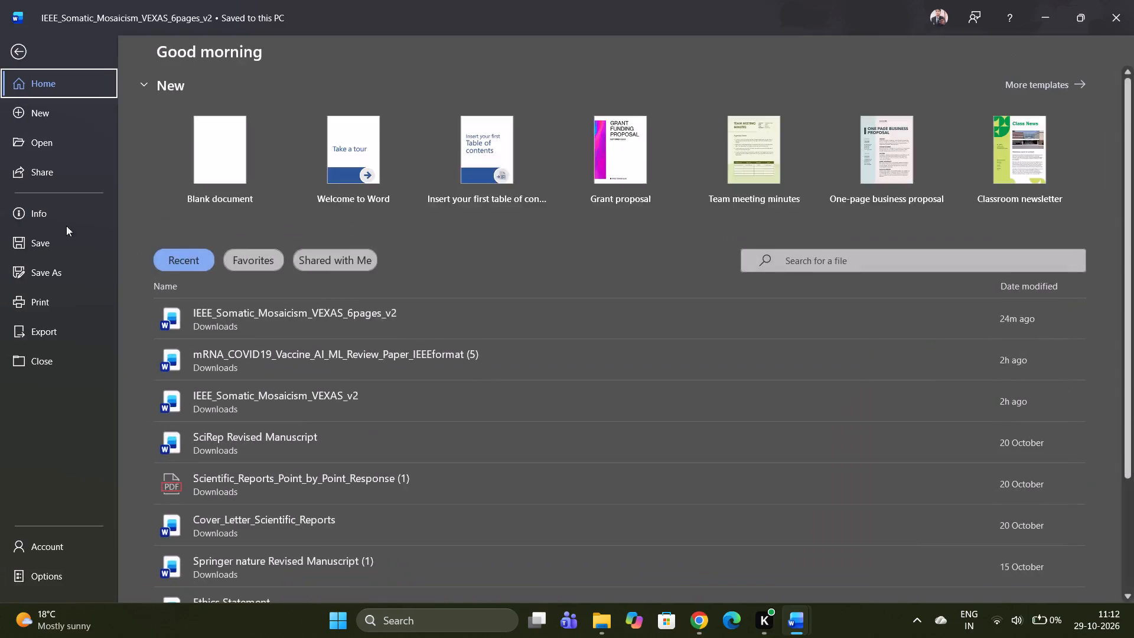
pyautogui.click(63, 266)
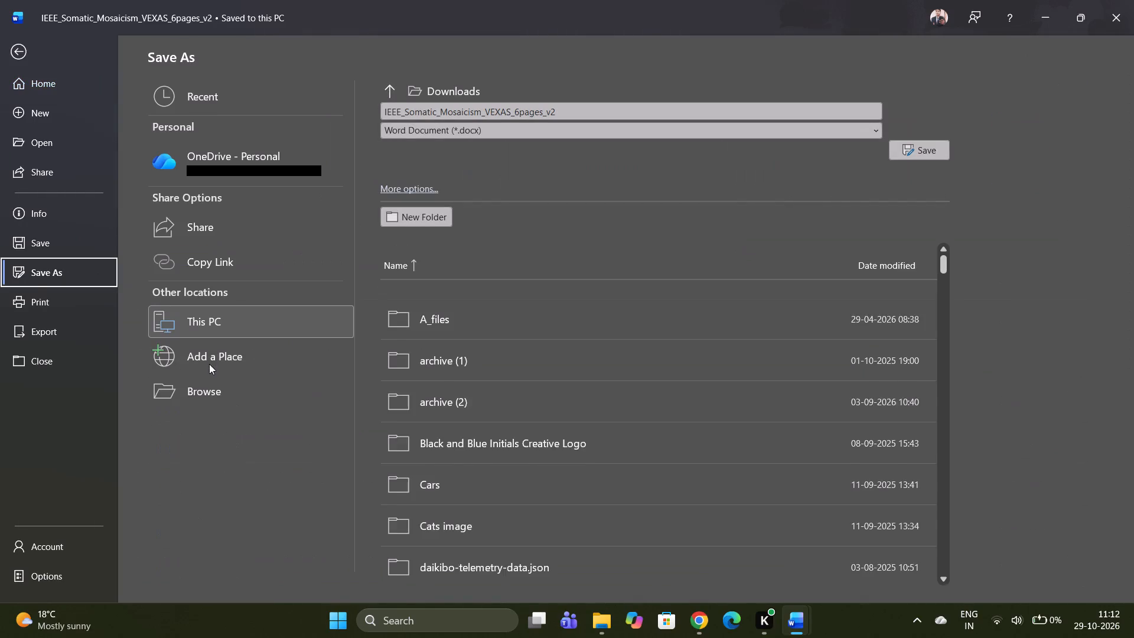
pyautogui.click(210, 382)
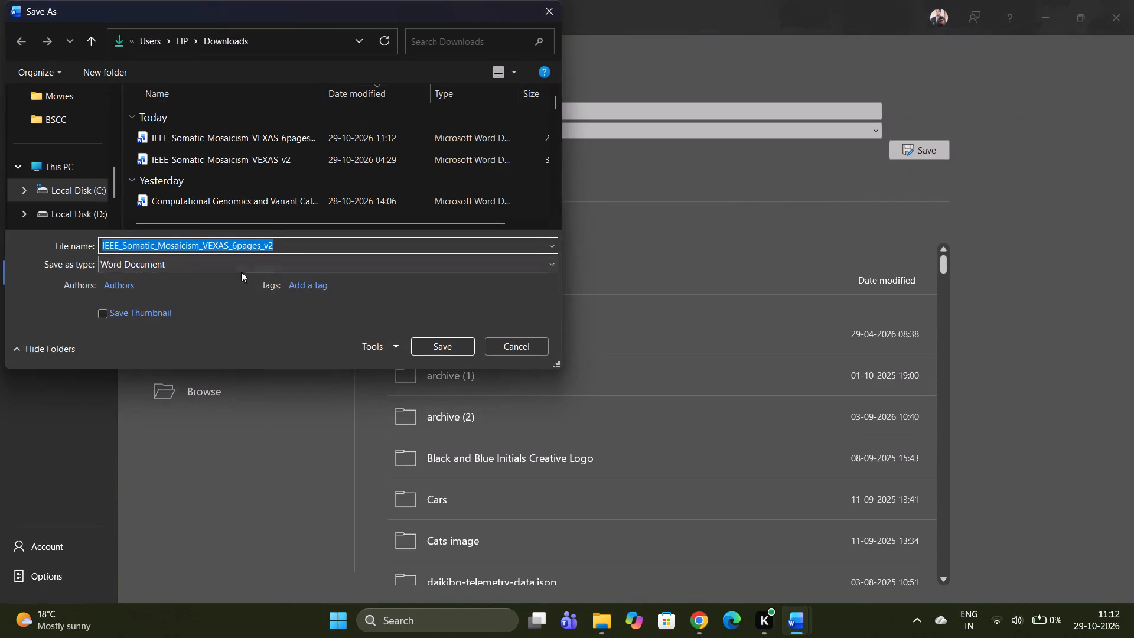
pyautogui.tripleClick(289, 249)
pyautogui.tripleClick(289, 249)
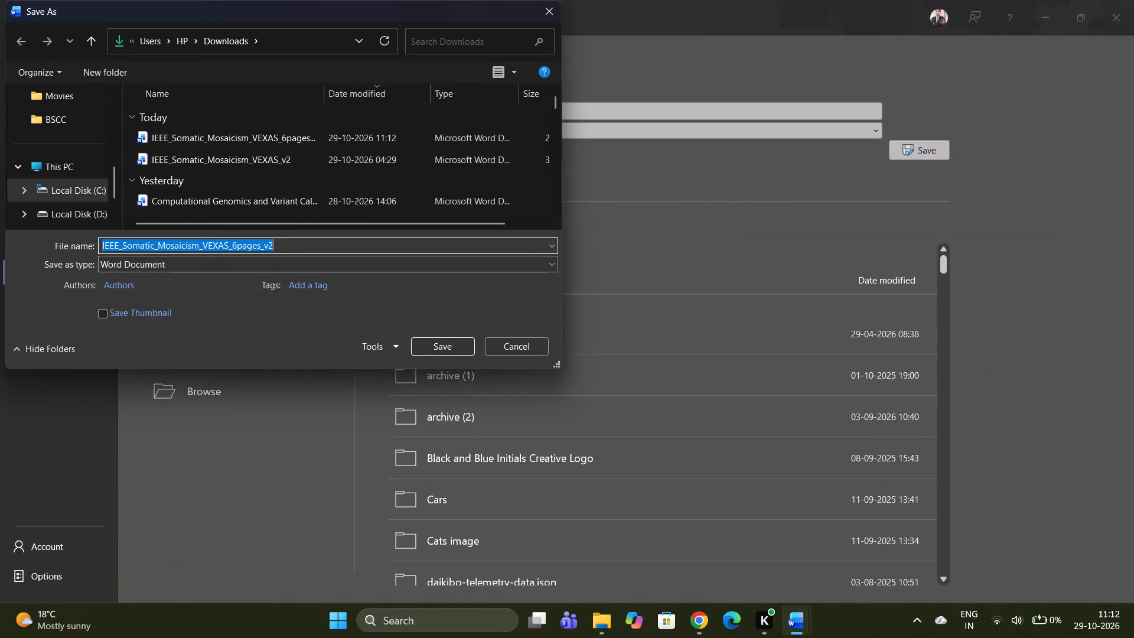
pyautogui.click(289, 249)
pyautogui.hotkey('ctrl', 'v')
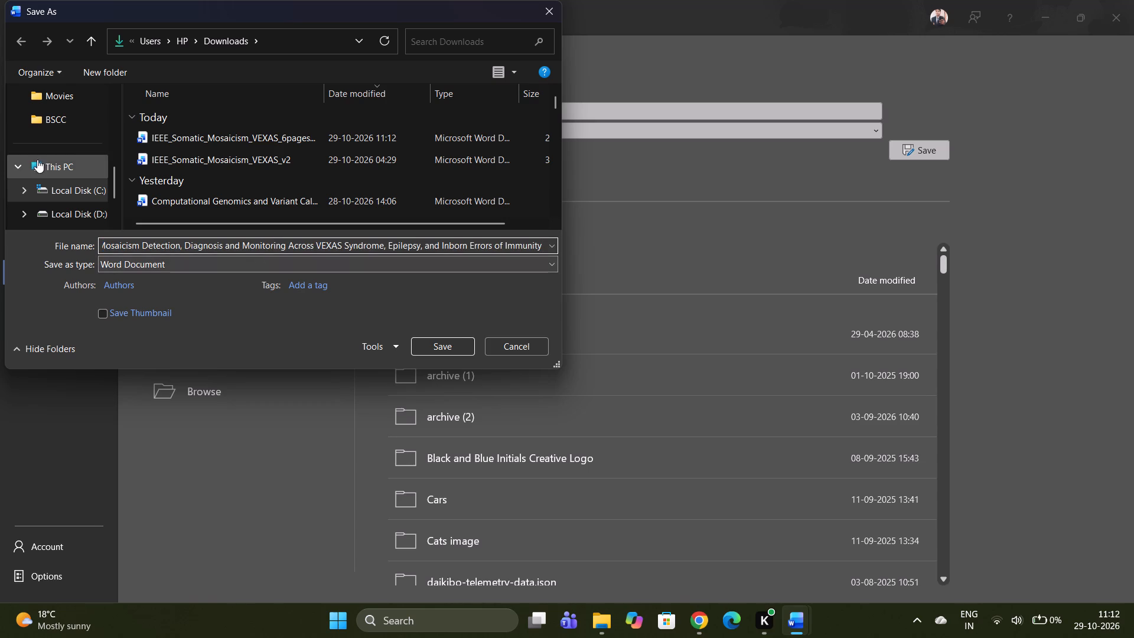
pyautogui.scroll(9, 37, 159)
pyautogui.click(45, 212)
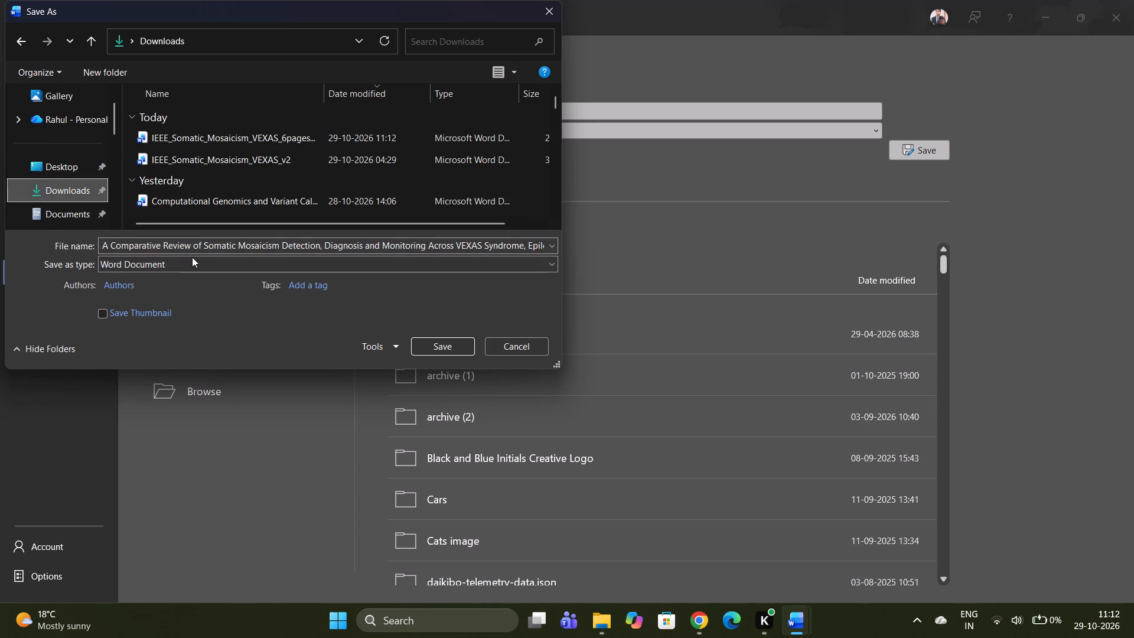
pyautogui.click(453, 346)
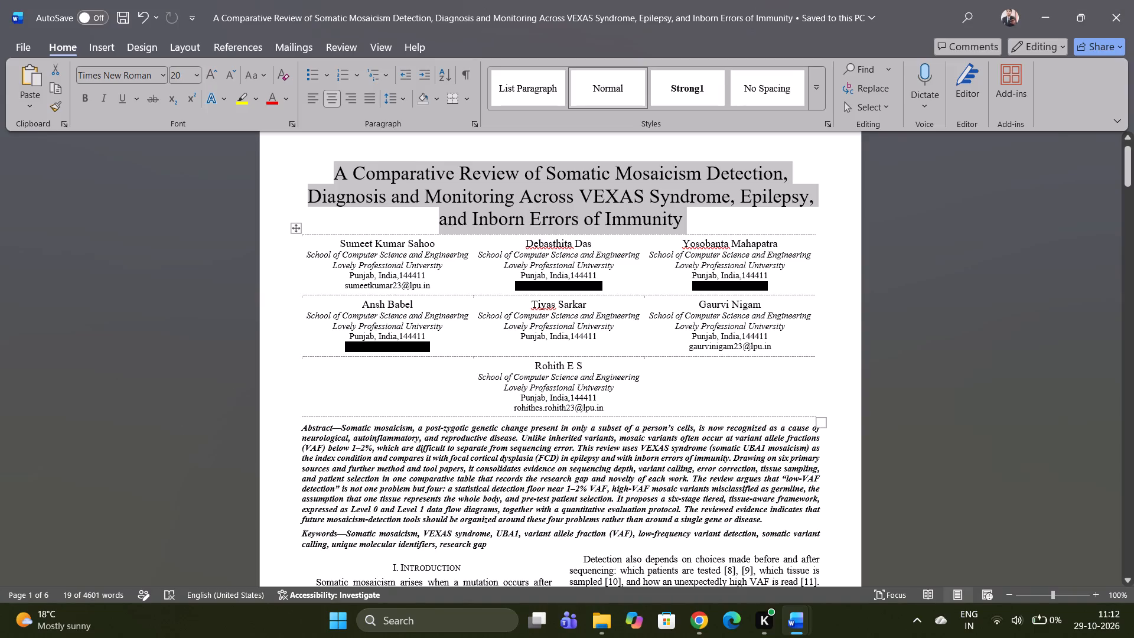
# Save the title-named paper as a PDF in Downloads, keeping the same file name.
pyautogui.click(28, 52)
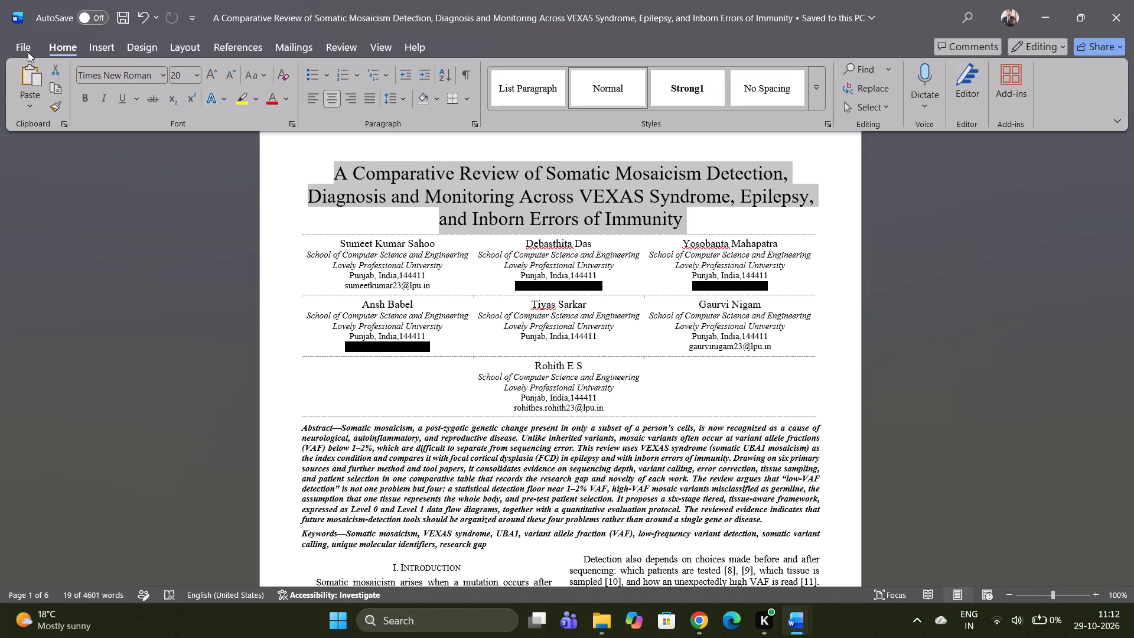
pyautogui.click(53, 267)
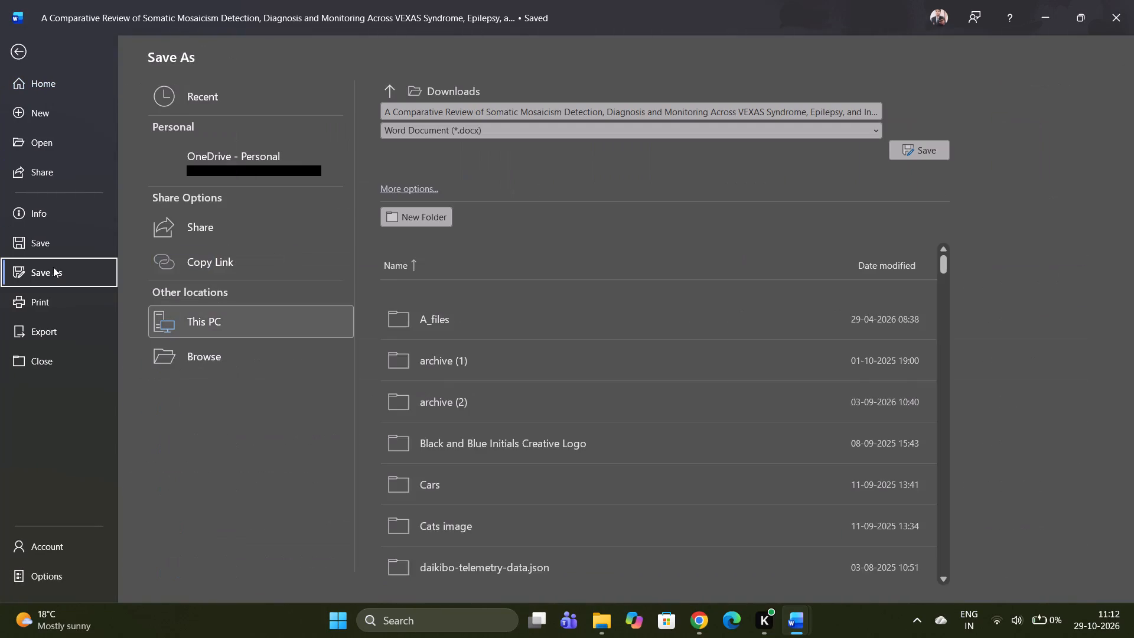
pyautogui.click(238, 390)
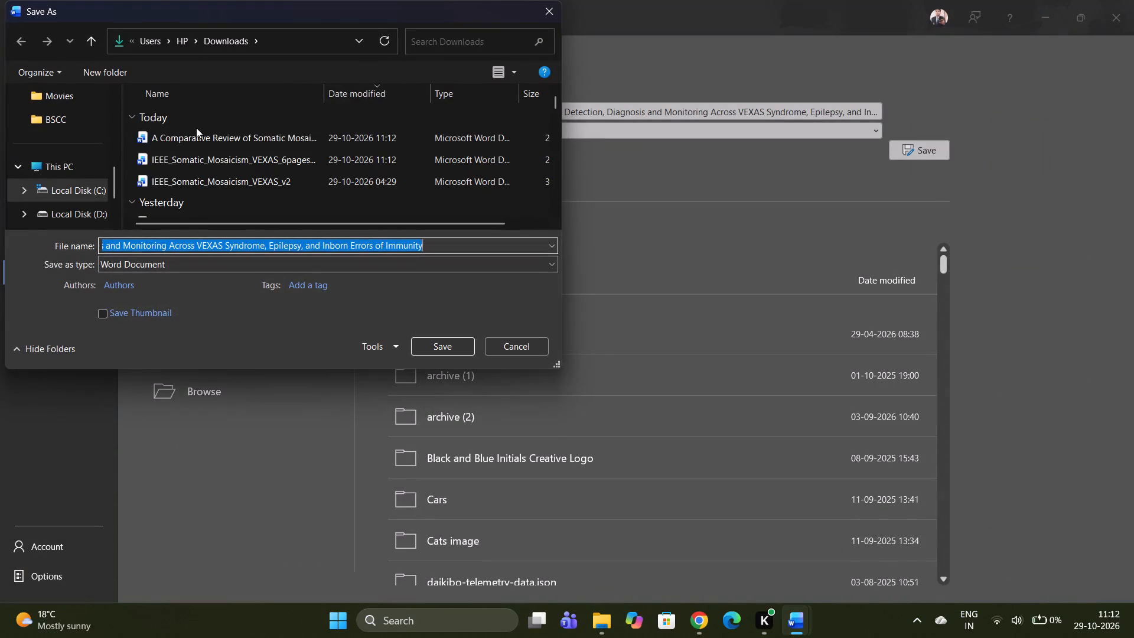
pyautogui.scroll(8, 35, 150)
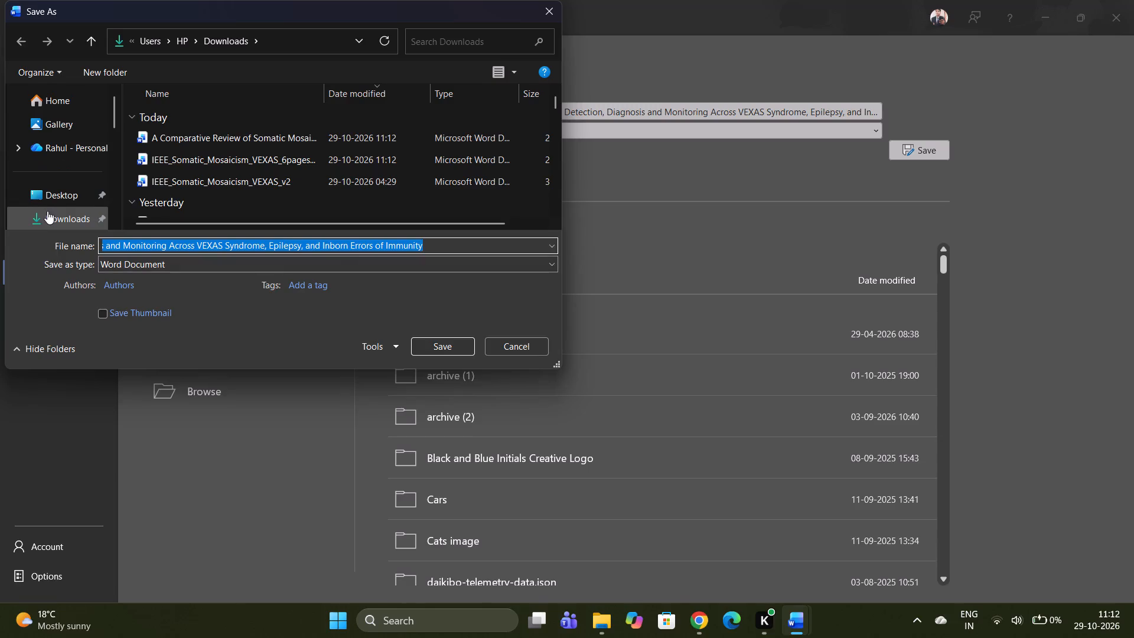
pyautogui.click(47, 211)
pyautogui.click(208, 263)
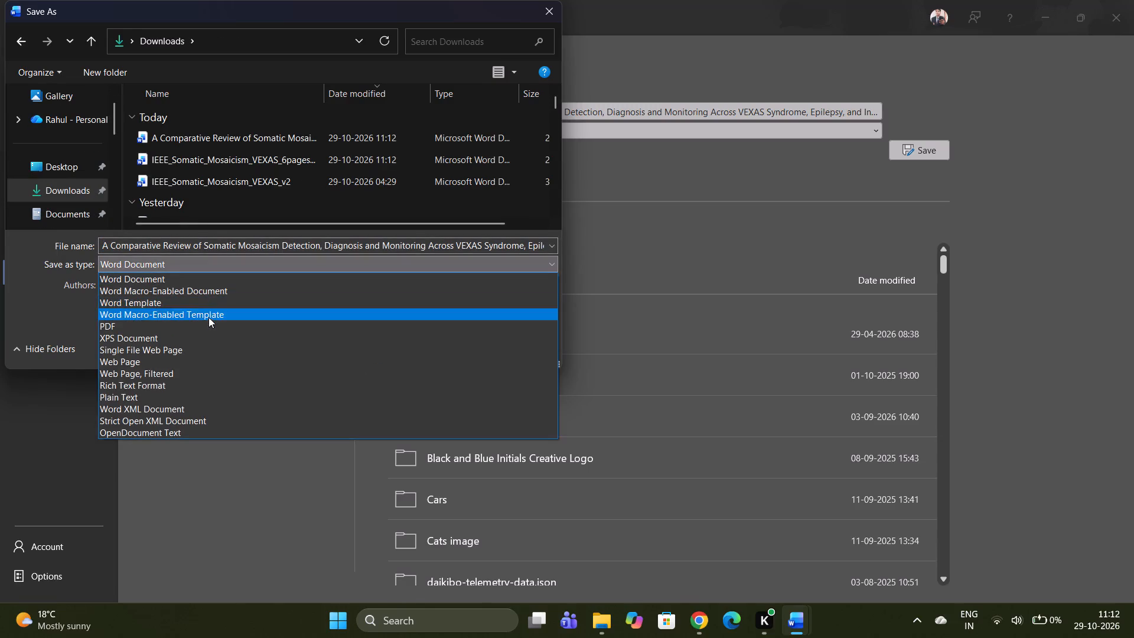
pyautogui.click(208, 323)
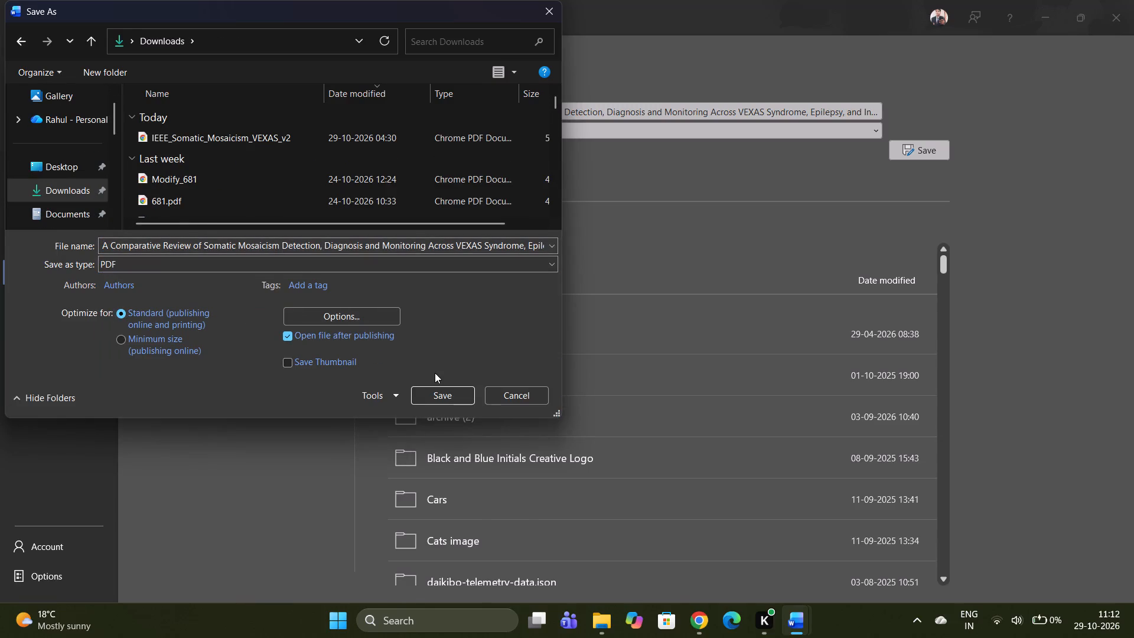
# Finish saving the paper as a PDF in Downloads, with standard optimization and opening after publishing.
pyautogui.click(429, 392)
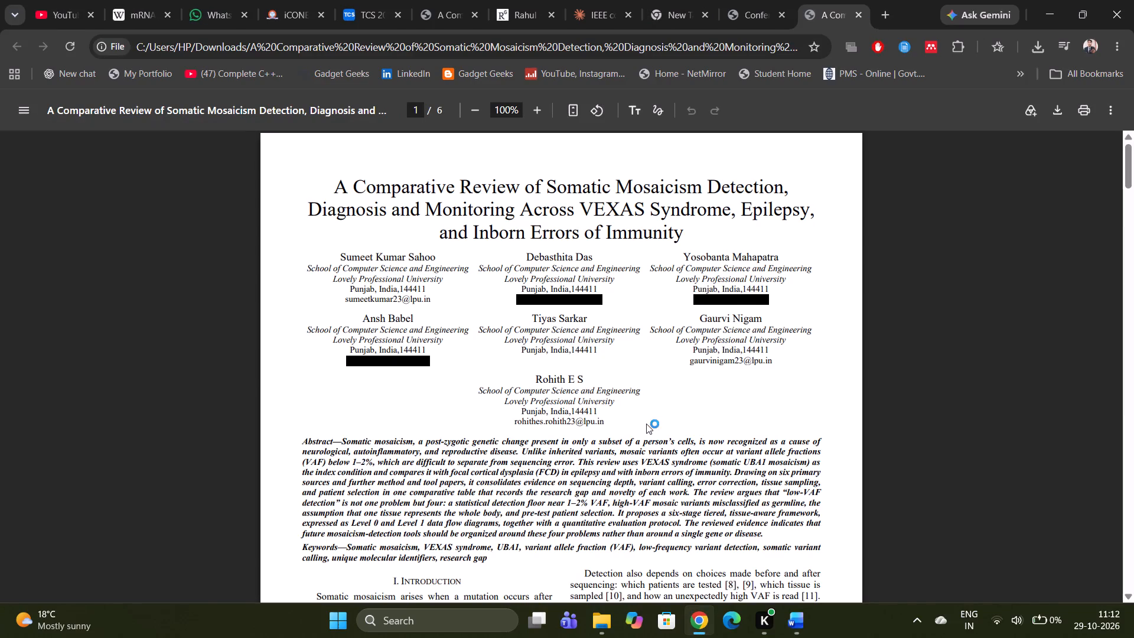
# Skim the exported PDF from the title page through to the conclusion and reference list.
pyautogui.scroll(-15, 646, 424)
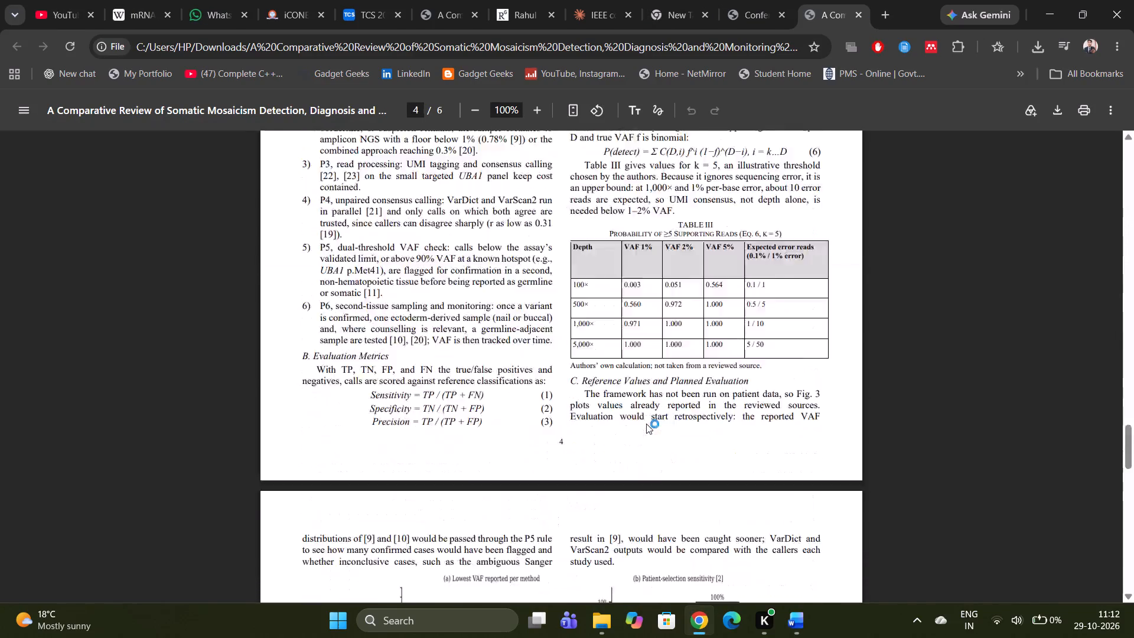
pyautogui.scroll(-6, 646, 424)
pyautogui.scroll(1, 602, 466)
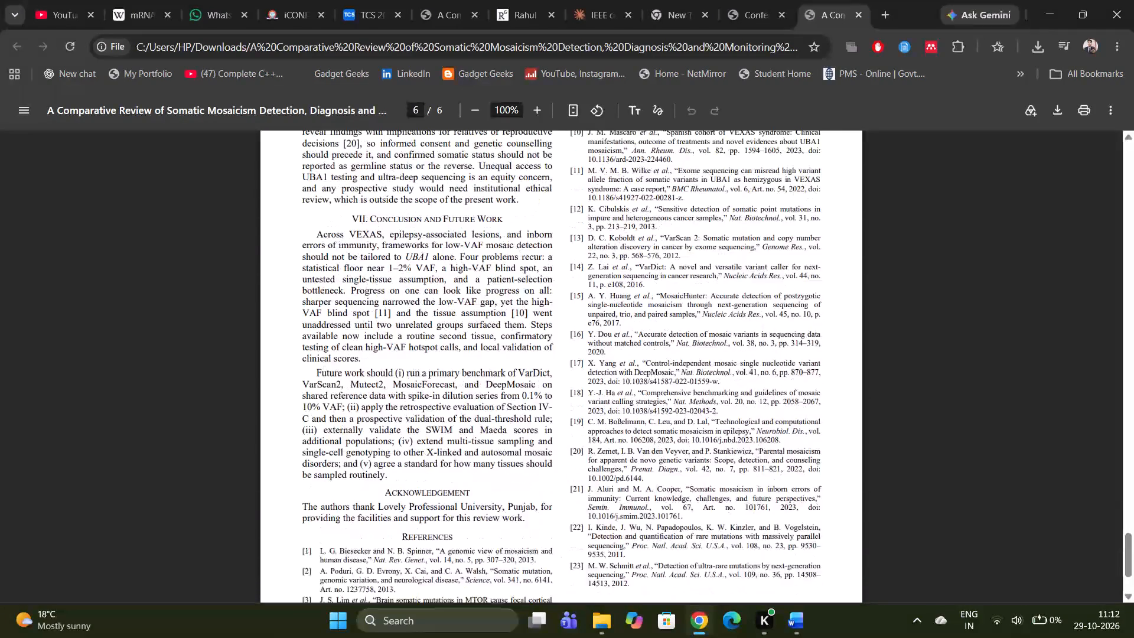
pyautogui.scroll(3, 602, 466)
# Review pages 4 and 5 of the PDF, checking the layout of the Fig. 2 data flow diagram, Table III and the Fig. 3 charts.
pyautogui.scroll(-1, 602, 466)
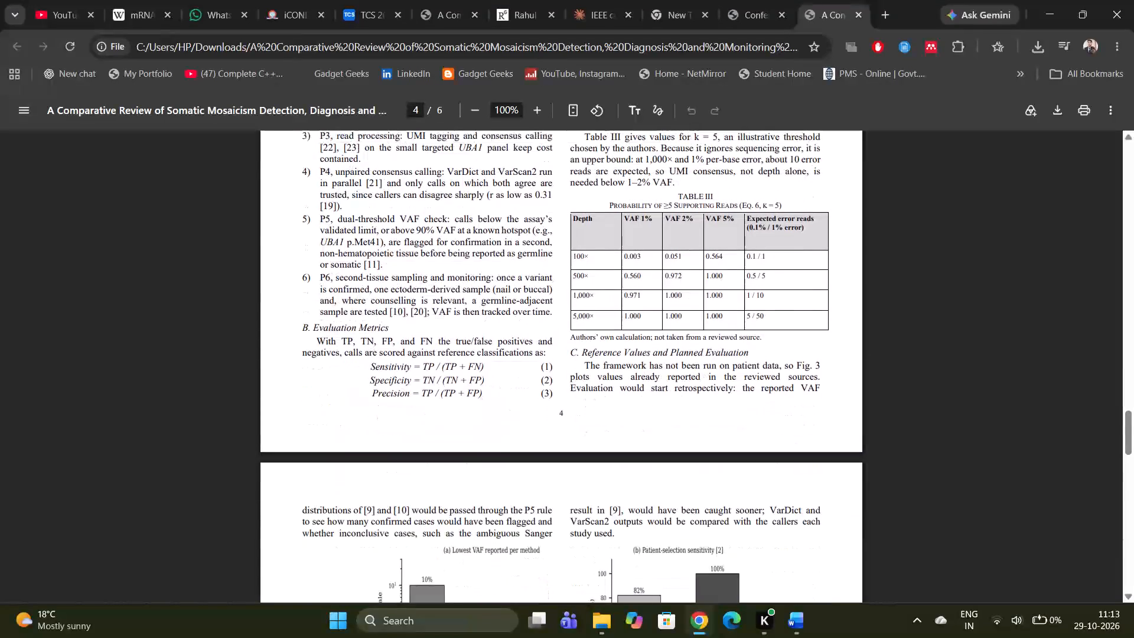
pyautogui.scroll(-3, 602, 466)
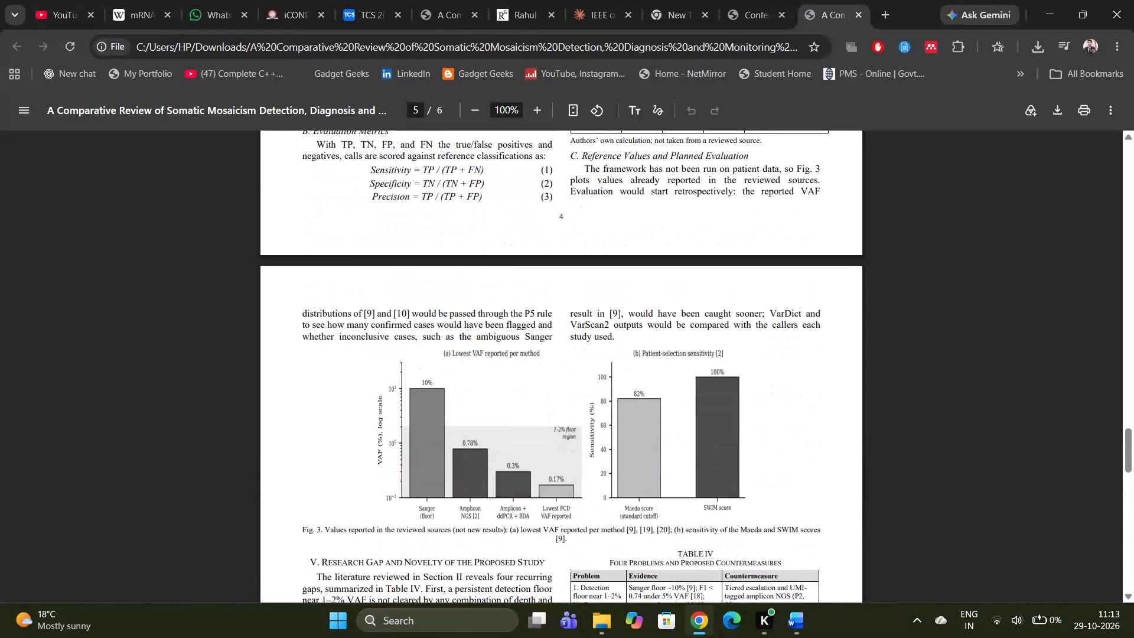
pyautogui.scroll(-1, 602, 466)
pyautogui.scroll(2, 602, 466)
pyautogui.scroll(-1, 602, 466)
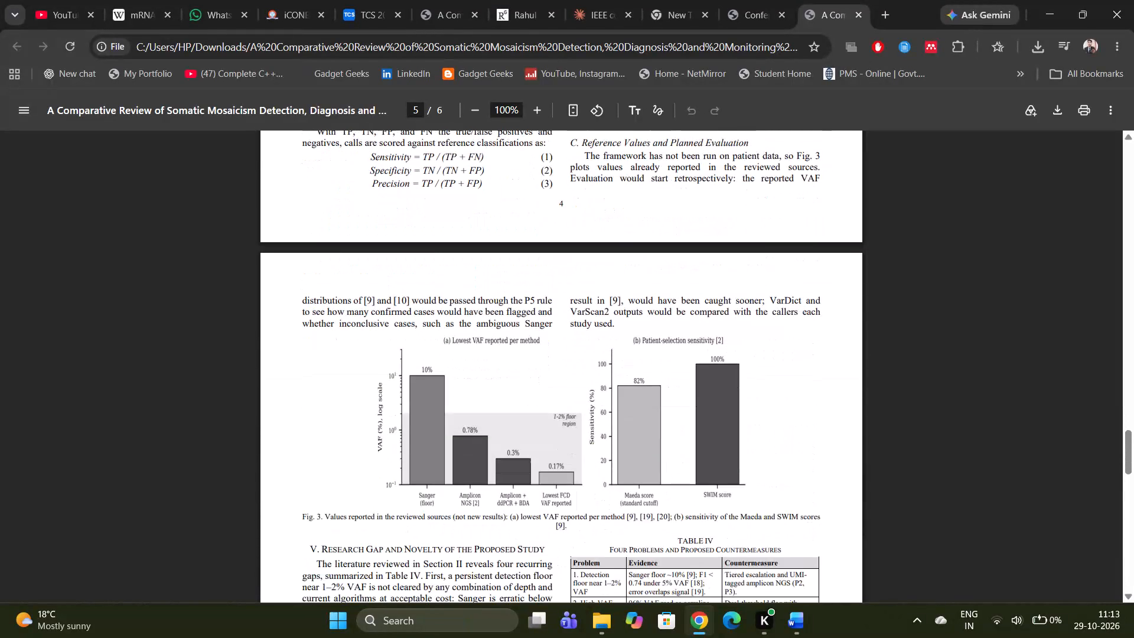
pyautogui.scroll(-1, 602, 466)
pyautogui.scroll(3, 602, 466)
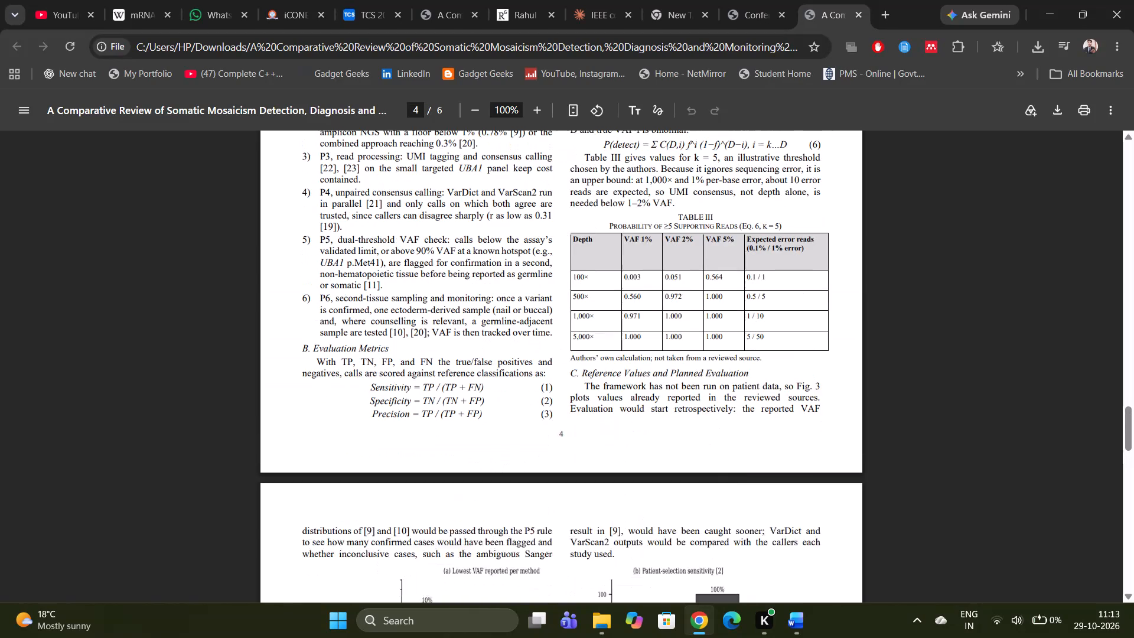
pyautogui.scroll(3, 602, 466)
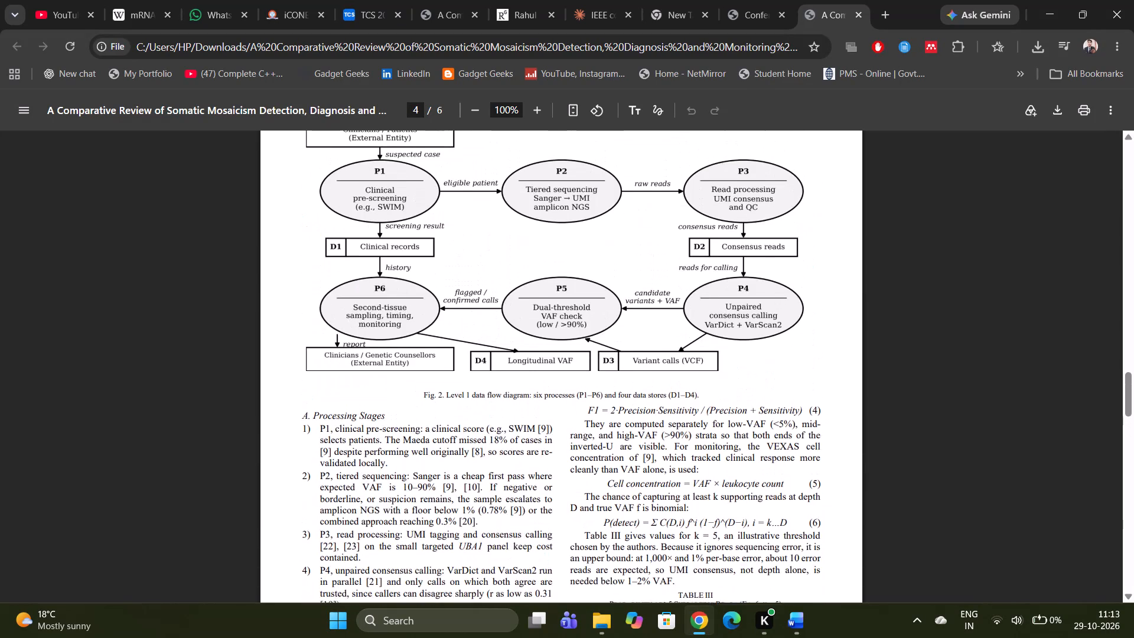
pyautogui.scroll(2, 602, 466)
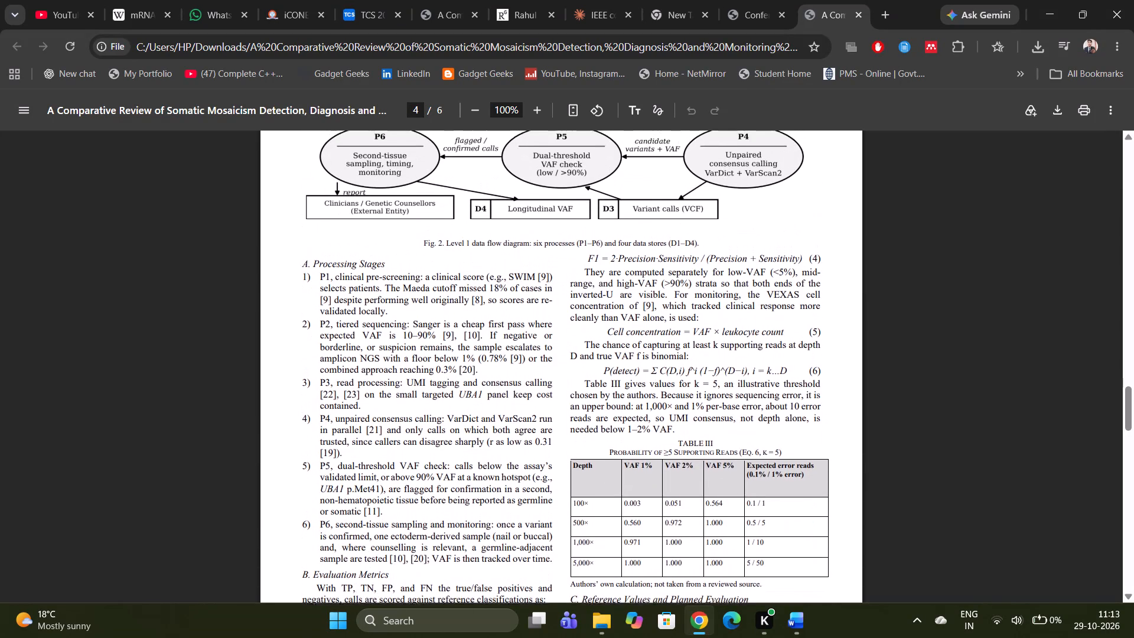
pyautogui.scroll(3, 602, 466)
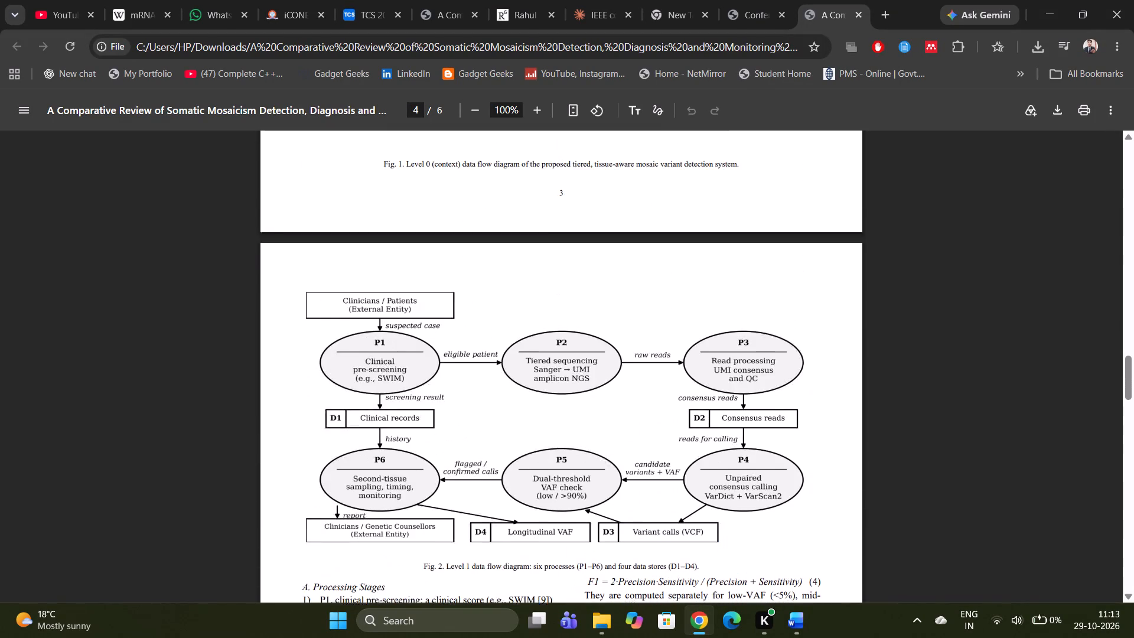
# Examine pages 2 and 3 of the PDF, checking Table II and how the Table I study comparison continues across the page break.
pyautogui.scroll(4, 602, 466)
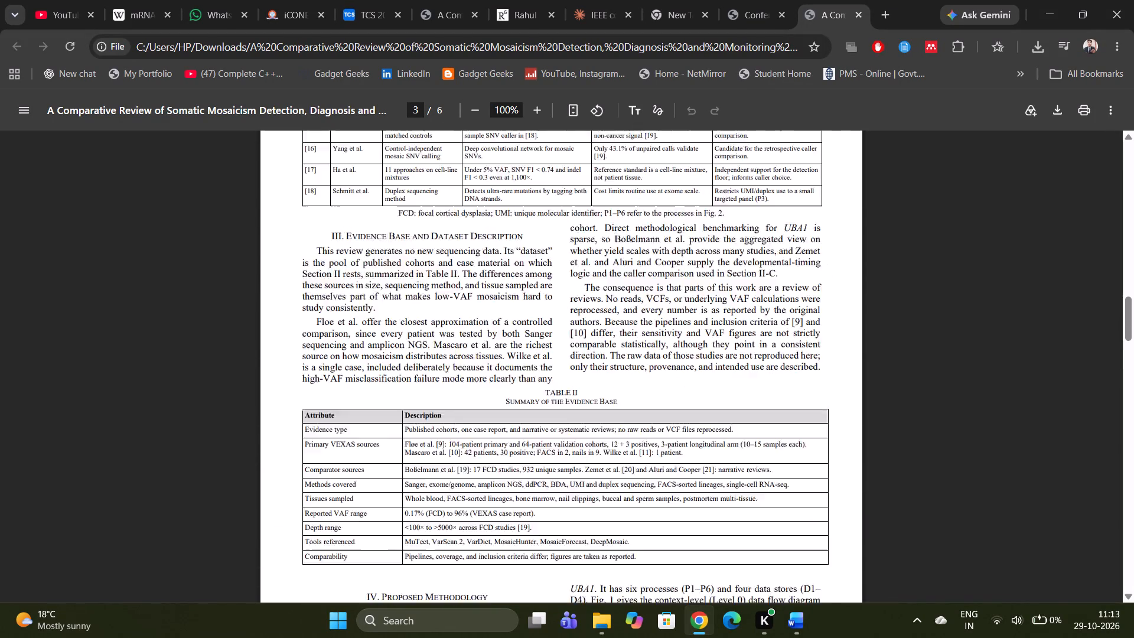
pyautogui.scroll(3, 602, 466)
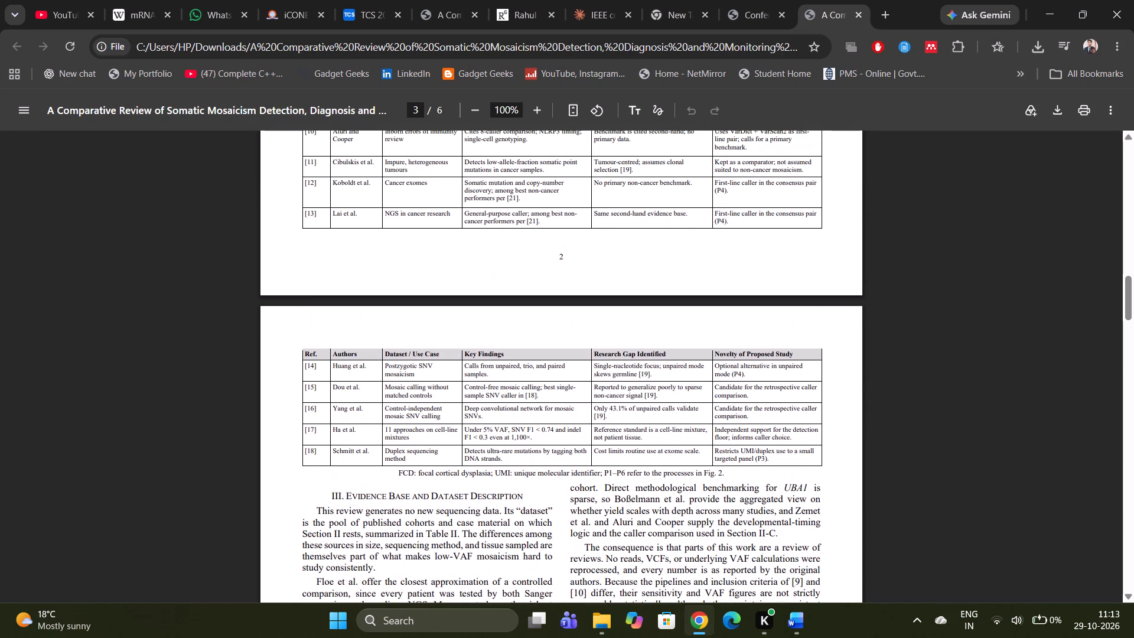
pyautogui.scroll(2, 602, 466)
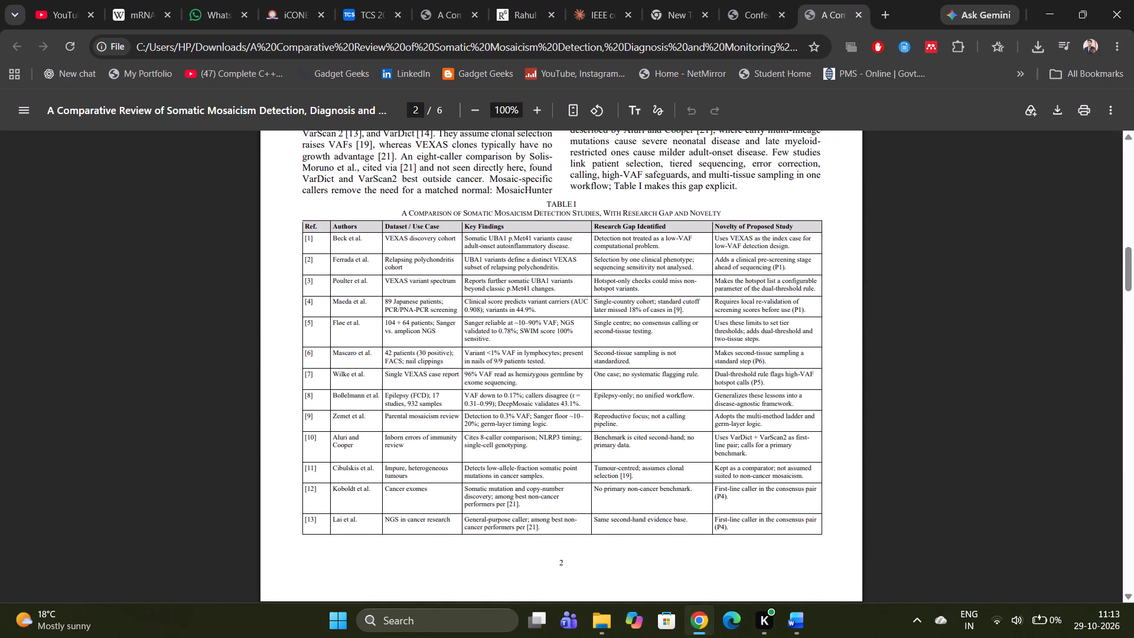
pyautogui.scroll(-3, 602, 466)
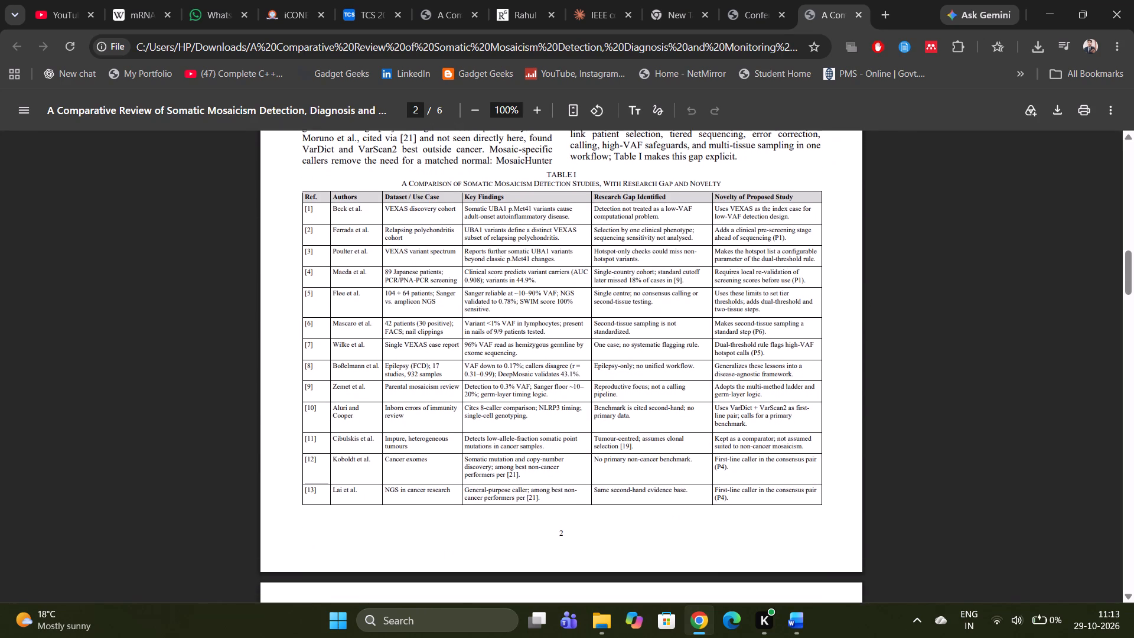
pyautogui.scroll(-5, 602, 466)
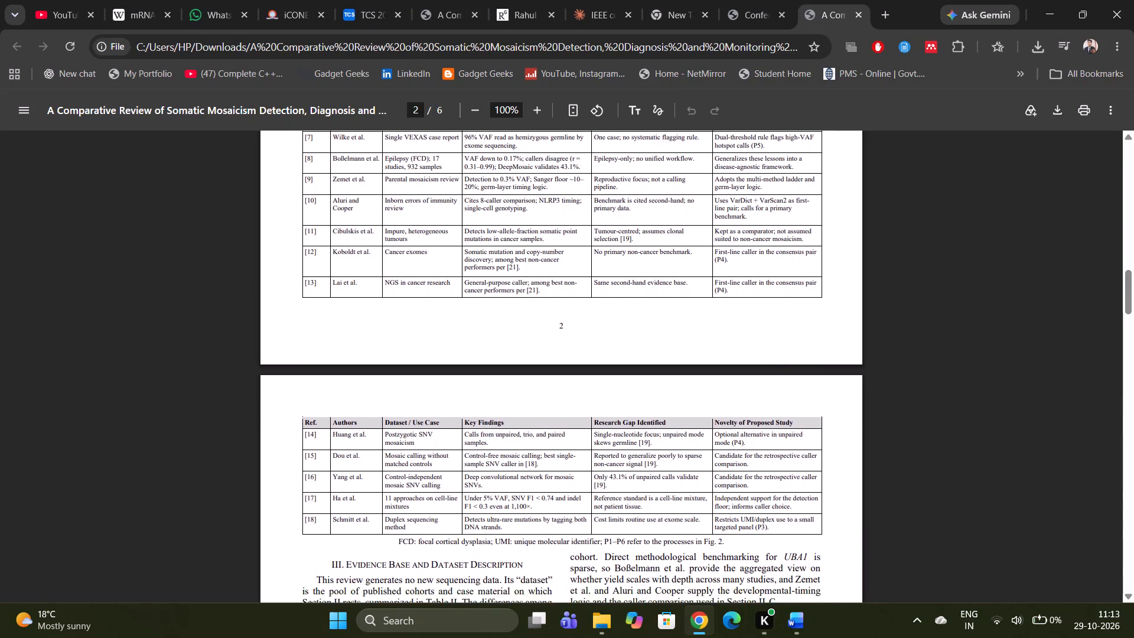
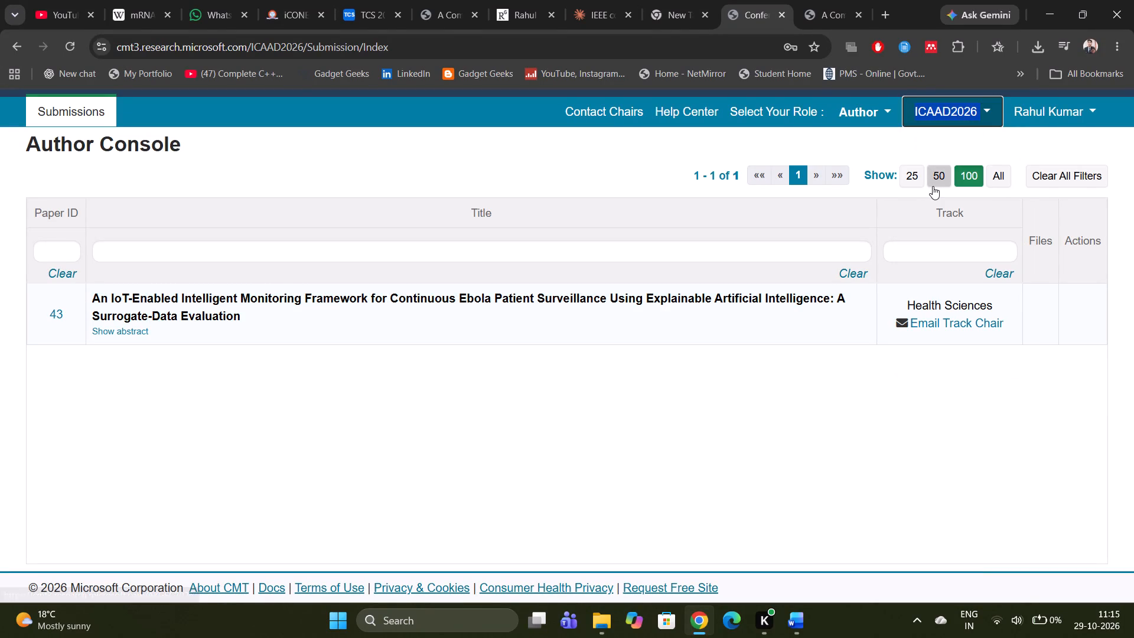
# Open the list of conferences in the Microsoft CMT Author Console in Chrome to switch from ICAAD2026.
pyautogui.click(947, 125)
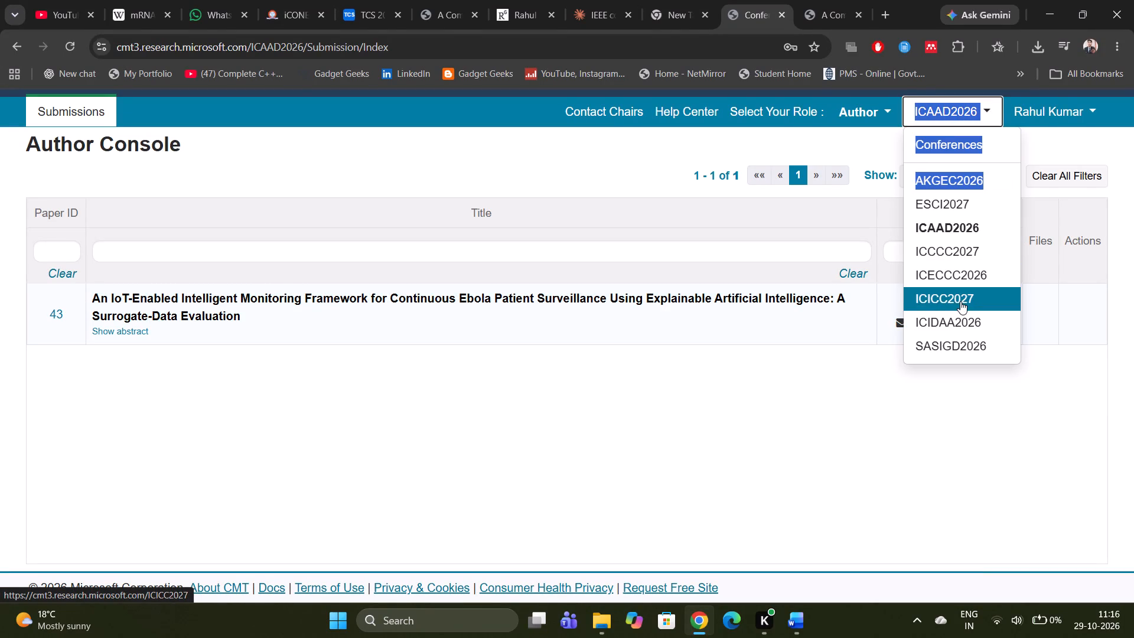
# Switch from the ICAAD2026 conference to ESCI2027 in the submission site.
pyautogui.click(944, 202)
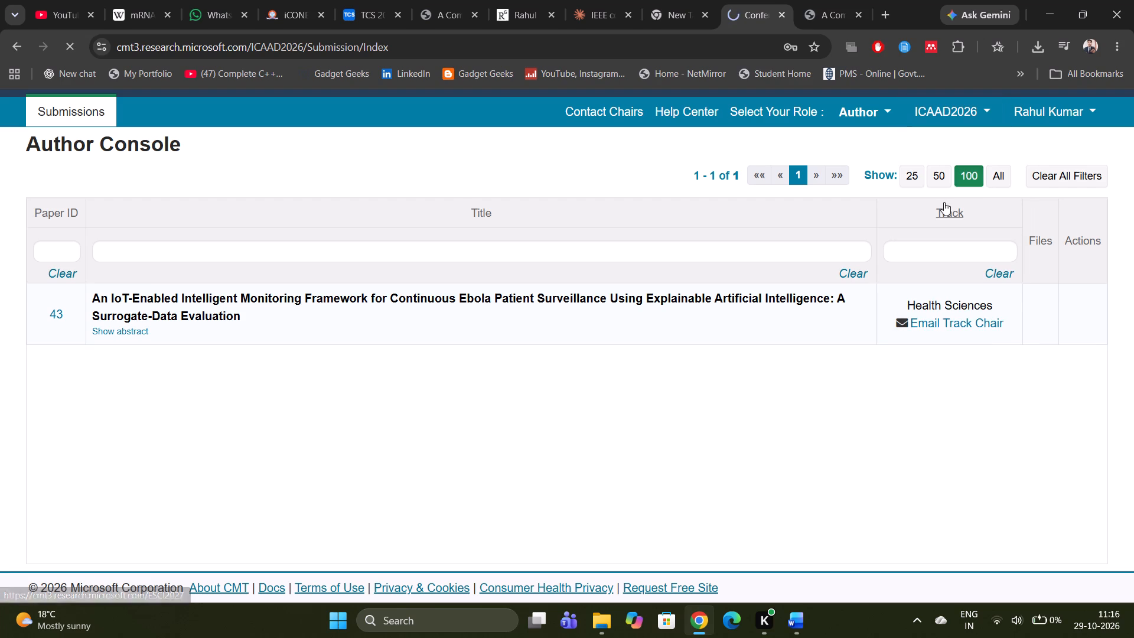
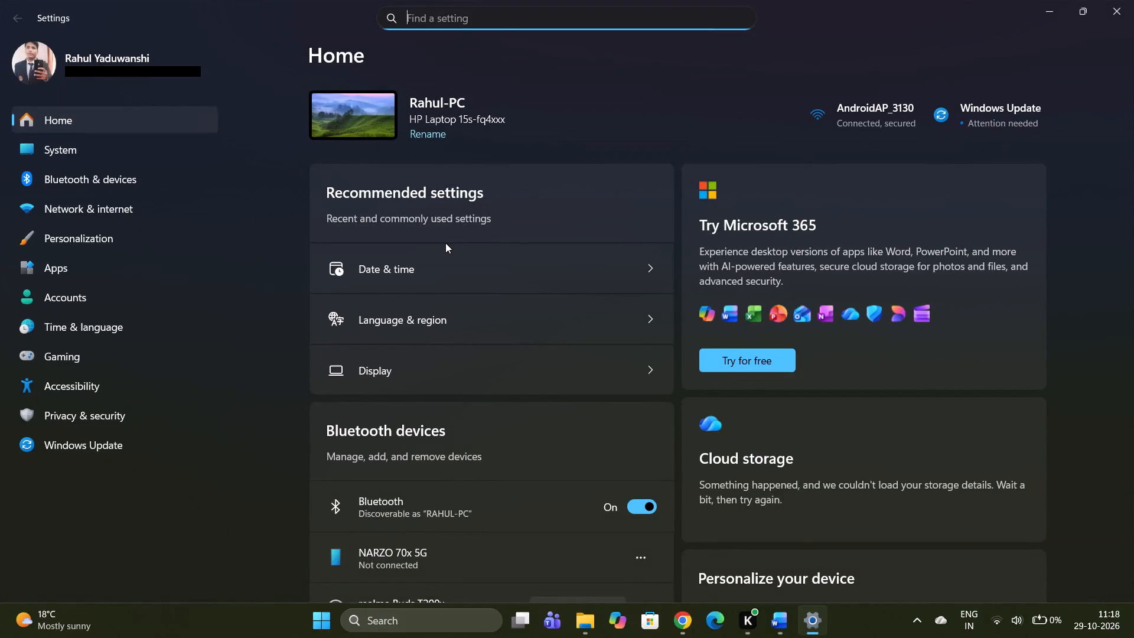
# Start downloading and installing the 2026-10 Preview Update (KB5127936) from Windows Update.
pyautogui.click(165, 453)
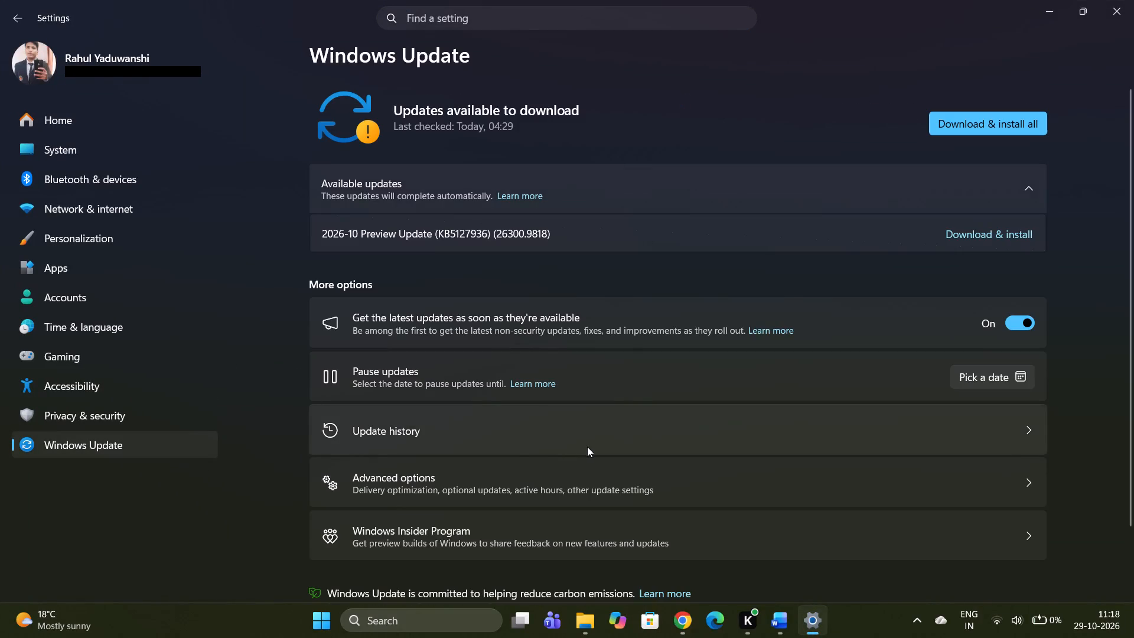
pyautogui.click(945, 235)
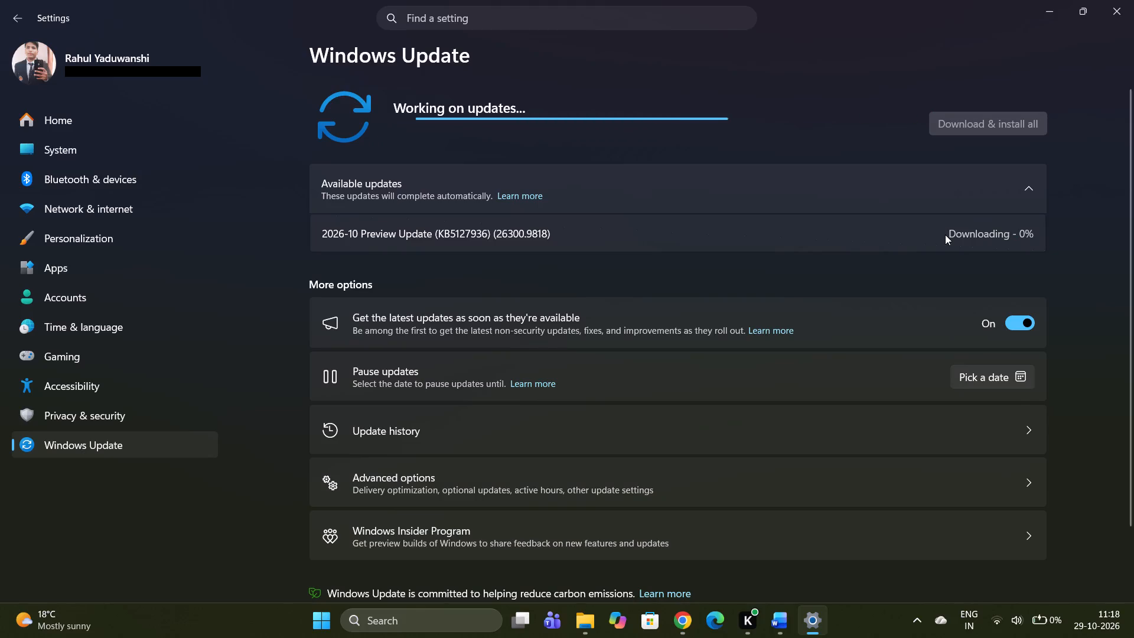
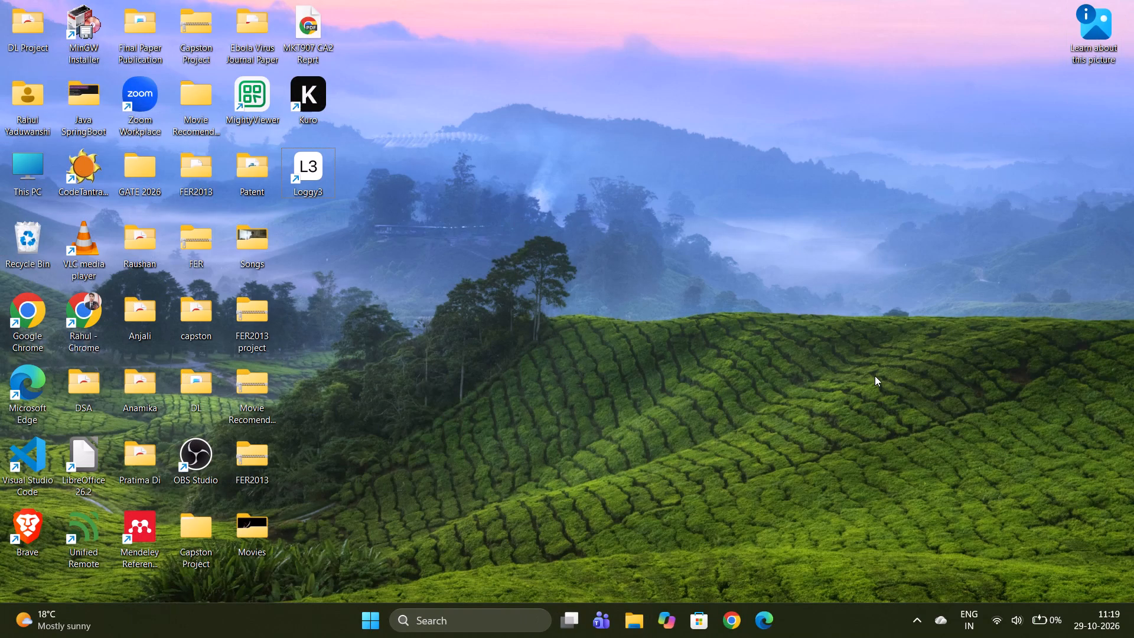
# Bring up the Shut Down Windows dialog from the desktop.
pyautogui.hotkey('alt', 'F4')
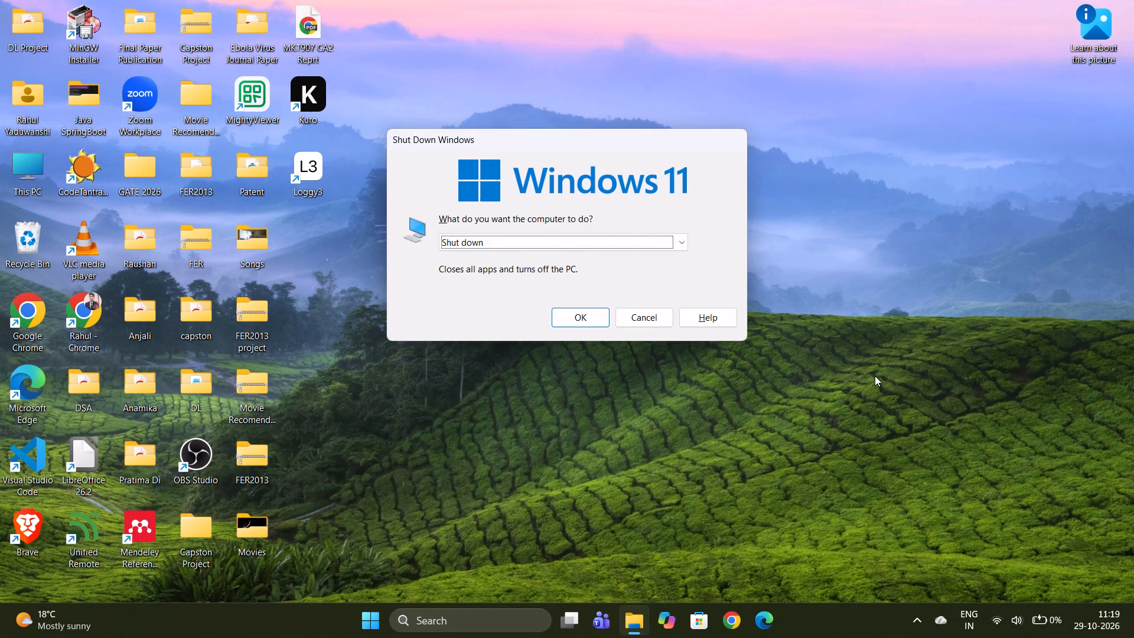